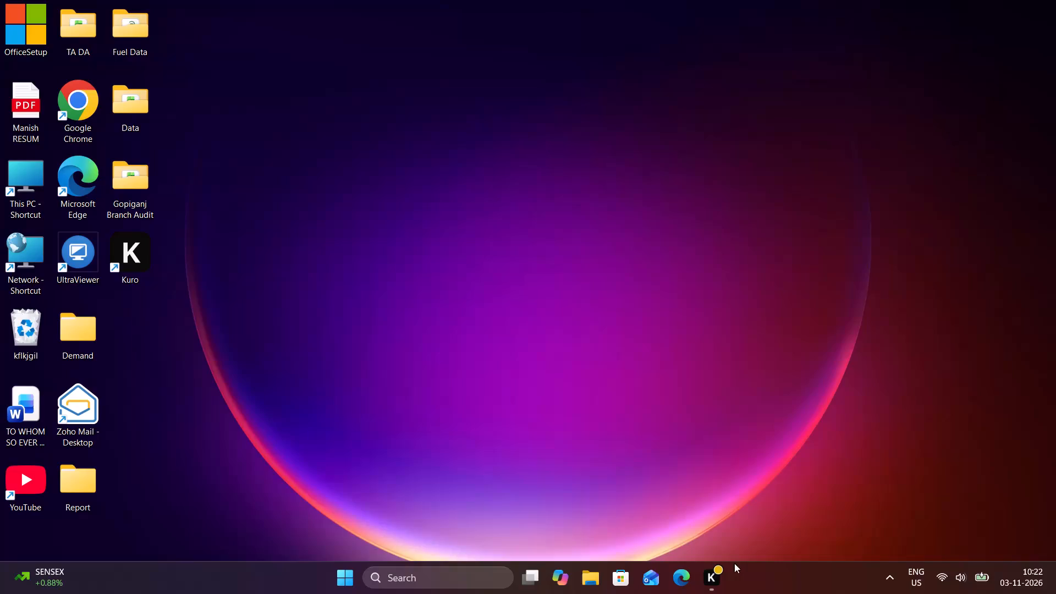
Open the Audit Report of Gopiganj Branch Oct-26 workbook from the Gopiganj Branch Audit desktop folder and maximise its window.
{"action": "left_click", "coordinate": [766, 424]}
{"action": "double_click", "coordinate": [123, 166]}
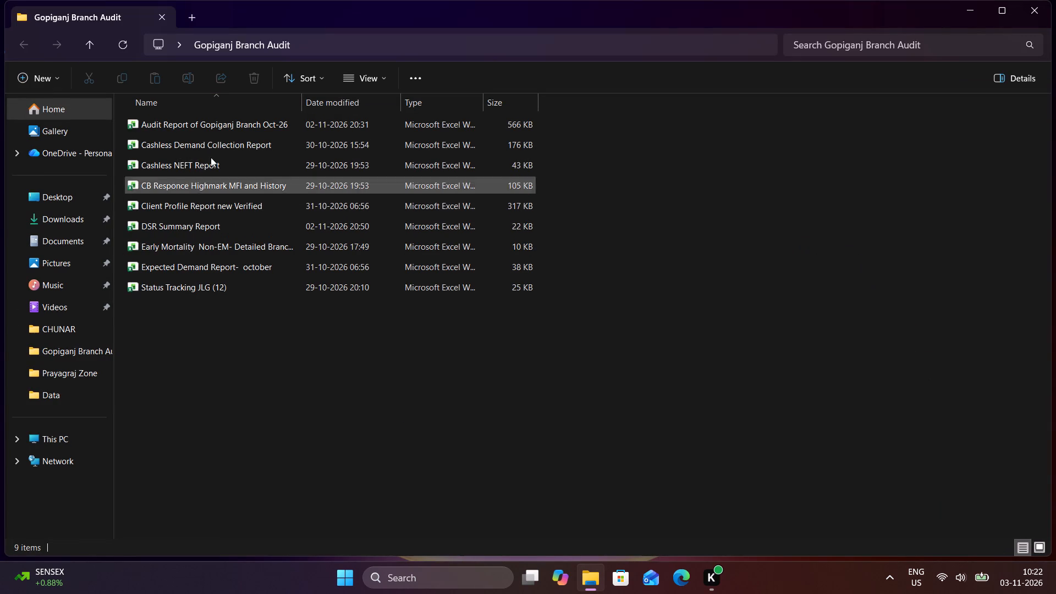
{"action": "double_click", "coordinate": [215, 123]}
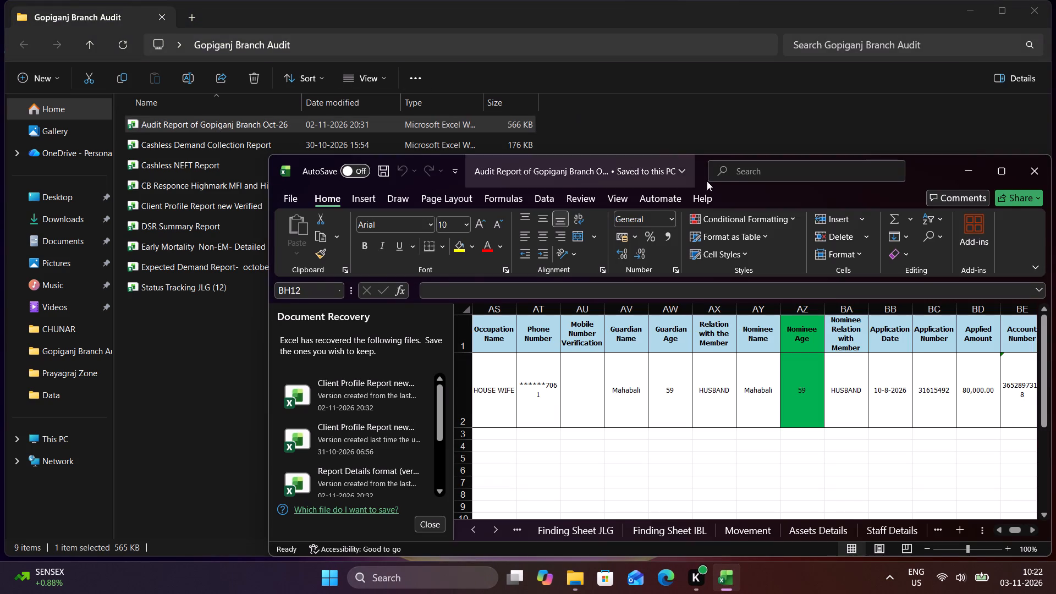
{"action": "left_click", "coordinate": [1000, 169]}
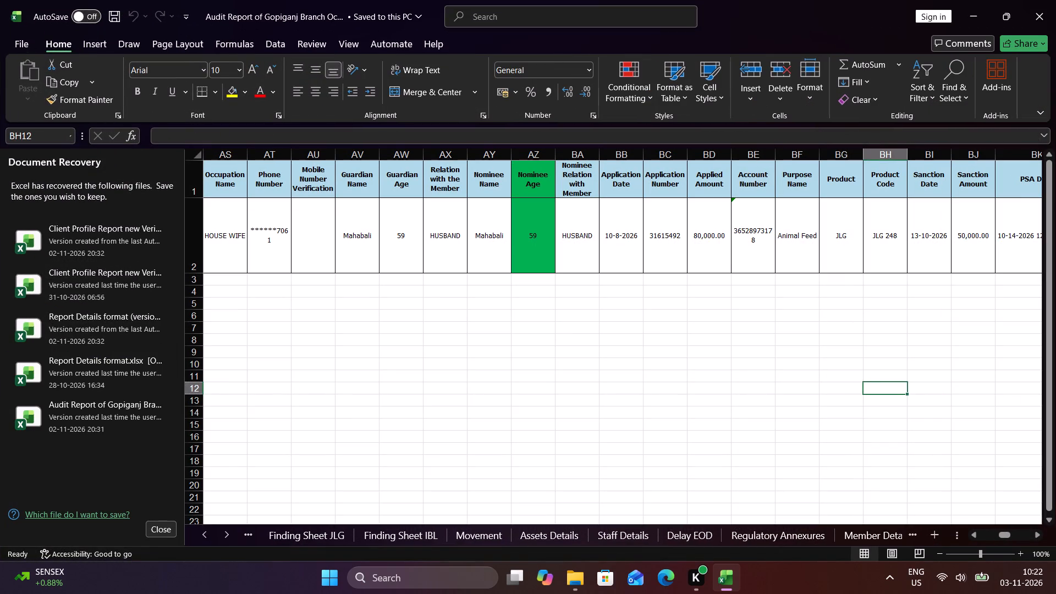
Dismiss the Document Recovery list, choosing to remove the recovered files rather than keep them for viewing later.
{"action": "left_click", "coordinate": [172, 531]}
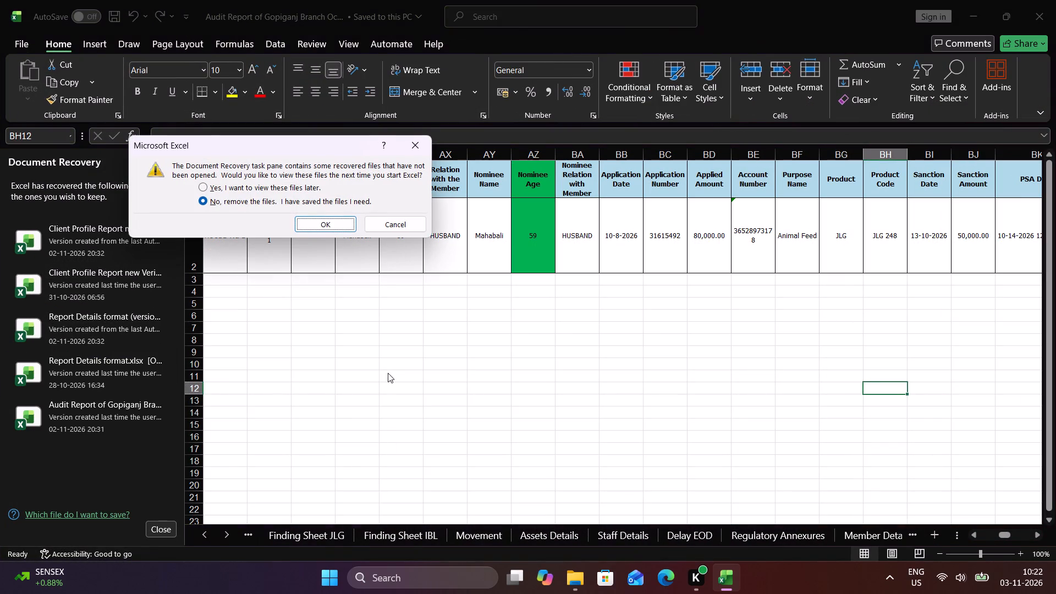
{"action": "left_click", "coordinate": [397, 221]}
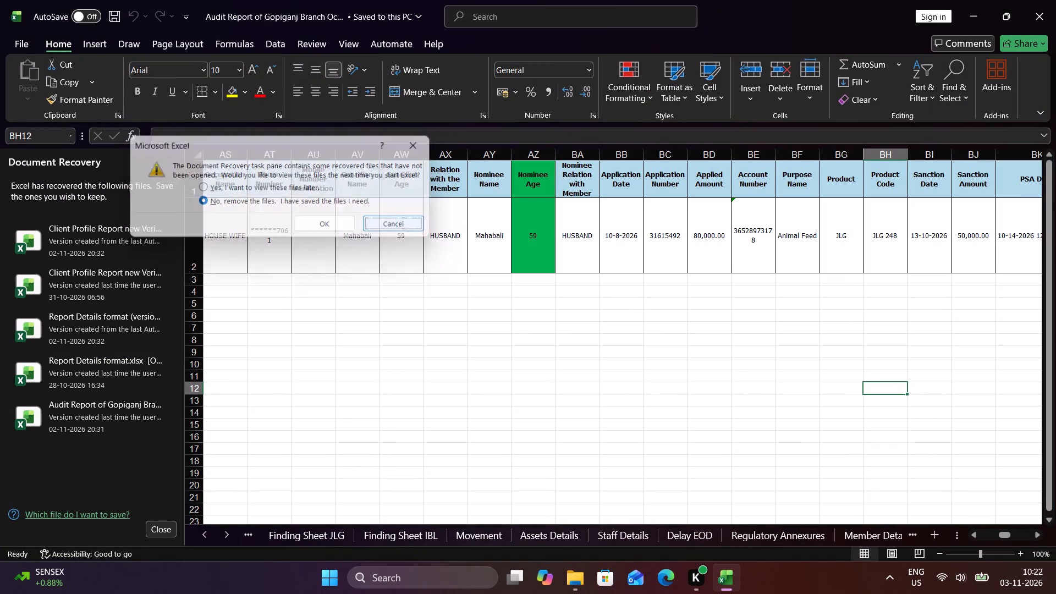
{"action": "left_click", "coordinate": [165, 525]}
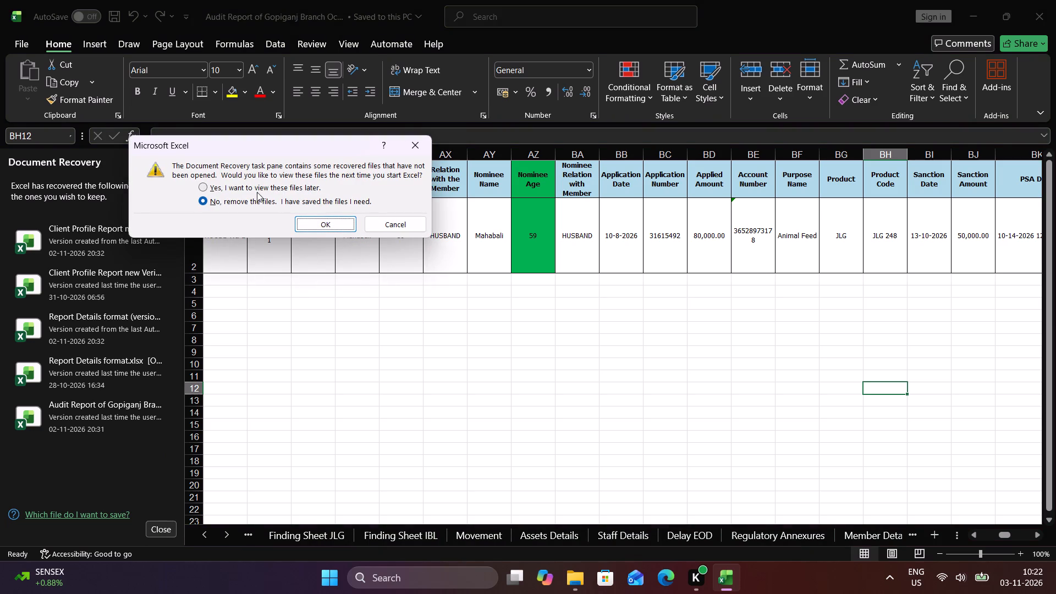
{"action": "left_click", "coordinate": [314, 224]}
{"action": "left_click", "coordinate": [358, 310]}
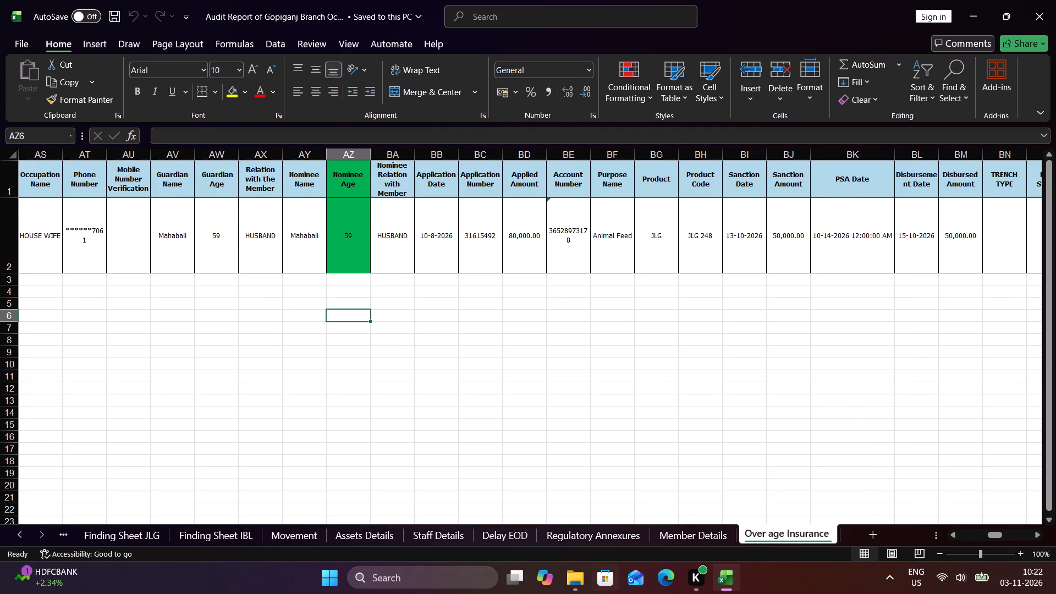
Go to the Other Observation sheet and select the Findings cell of the Kin relation row to view it.
{"action": "left_click", "coordinate": [135, 532]}
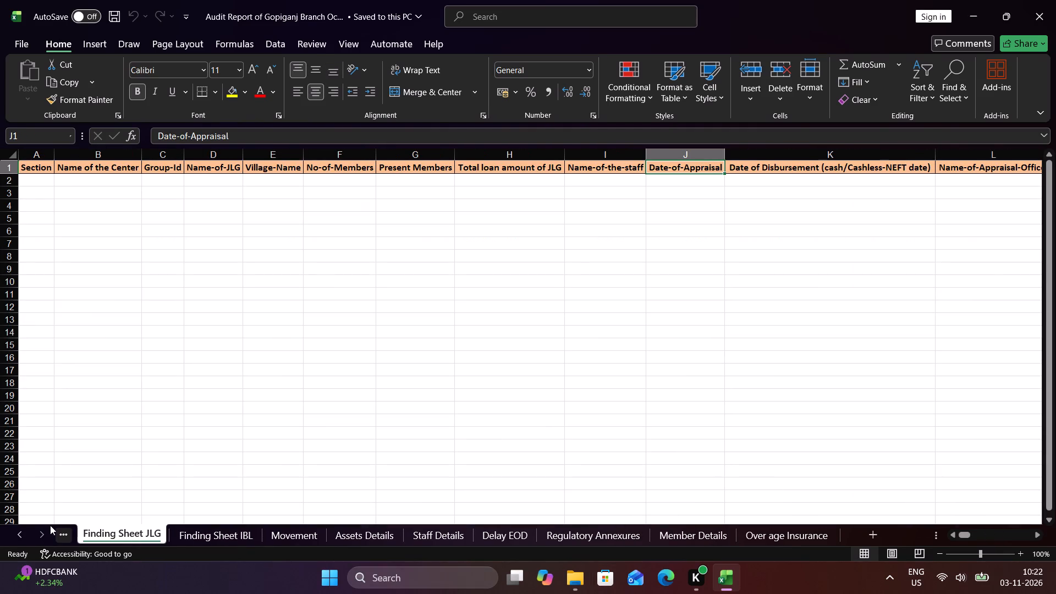
{"action": "triple_click", "coordinate": [23, 534]}
{"action": "left_click", "coordinate": [23, 534]}
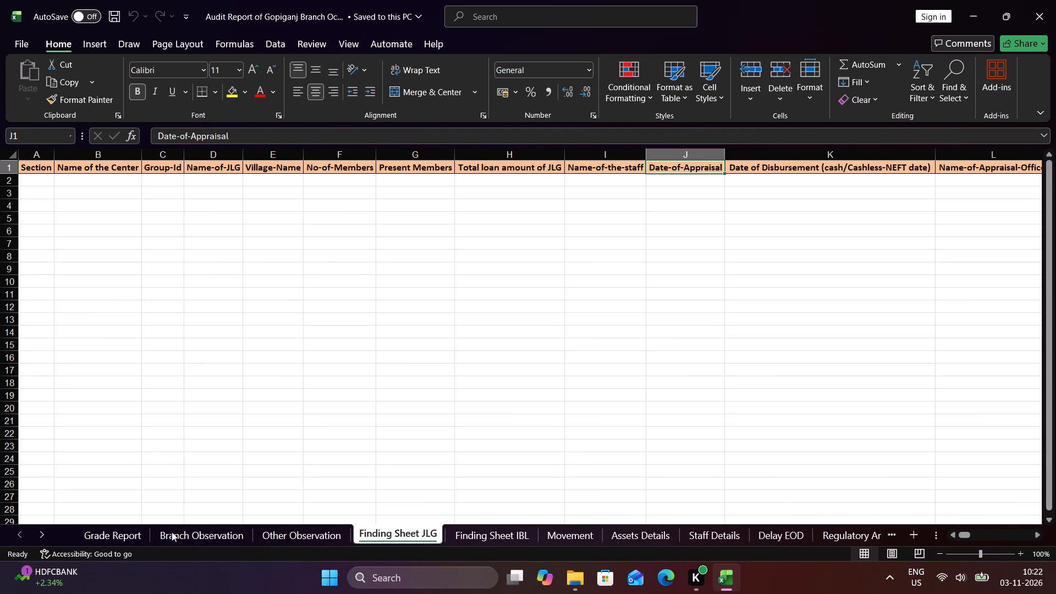
{"action": "left_click", "coordinate": [287, 541]}
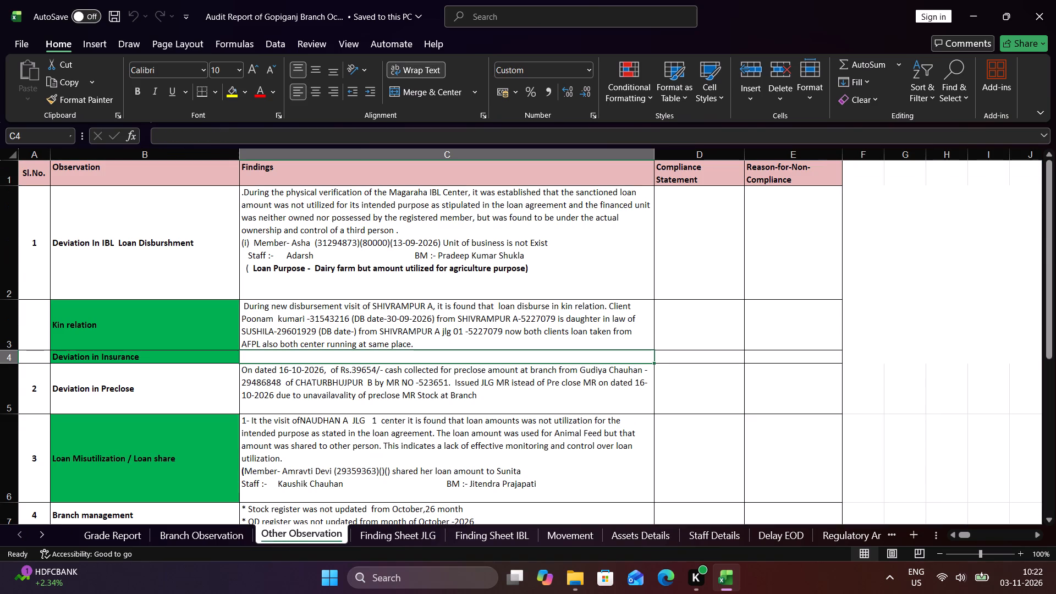
{"action": "left_click", "coordinate": [244, 371]}
{"action": "left_click", "coordinate": [299, 329]}
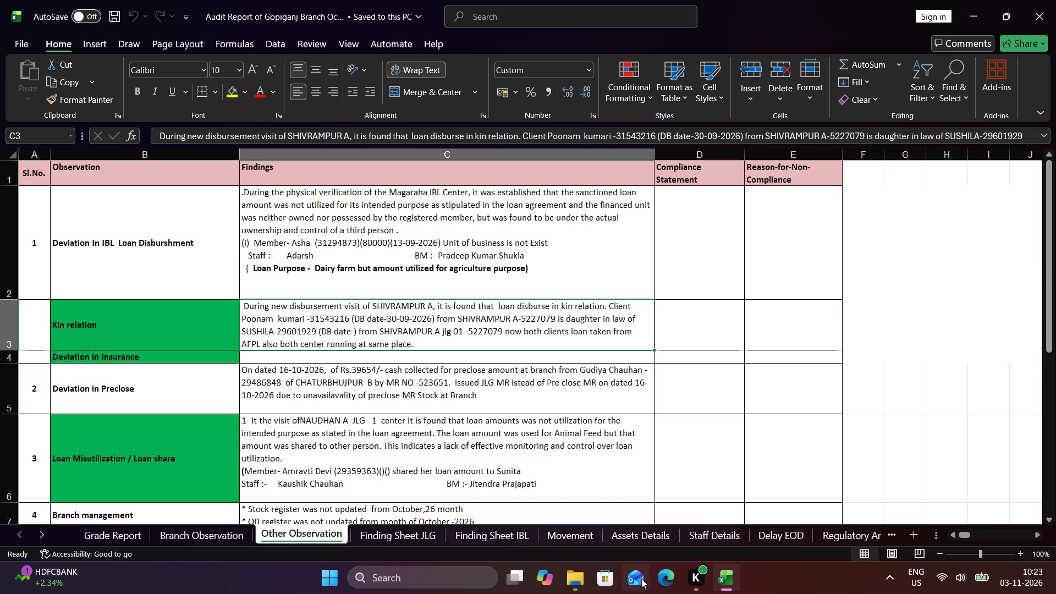
Minimise the audit report workbook to return to the Gopiganj Branch Audit folder window.
{"action": "left_click", "coordinate": [967, 0]}
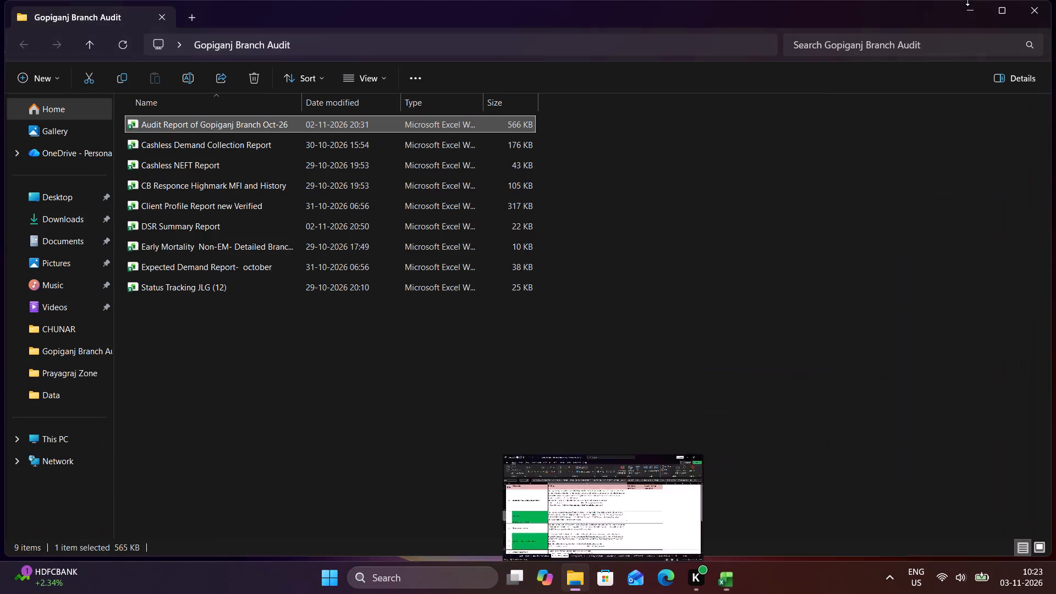
{"action": "left_click", "coordinate": [1055, 0]}
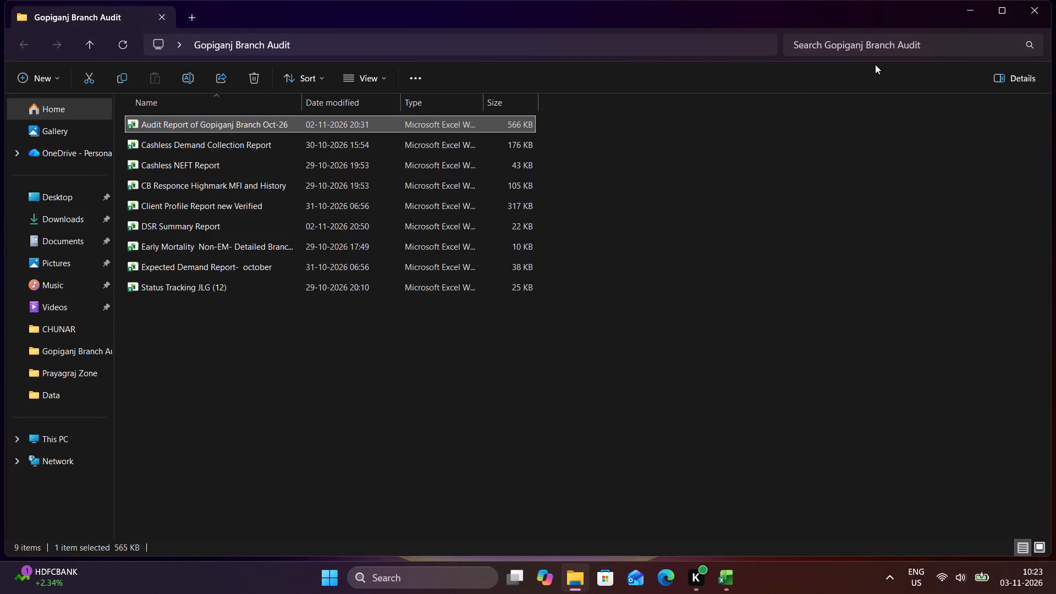
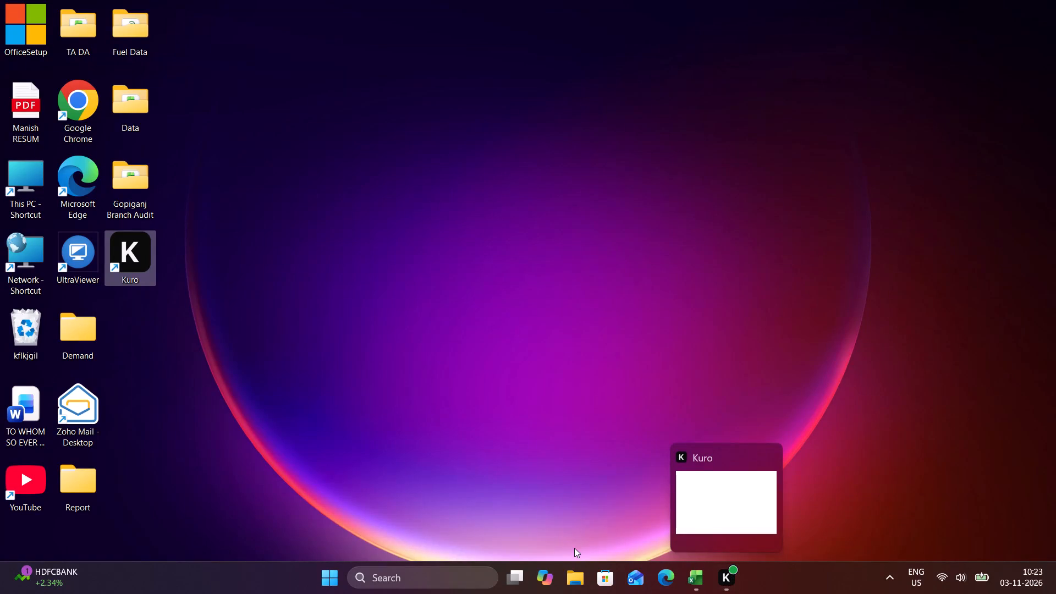
Open Google Chrome from the desktop.
{"action": "left_click", "coordinate": [509, 298]}
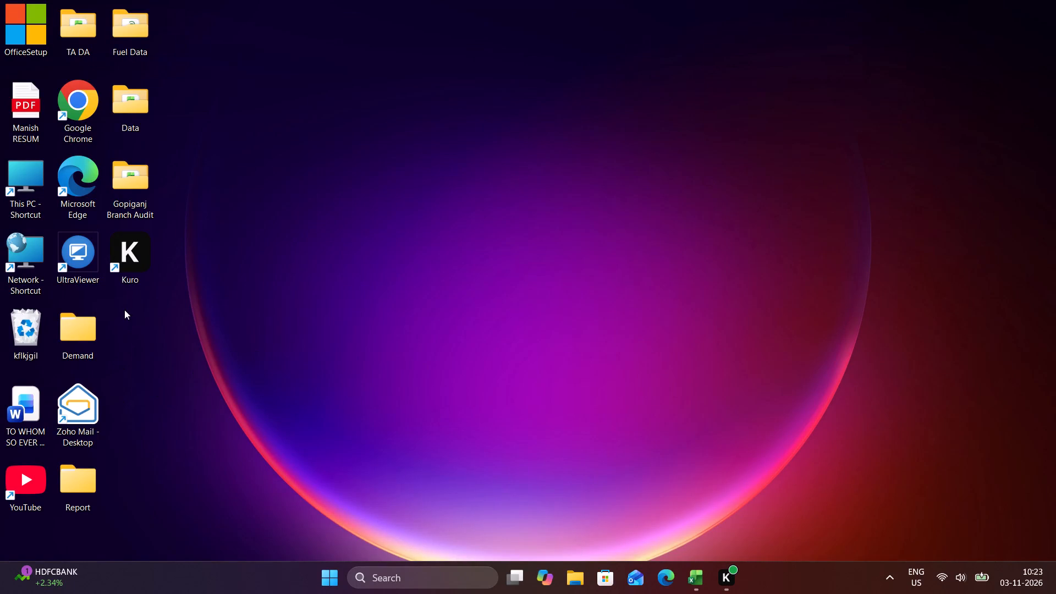
{"action": "double_click", "coordinate": [92, 112]}
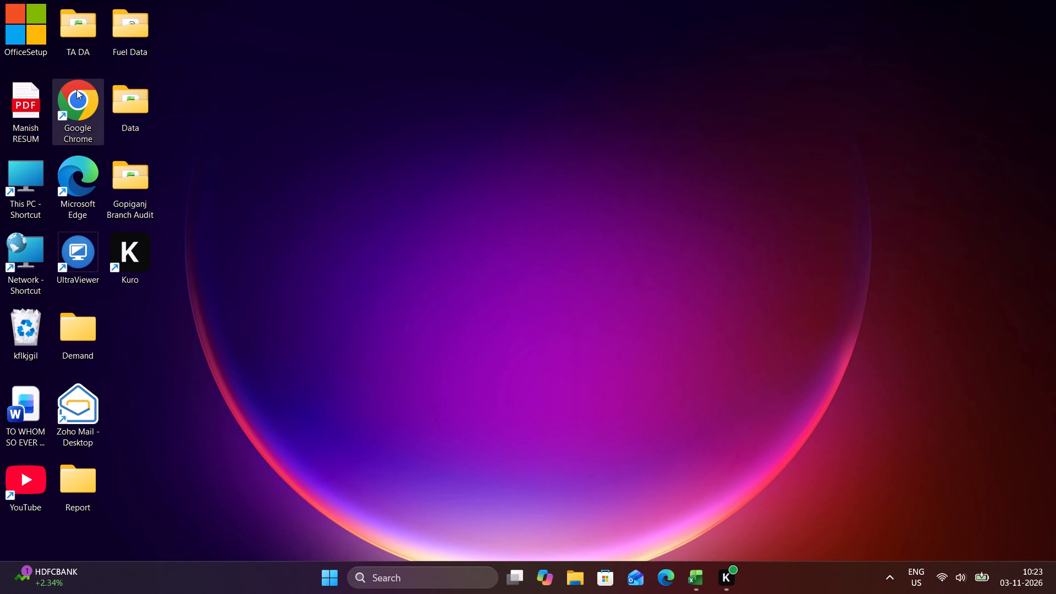
{"action": "double_click", "coordinate": [76, 90]}
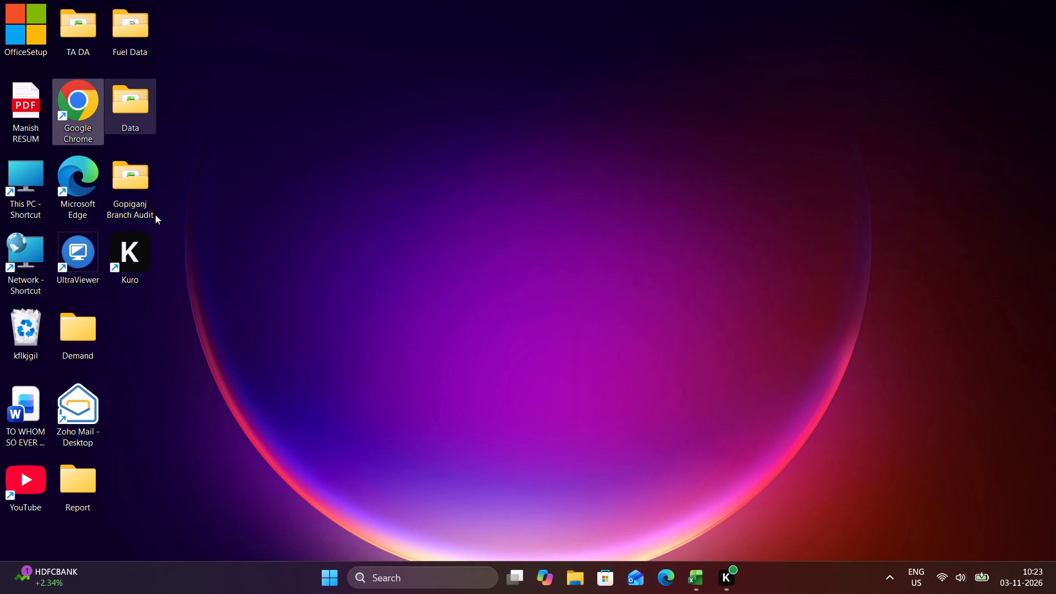
{"action": "double_click", "coordinate": [71, 111]}
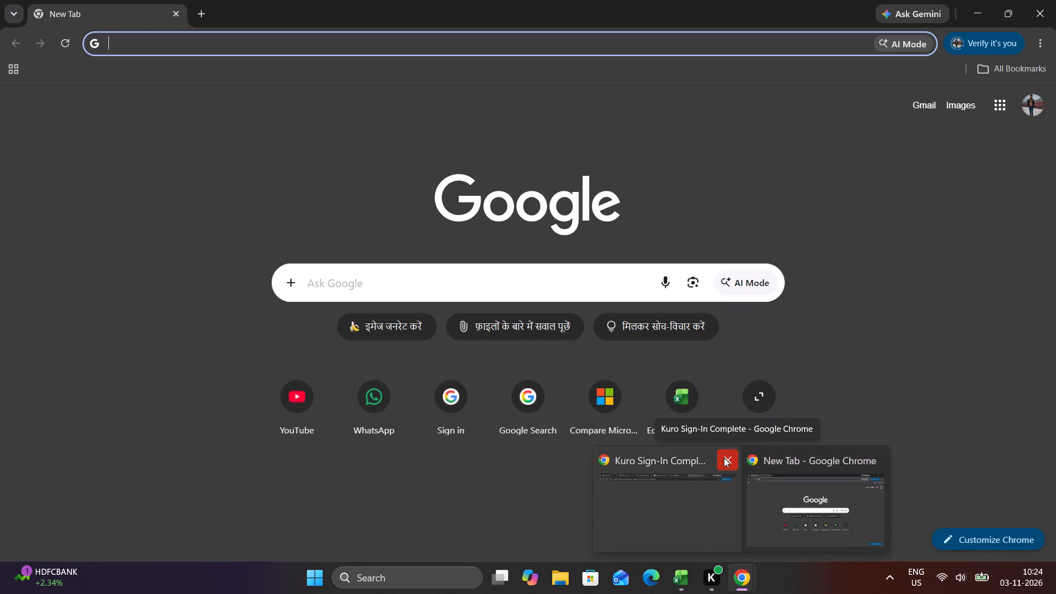
Close the Kuro Sign-In Complete browser window and bring a New Tab window to the front.
{"action": "left_click", "coordinate": [724, 458]}
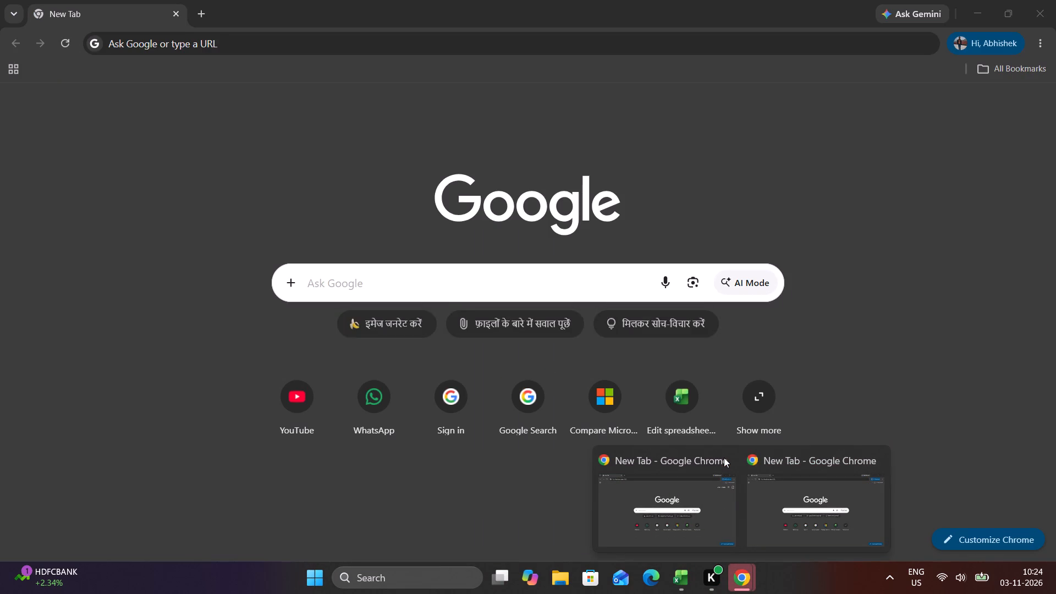
{"action": "left_click", "coordinate": [802, 476]}
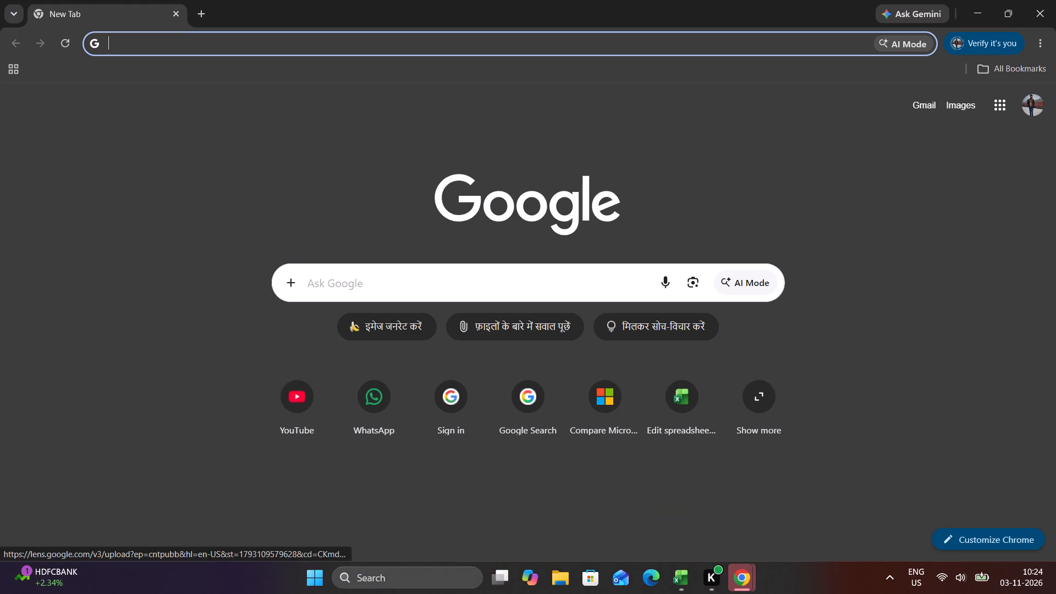
Activate the Ask Google search box on the new tab page.
{"action": "left_click", "coordinate": [389, 283]}
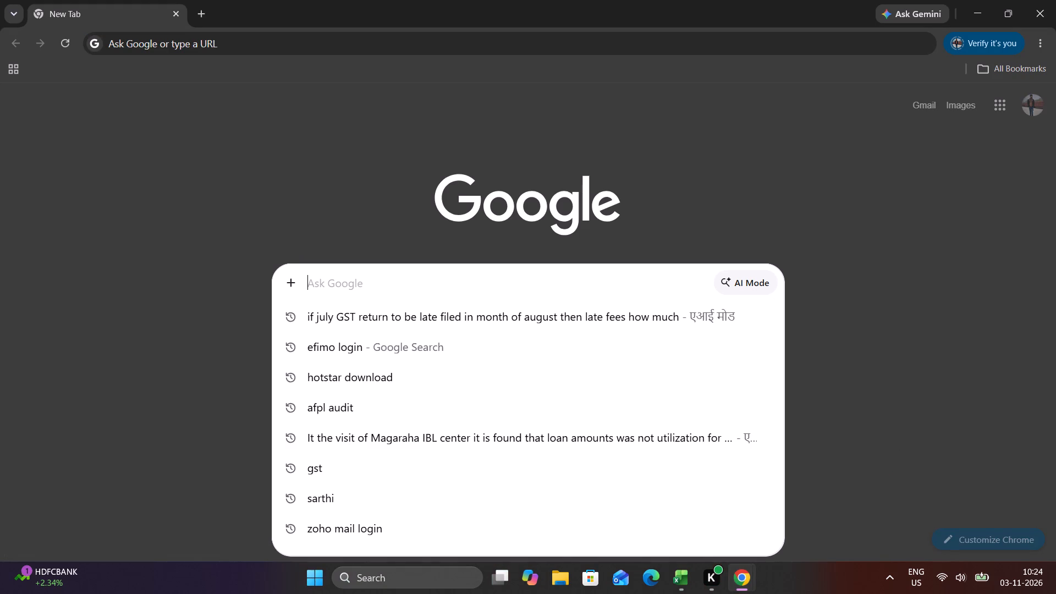
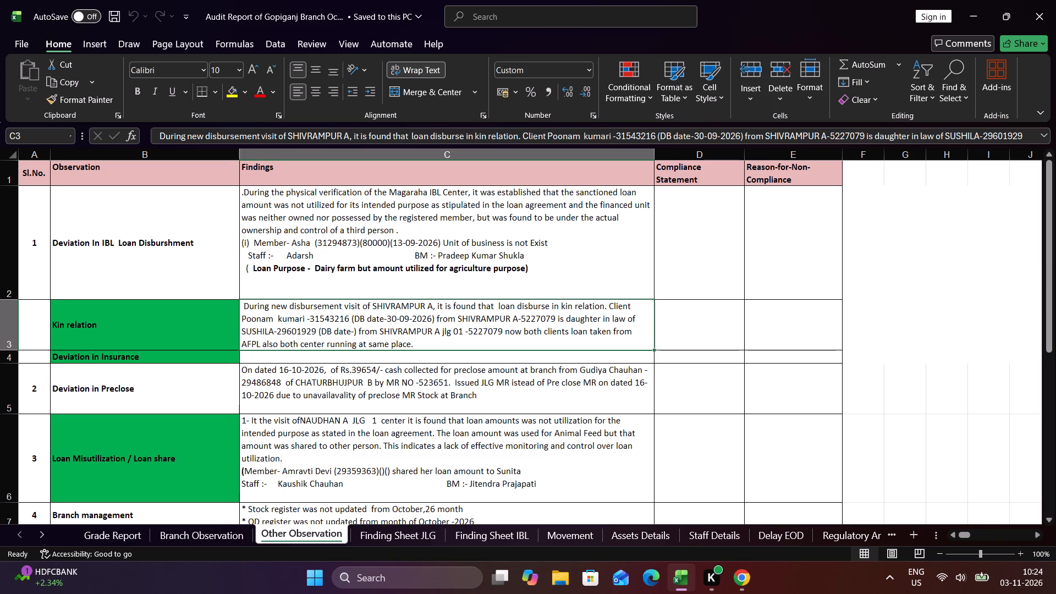
Minimize the Gopiganj Branch audit report workbook to get back to the New Tab window in Google Chrome.
{"action": "left_click", "coordinate": [987, 5]}
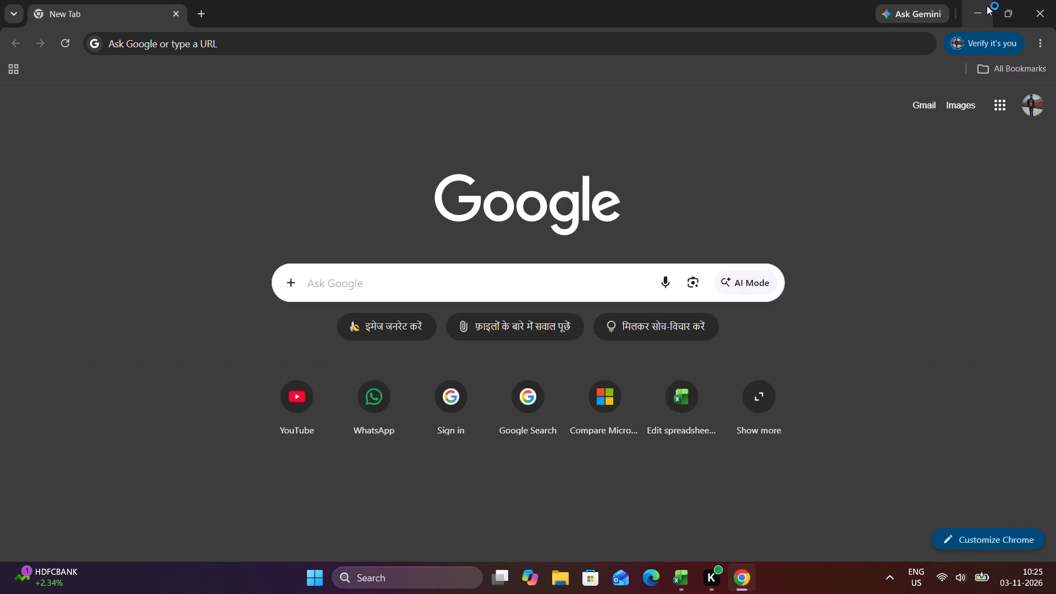
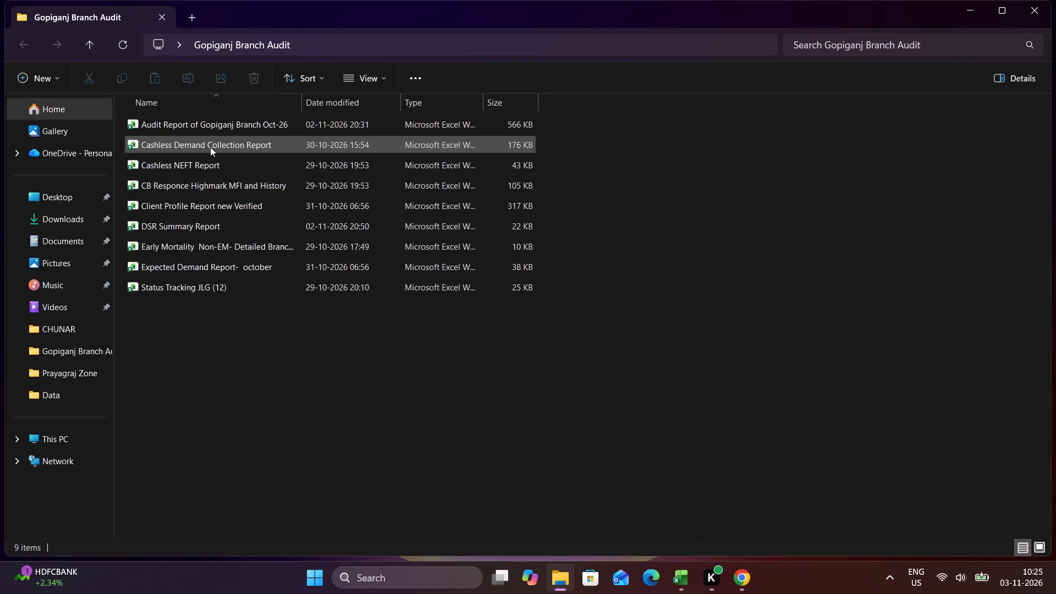
Open the Client Profile Report new Verified workbook and go to the header row of its EDR sheet.
{"action": "double_click", "coordinate": [199, 201]}
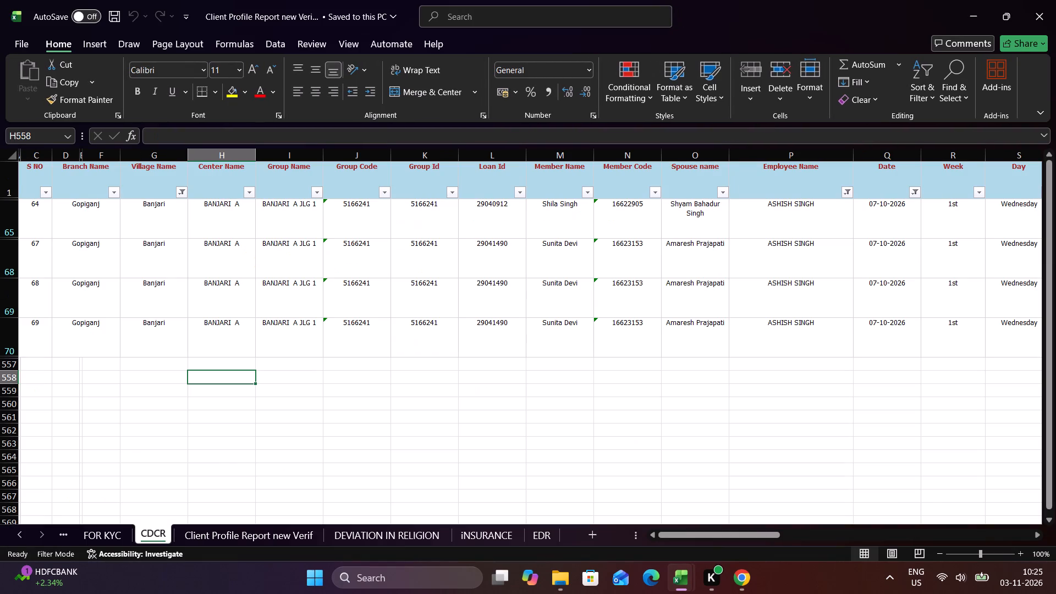
{"action": "left_click", "coordinate": [540, 533]}
{"action": "left_click", "coordinate": [324, 349]}
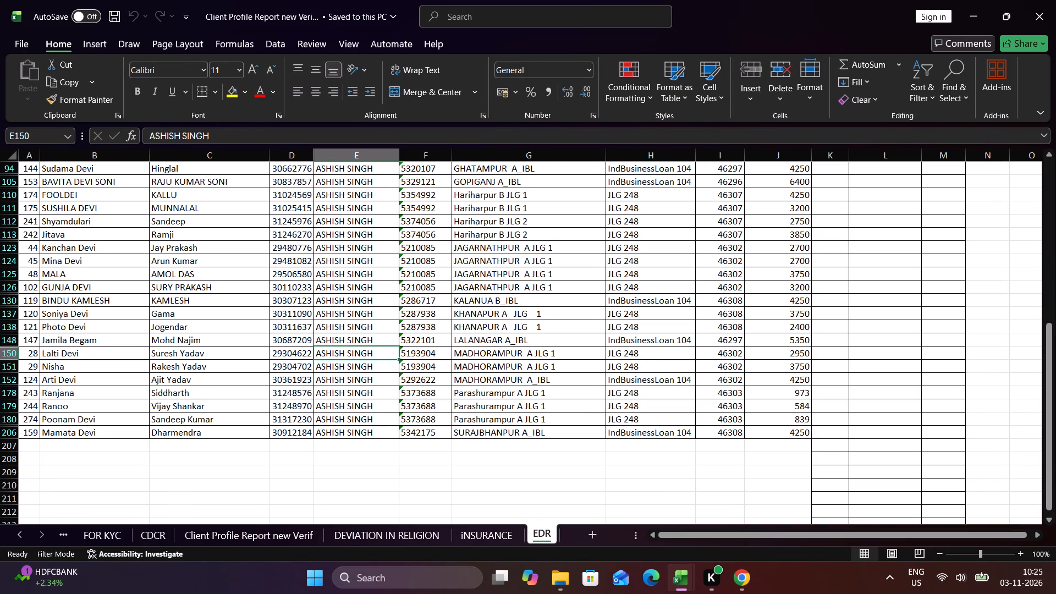
{"action": "key", "text": "ctrl+Up"}
{"action": "key", "text": "ctrl+Up"}
{"action": "key", "text": "ctrl+Up"}
{"action": "key", "text": "ctrl+Up"}
{"action": "key", "text": "ctrl+Up"}
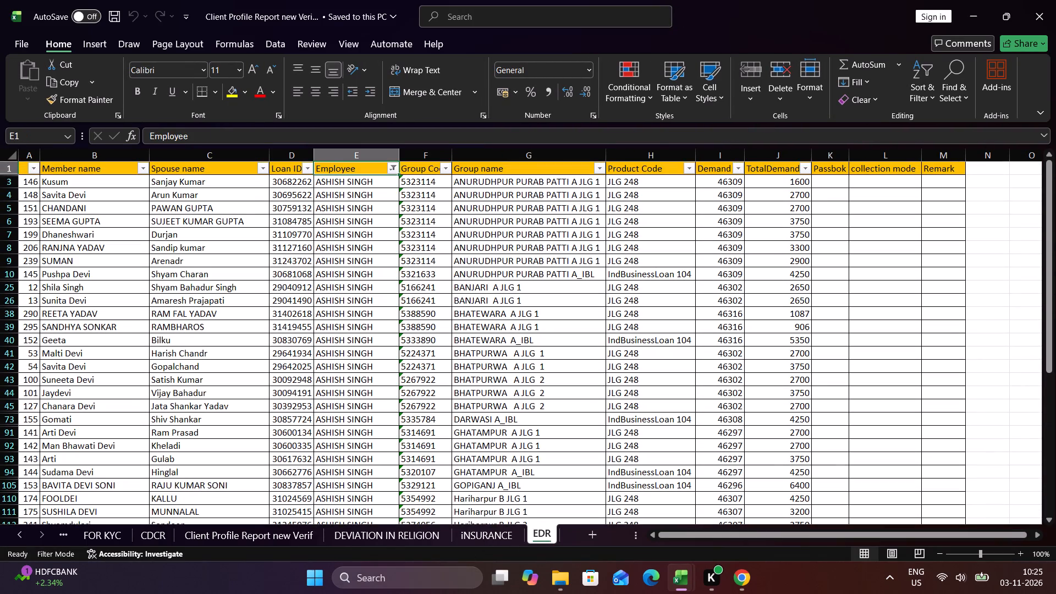
Reset the filtering on the EDR sheet so every employee's rows are shown, keeping filters available on the header row.
{"action": "left_click", "coordinate": [359, 168]}
{"action": "key", "text": "ctrl+shift+l"}
{"action": "key", "text": "ctrl+shift+l"}
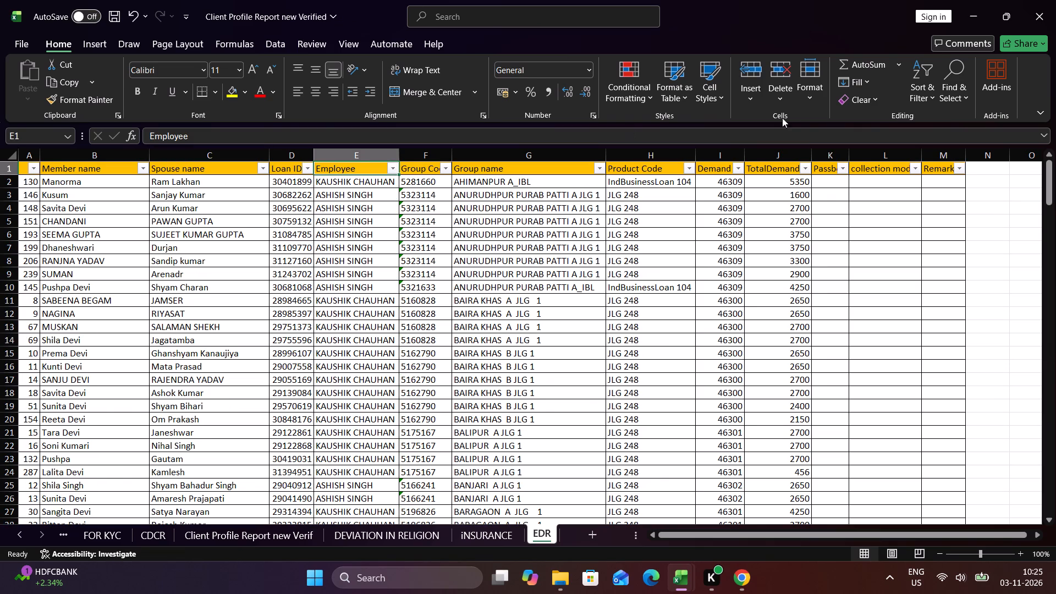
Filter the EDR sheet's Group name column by searching baira and keeping only BAIRA KHAS A JLG 1.
{"action": "left_click", "coordinate": [601, 170]}
{"action": "type", "text": "baira"}
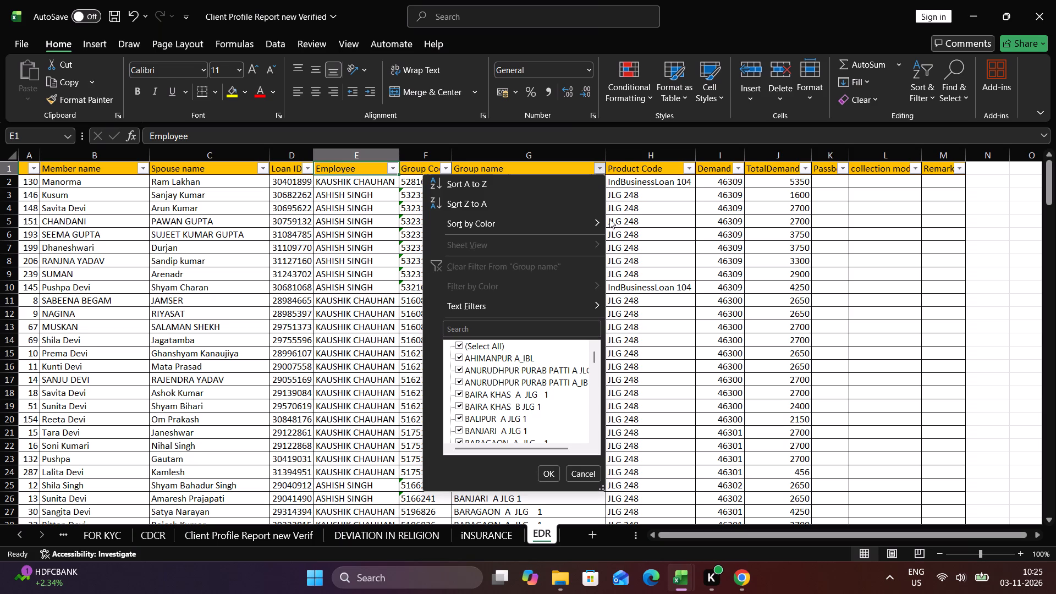
{"action": "left_click", "coordinate": [500, 323]}
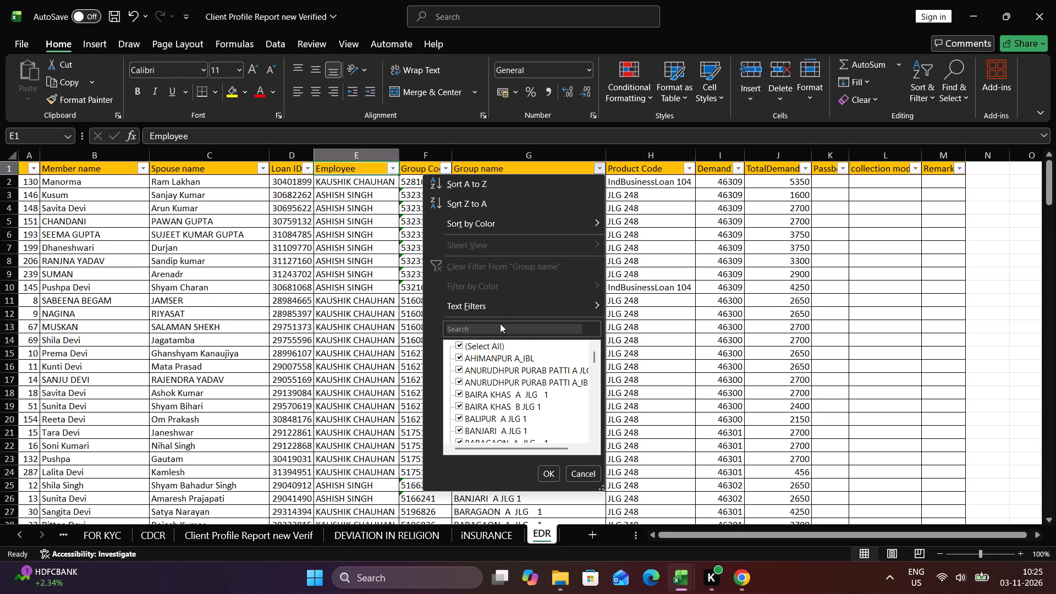
{"action": "left_click", "coordinate": [495, 332]}
{"action": "key", "text": "b"}
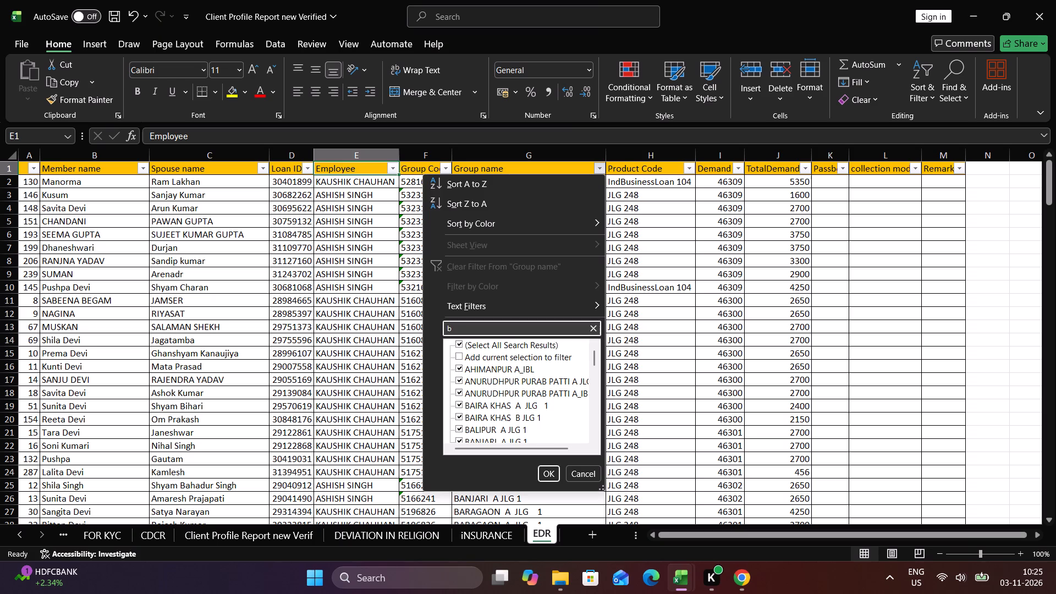
{"action": "type", "text": "aira"}
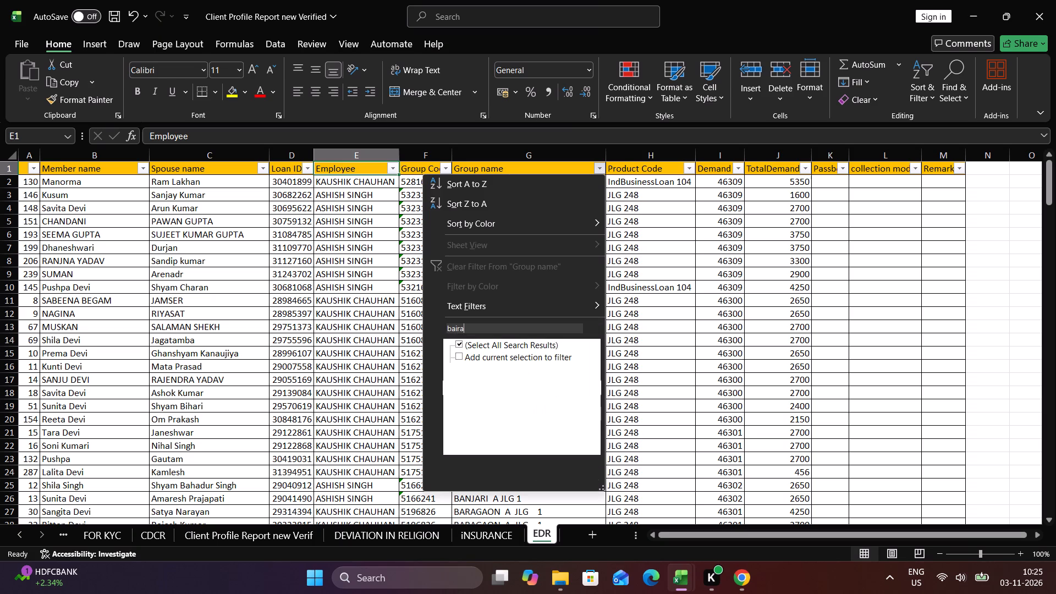
{"action": "left_click", "coordinate": [478, 377]}
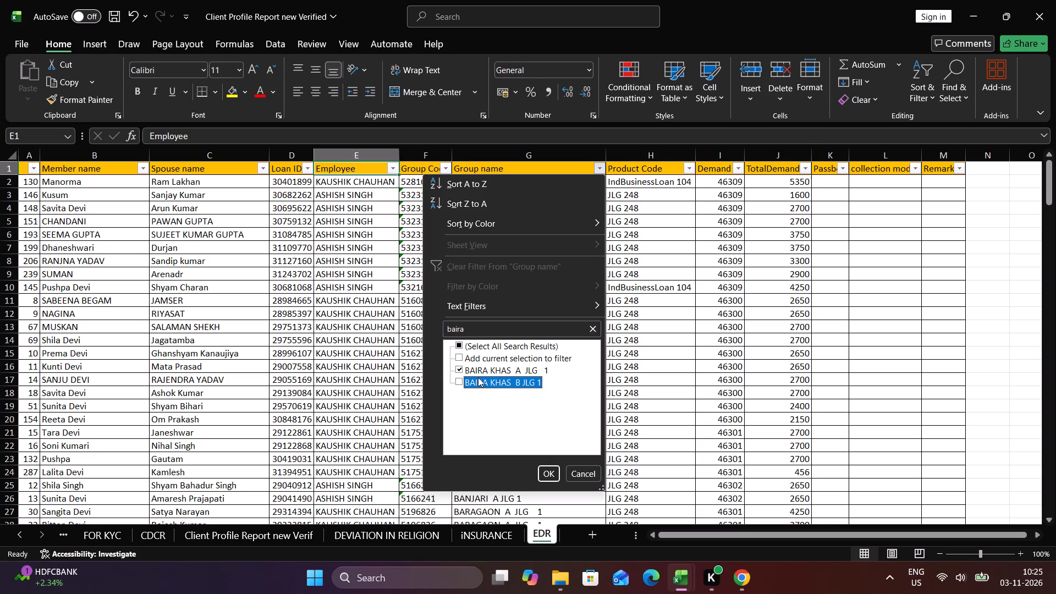
{"action": "key", "text": "Return"}
{"action": "left_click", "coordinate": [497, 298]}
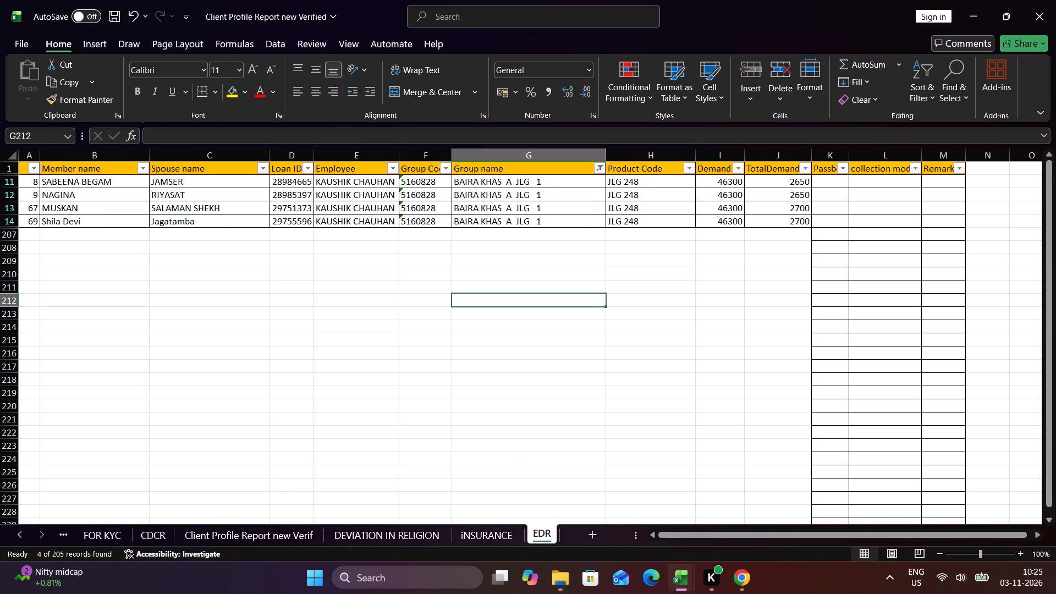
{"action": "left_click", "coordinate": [4, 195]}
{"action": "left_click", "coordinate": [229, 277]}
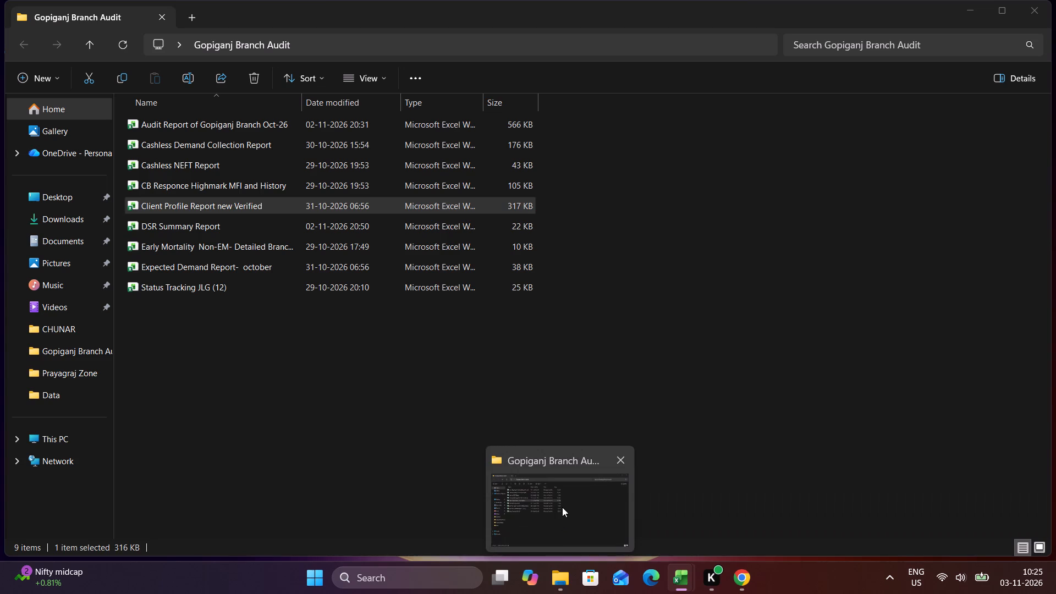
Switch to File Explorer and open the Report Details format workbook from the Data folder.
{"action": "left_click", "coordinate": [562, 507]}
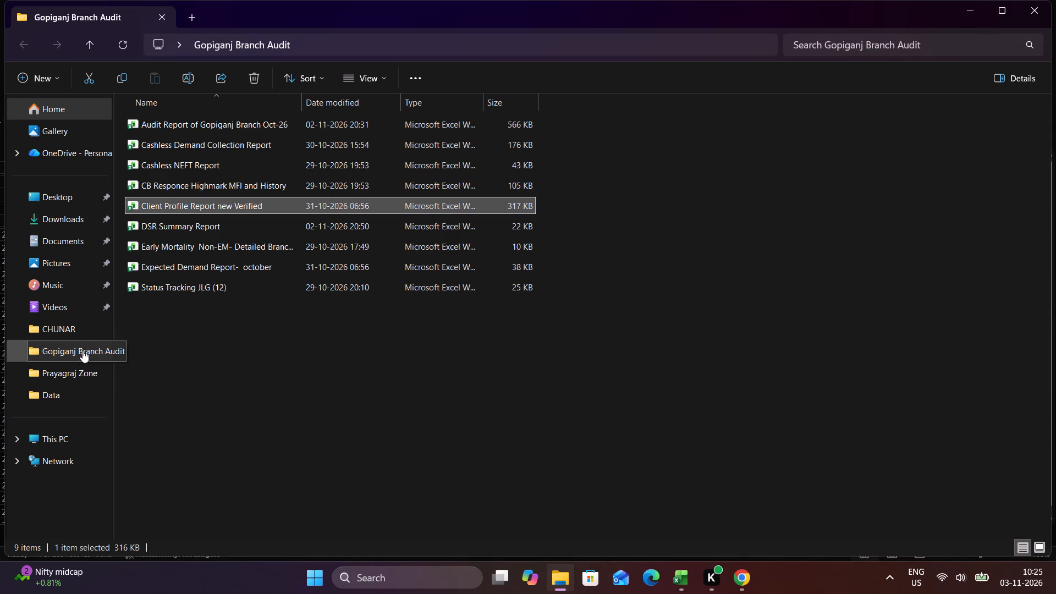
{"action": "left_click", "coordinate": [67, 393]}
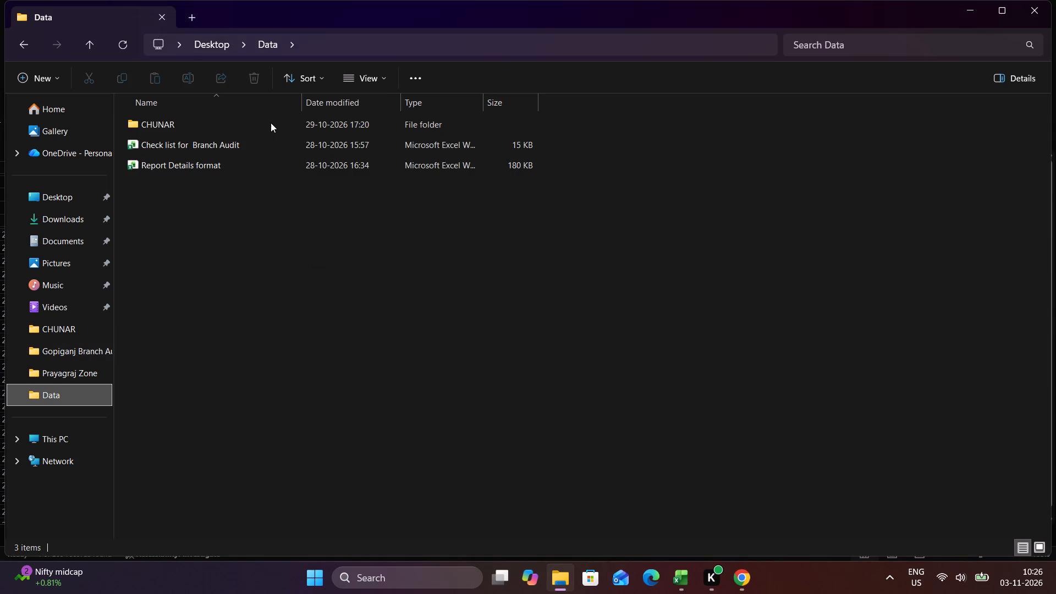
{"action": "double_click", "coordinate": [235, 166]}
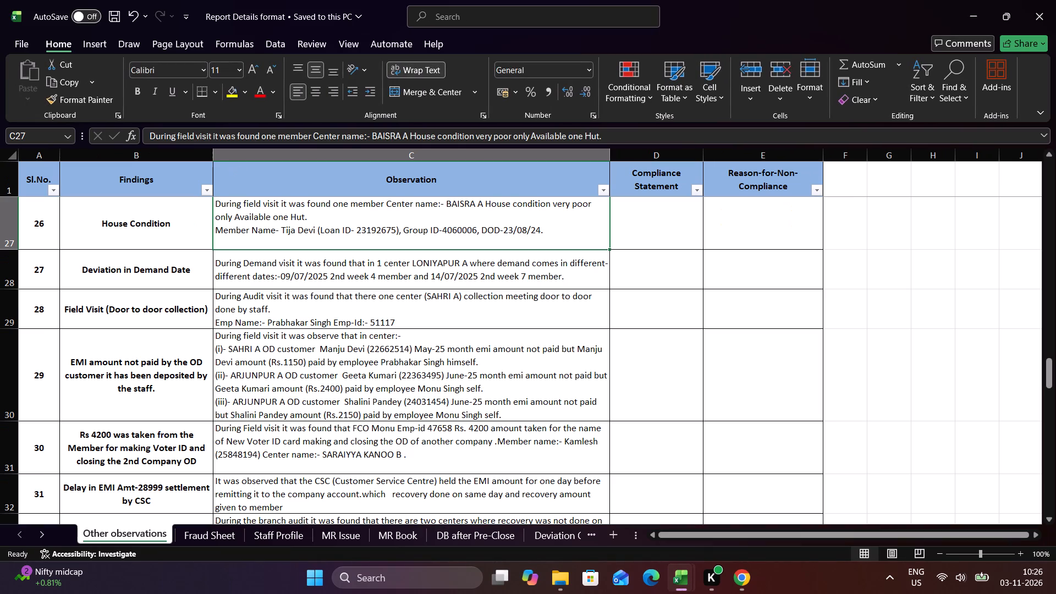
Go back to the top of the Other observations sheet and review the findings and observations for serial numbers 1 to 8.
{"action": "left_click", "coordinate": [348, 308]}
{"action": "left_click", "coordinate": [135, 220]}
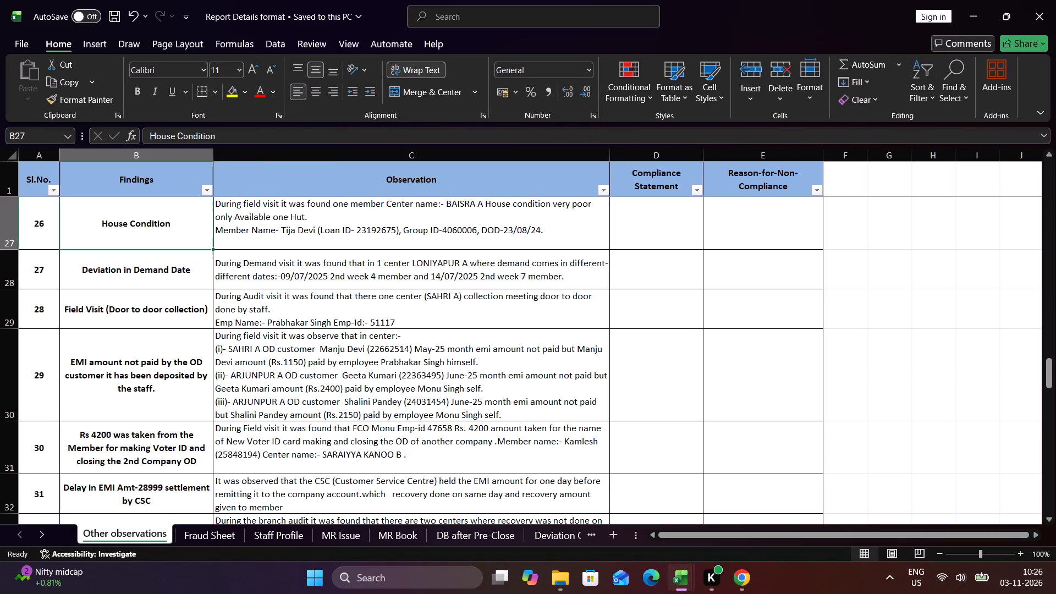
{"action": "key", "text": "ctrl+Up"}
{"action": "key", "text": "ctrl+Up"}
{"action": "key", "text": "ctrl+Up"}
{"action": "key", "text": "ctrl+Up"}
{"action": "key", "text": "ctrl+Up"}
{"action": "key", "text": "ctrl+Up"}
{"action": "key", "text": "ctrl+Up"}
{"action": "key", "text": "ctrl+Up"}
{"action": "key", "text": "ctrl+Up"}
{"action": "key", "text": "ctrl+Up"}
{"action": "key", "text": "ctrl+Up"}
{"action": "key", "text": "shift+Up"}
{"action": "key", "text": "shift+Up"}
{"action": "key", "text": "shift+Up"}
{"action": "key", "text": "shift+Up"}
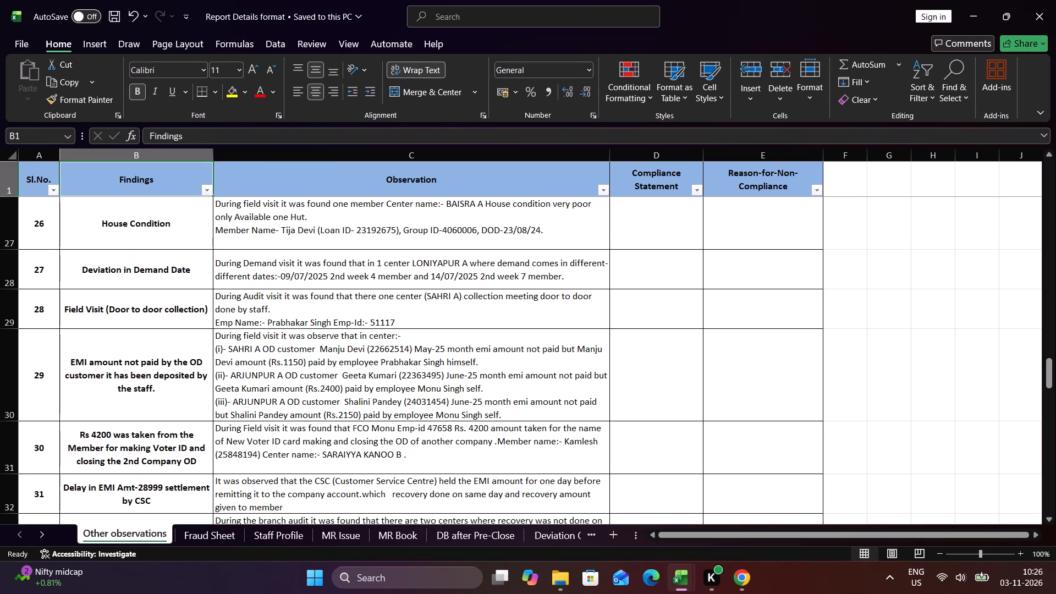
{"action": "key", "text": "Down"}
{"action": "key", "text": "shift+Up"}
{"action": "key", "text": "Down"}
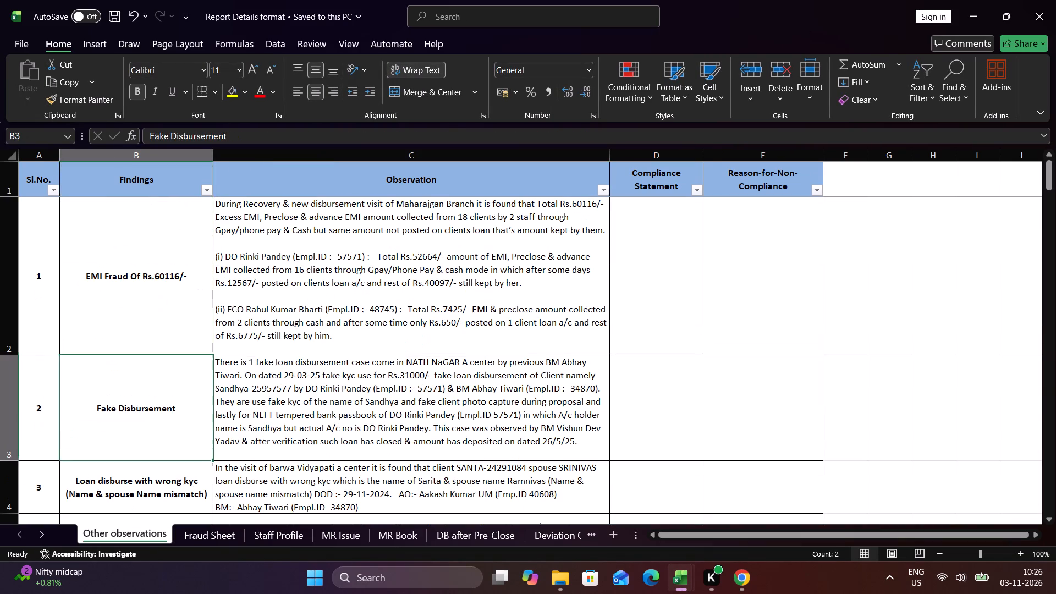
{"action": "key", "text": "Down"}
{"action": "key", "text": "Up"}
{"action": "key", "text": "Down"}
{"action": "key", "text": "Down"}
{"action": "key", "text": "Down"}
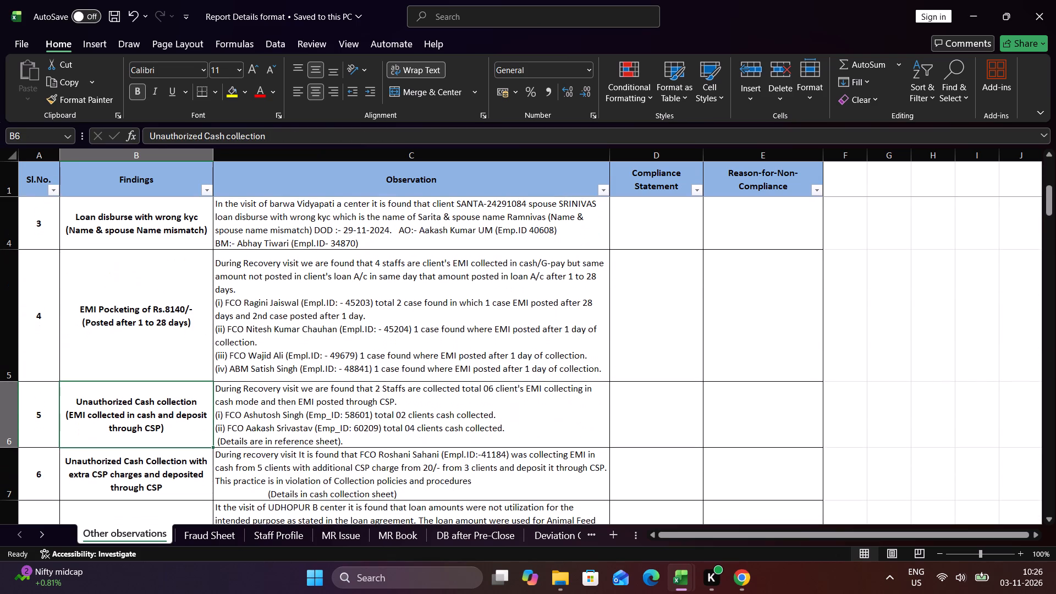
{"action": "key", "text": "Down"}
{"action": "key", "text": "Up"}
{"action": "key", "text": "Down"}
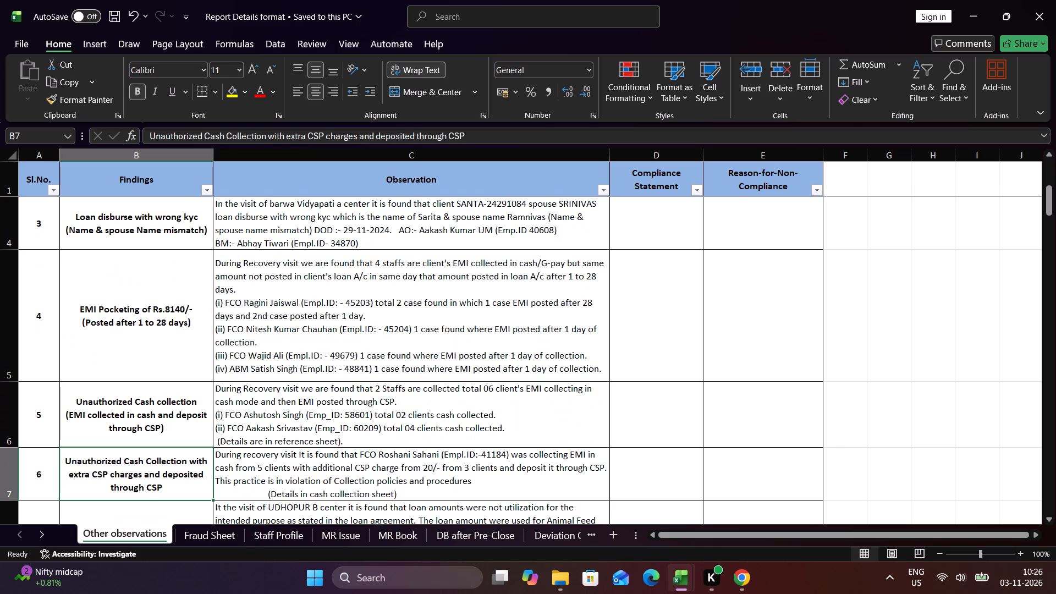
{"action": "key", "text": "Down"}
{"action": "key", "text": "Down"}
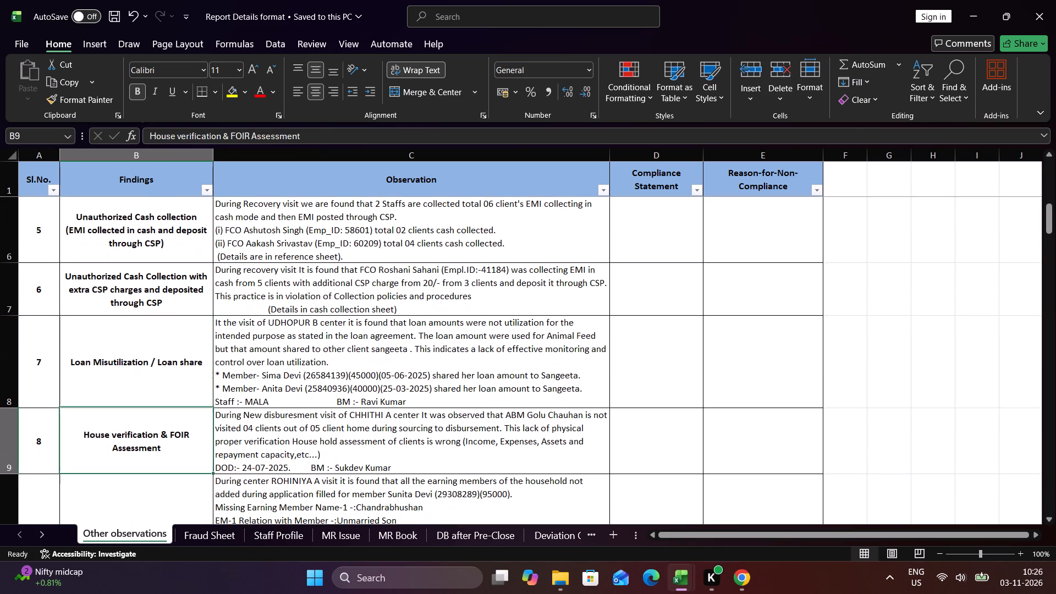
Review the Other observations entries from serial number 9, Wrong Household Income & Expenses Assessment, through serial number 20.
{"action": "key", "text": "Down"}
{"action": "key", "text": "Down"}
{"action": "key", "text": "Up"}
{"action": "key", "text": "Down"}
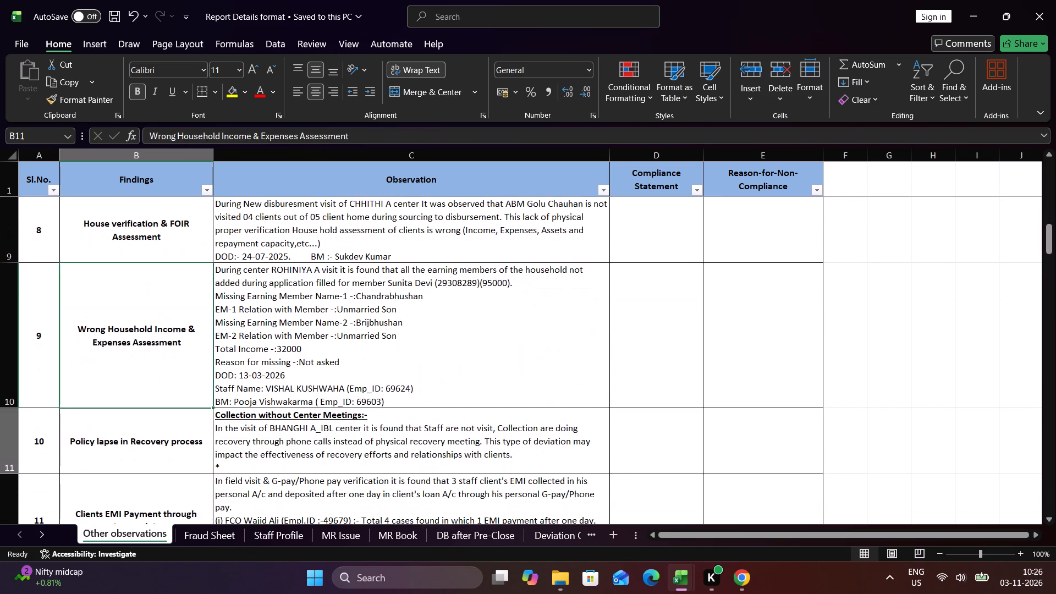
{"action": "key", "text": "Down"}
{"action": "key", "text": "Down"}
{"action": "key", "text": "Up"}
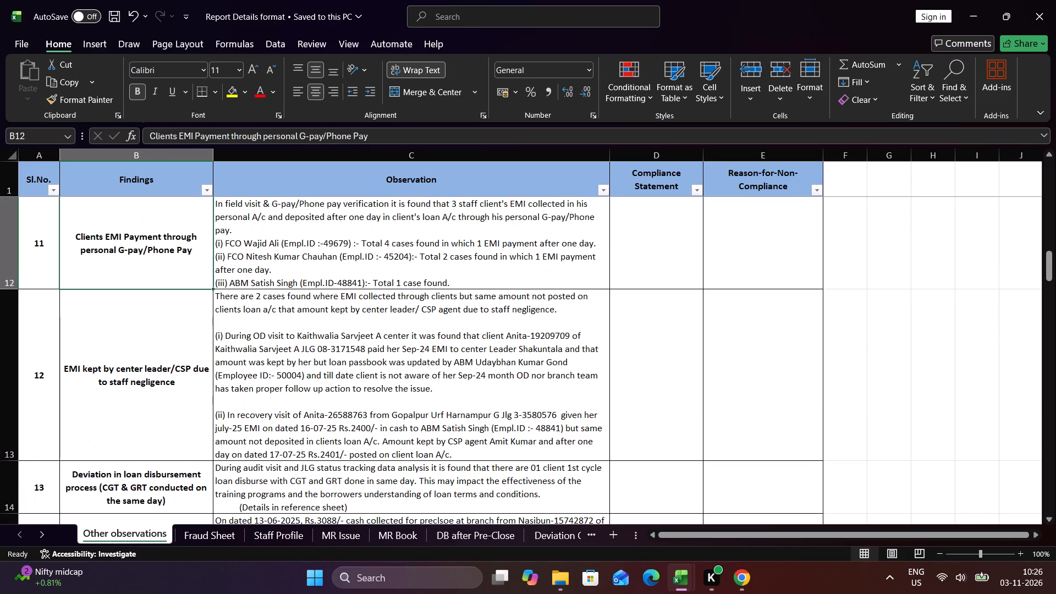
{"action": "key", "text": "Down"}
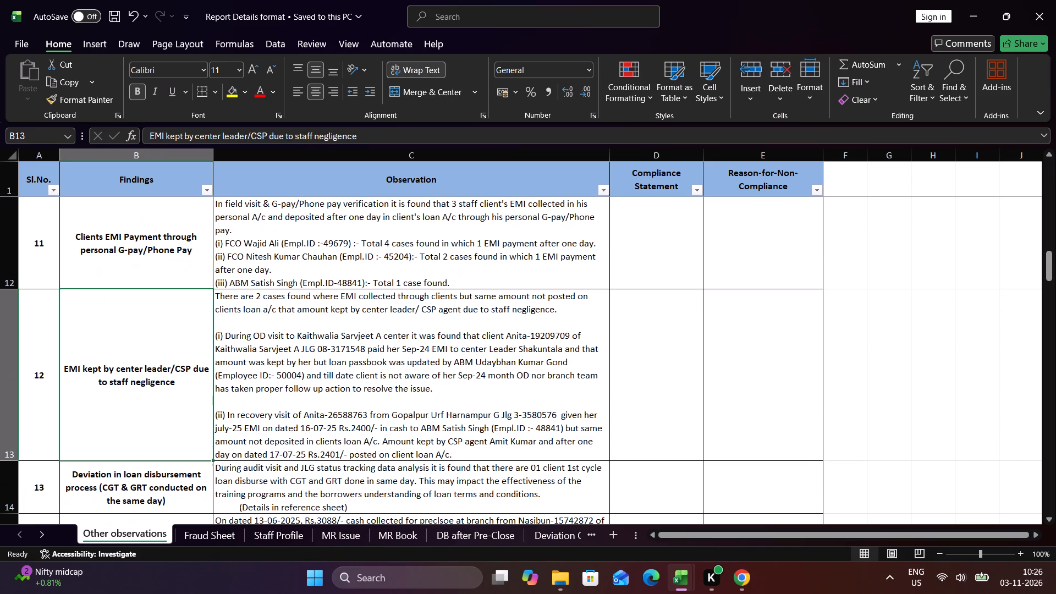
{"action": "key", "text": "Down"}
{"action": "key", "text": "Down"}
{"action": "key", "text": "Down"}
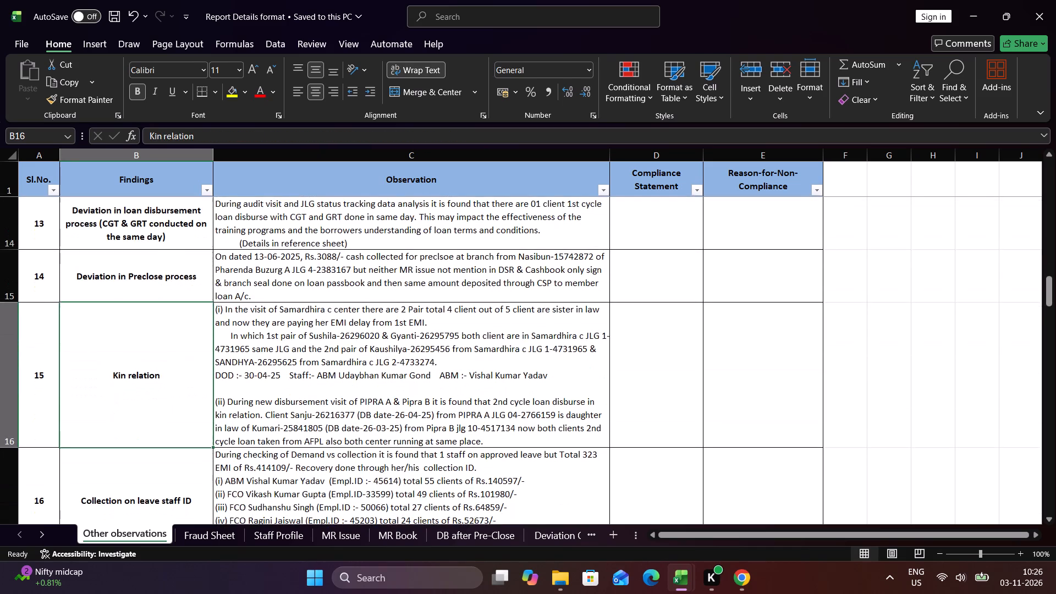
{"action": "key", "text": "Down"}
{"action": "key", "text": "Down"}
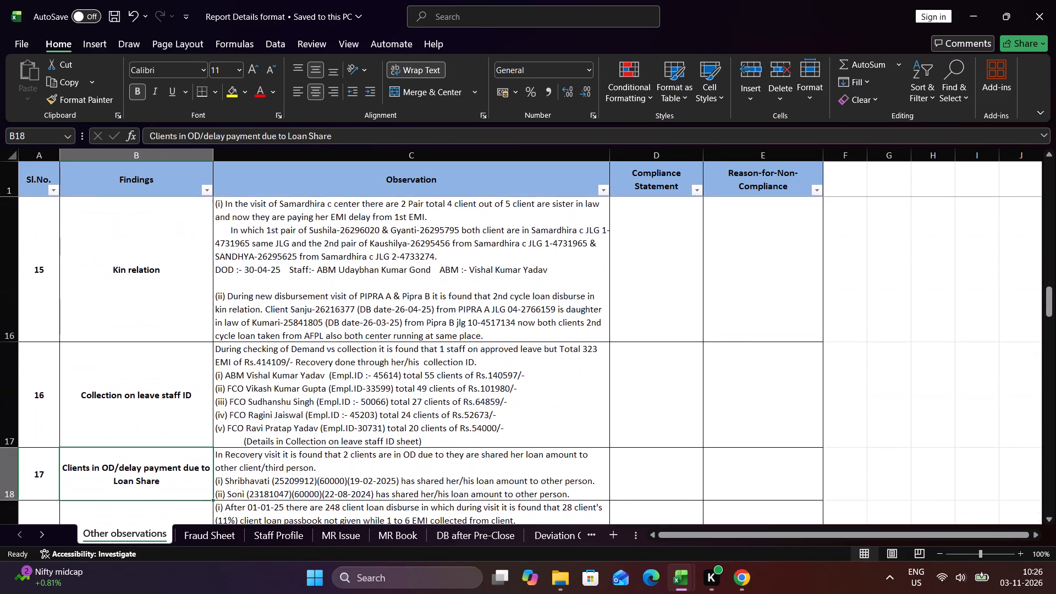
{"action": "key", "text": "Down"}
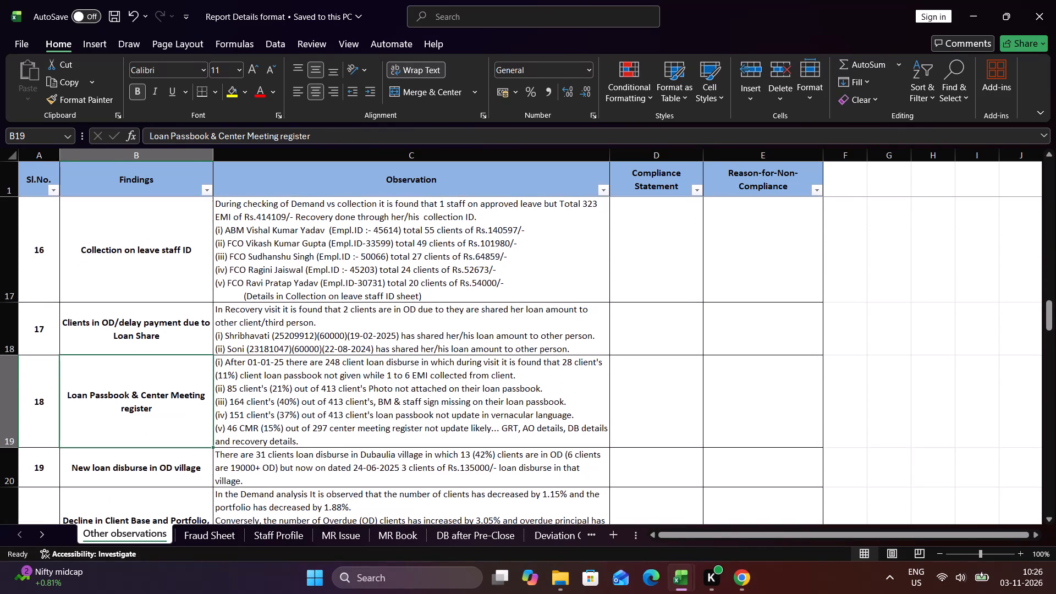
{"action": "key", "text": "Down"}
{"action": "key", "text": "Down"}
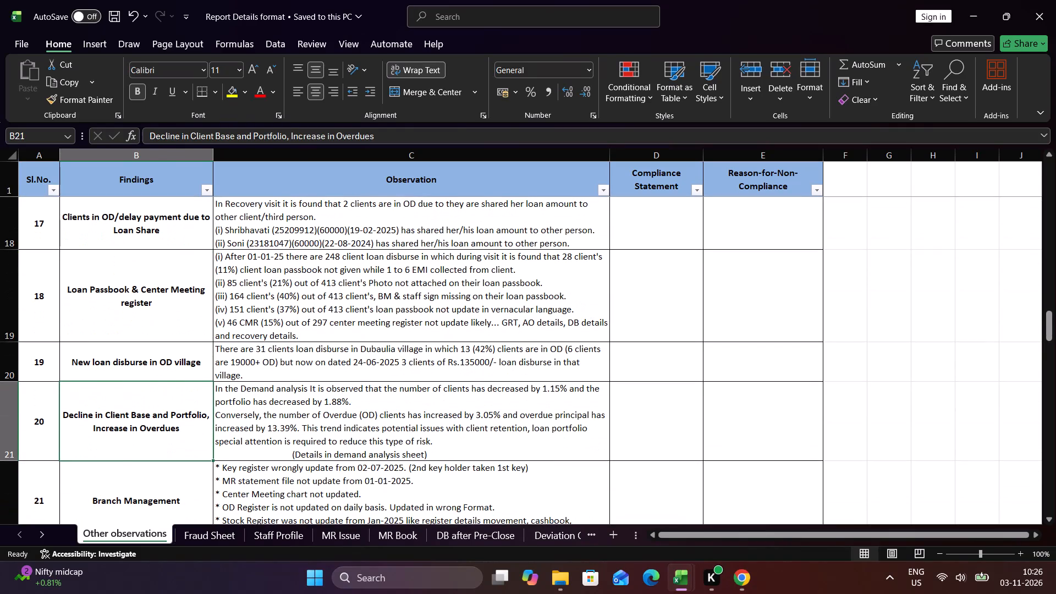
Review the Other observations entries from serial number 21, Branch Management, through serial number 30 on money taken for a Voter ID.
{"action": "key", "text": "Down"}
{"action": "key", "text": "Down"}
{"action": "key", "text": "Down"}
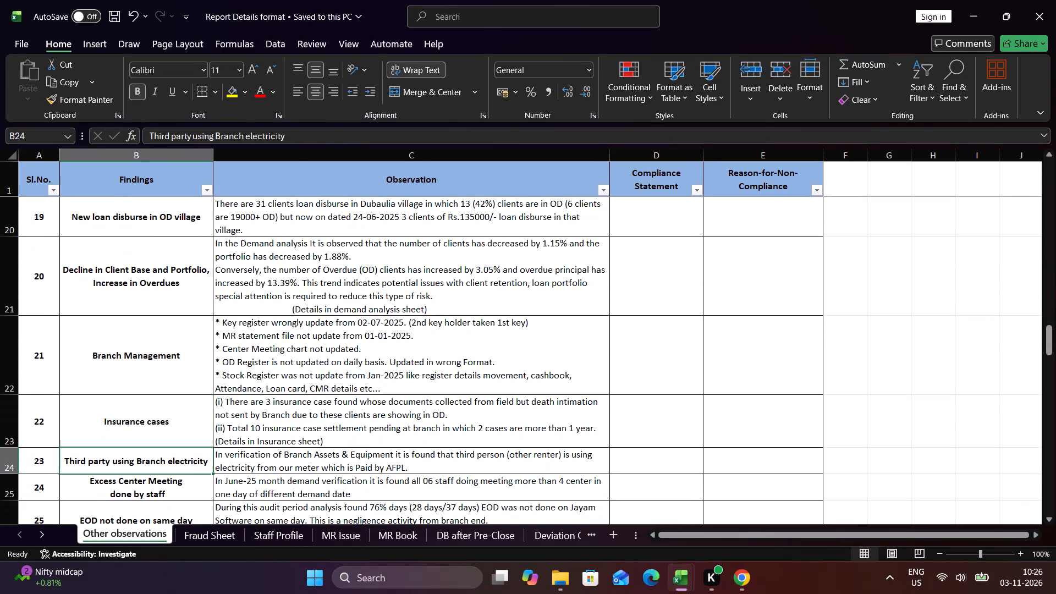
{"action": "key", "text": "Down"}
{"action": "key", "text": "Down"}
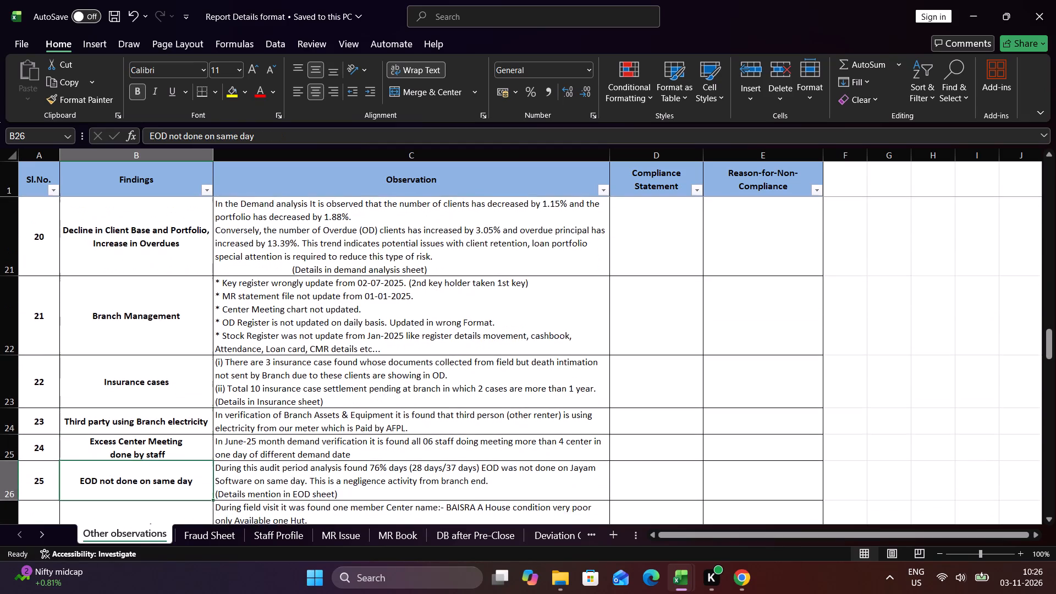
{"action": "key", "text": "Down"}
{"action": "key", "text": "Down"}
{"action": "key", "text": "Down"}
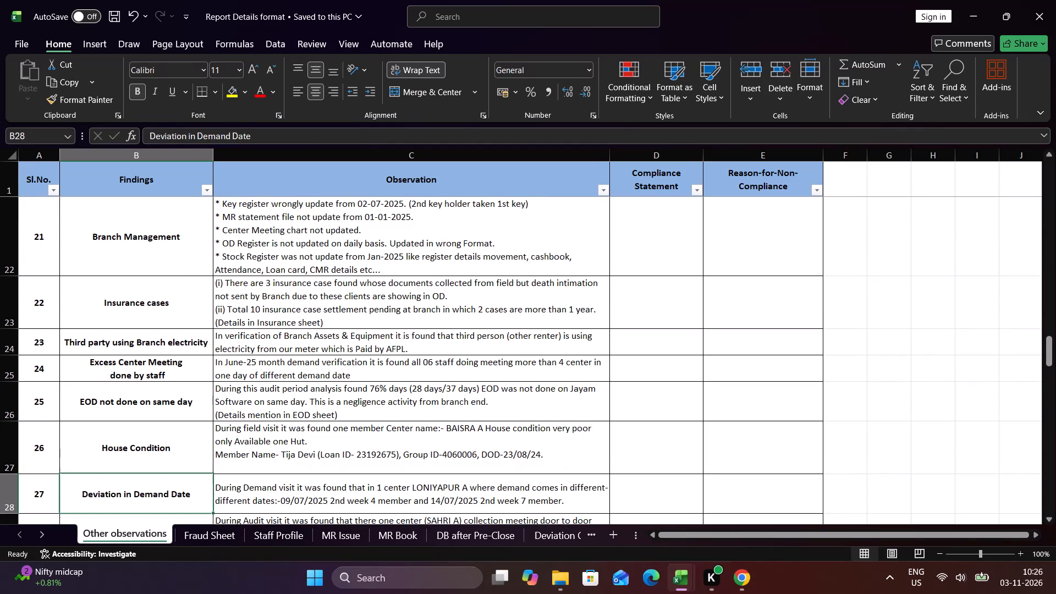
{"action": "key", "text": "Up"}
{"action": "key", "text": "Down"}
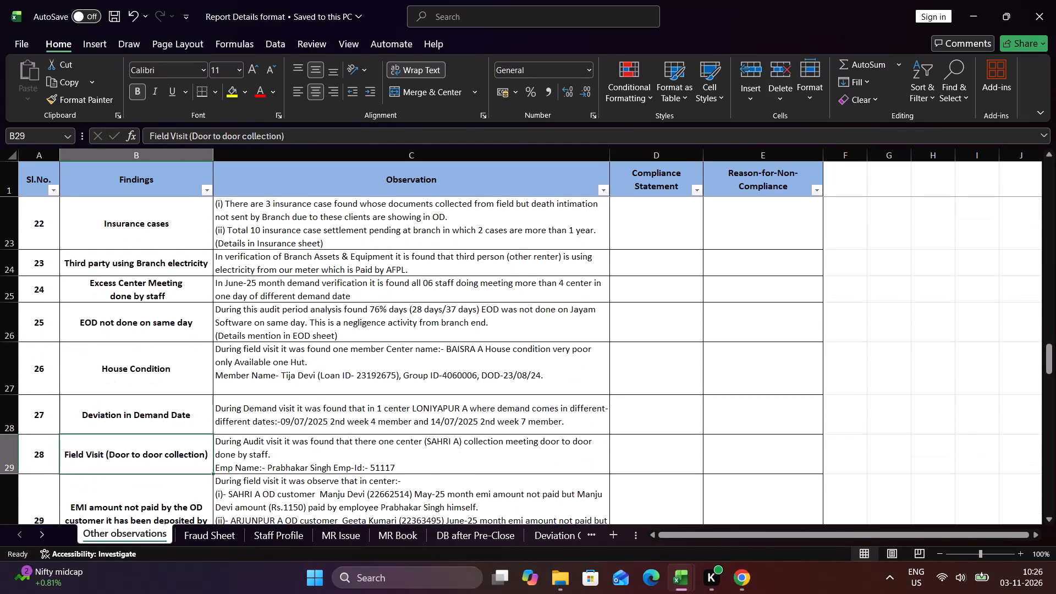
{"action": "key", "text": "Down"}
{"action": "key", "text": "Down"}
{"action": "key", "text": "Up"}
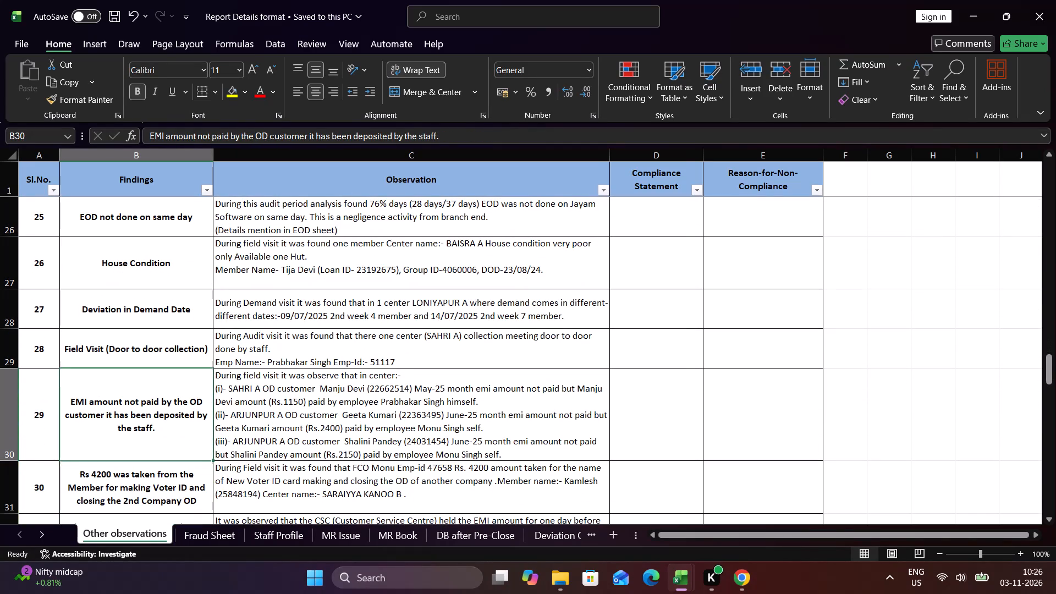
{"action": "key", "text": "Down"}
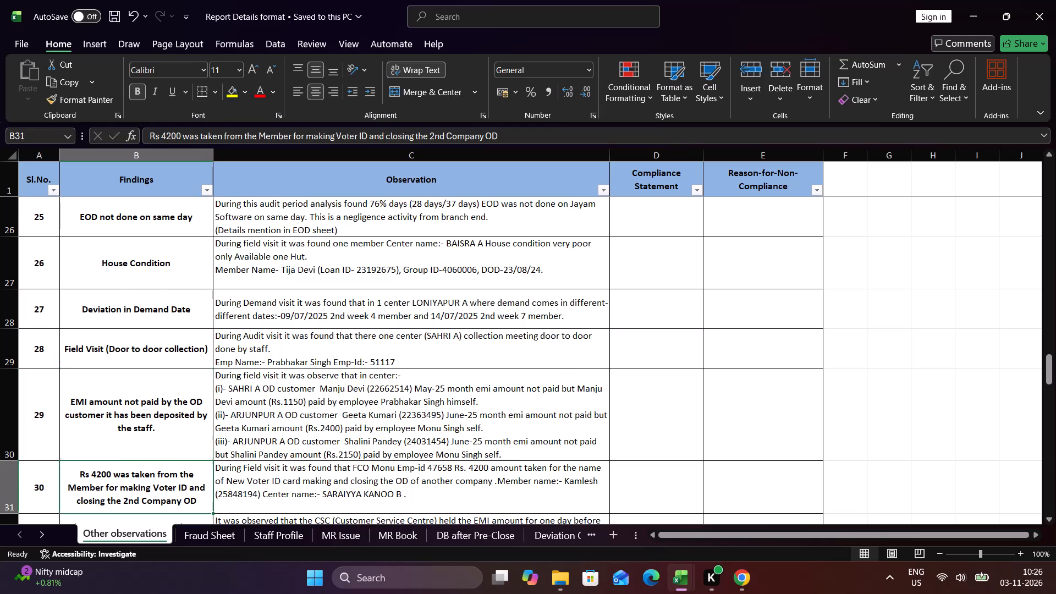
Review the Other observations entries from serial number 31, the CSC's delayed EMI settlement, through serial number 37 on Annapurna Pay payments.
{"action": "key", "text": "Down"}
{"action": "key", "text": "Down"}
{"action": "key", "text": "Up"}
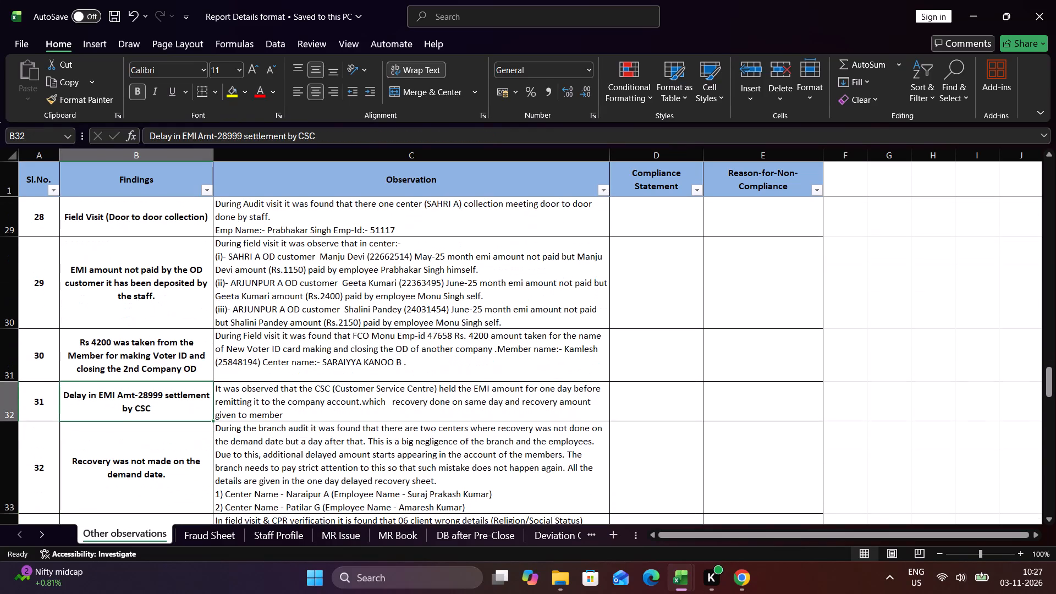
{"action": "key", "text": "Down"}
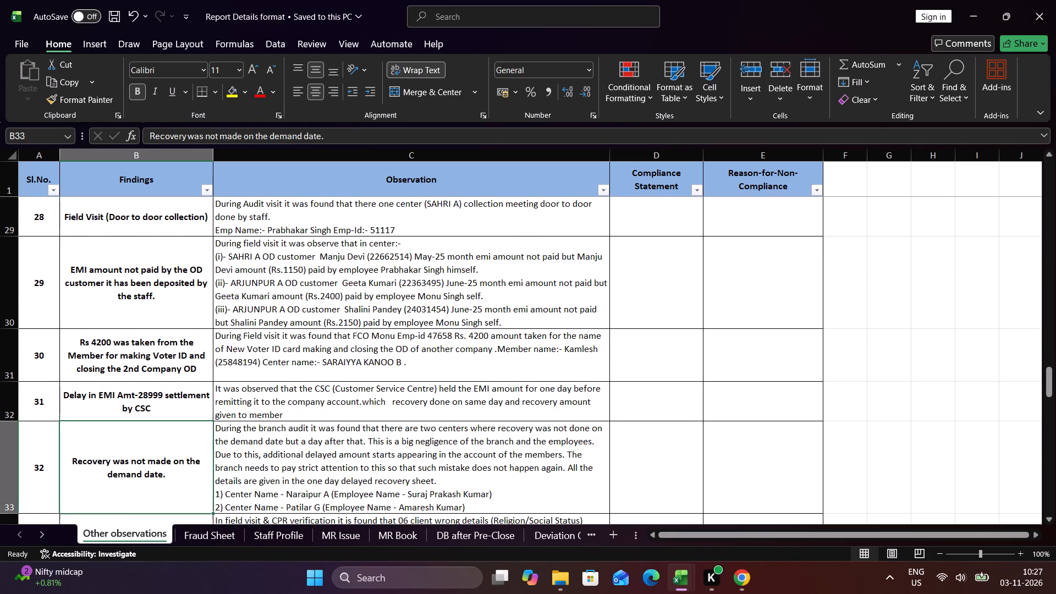
{"action": "key", "text": "Down"}
{"action": "key", "text": "Down"}
{"action": "key", "text": "Up"}
{"action": "key", "text": "Down"}
{"action": "key", "text": "Up"}
{"action": "key", "text": "Up"}
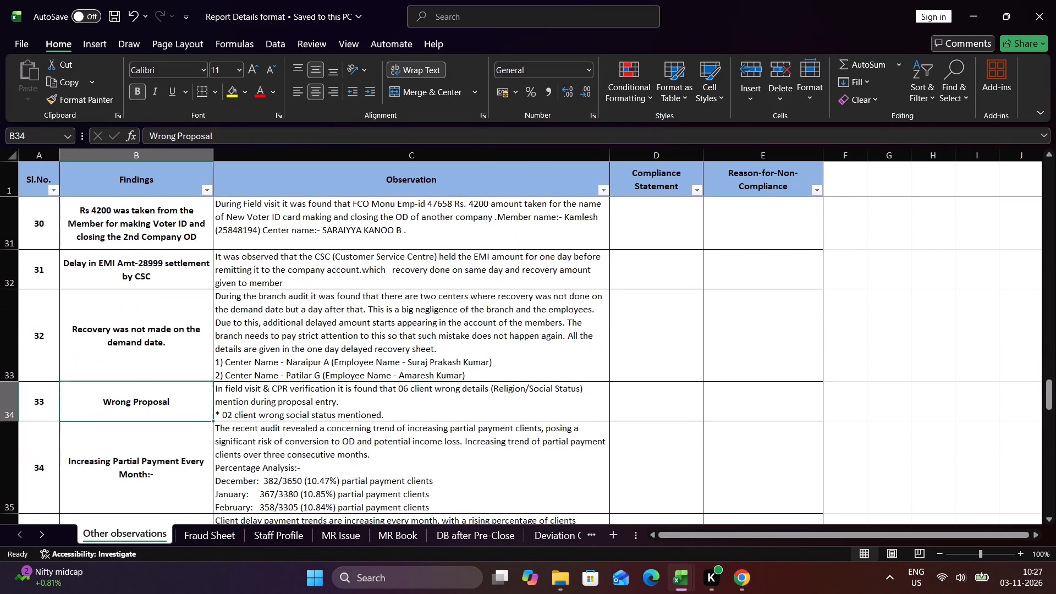
{"action": "key", "text": "Down"}
{"action": "key", "text": "Down"}
{"action": "key", "text": "Down"}
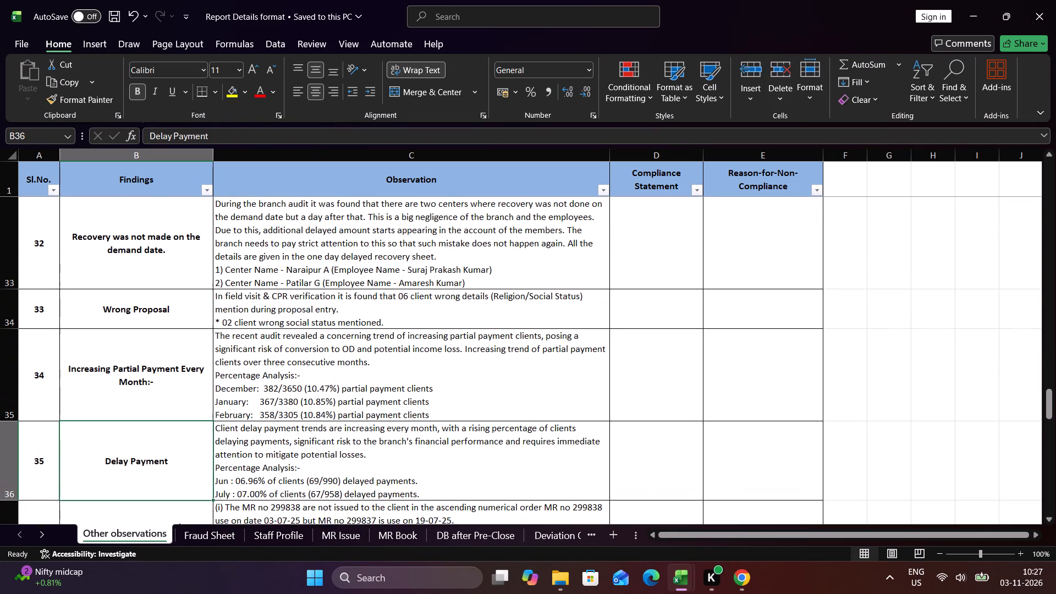
{"action": "key", "text": "Down"}
{"action": "key", "text": "Down"}
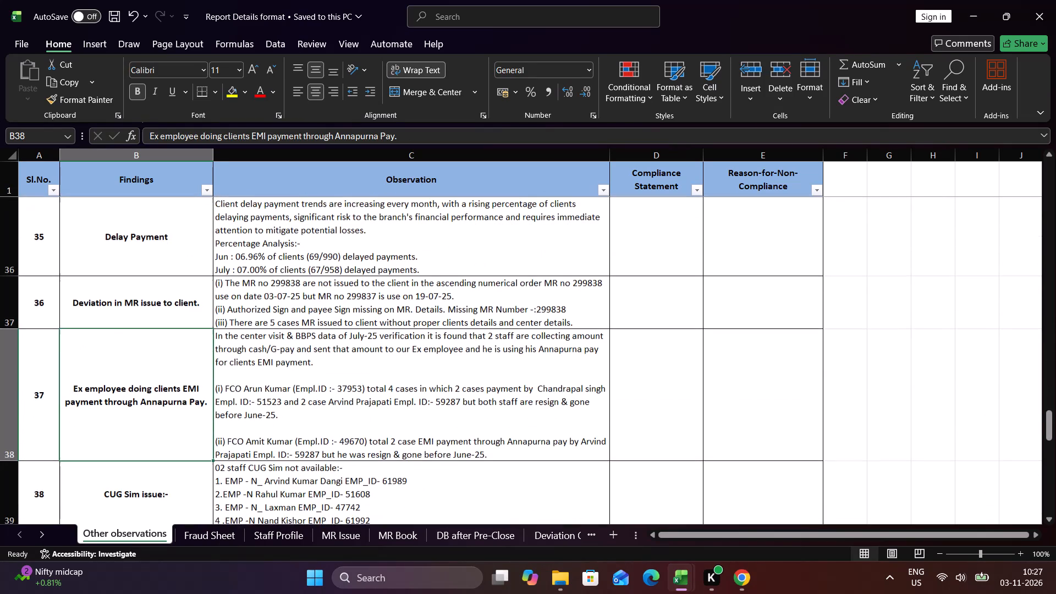
Review the Other observations entries from serial number 38, CUG Sim issue, through serial number 46, Closing Balance holding Issue.
{"action": "key", "text": "Down"}
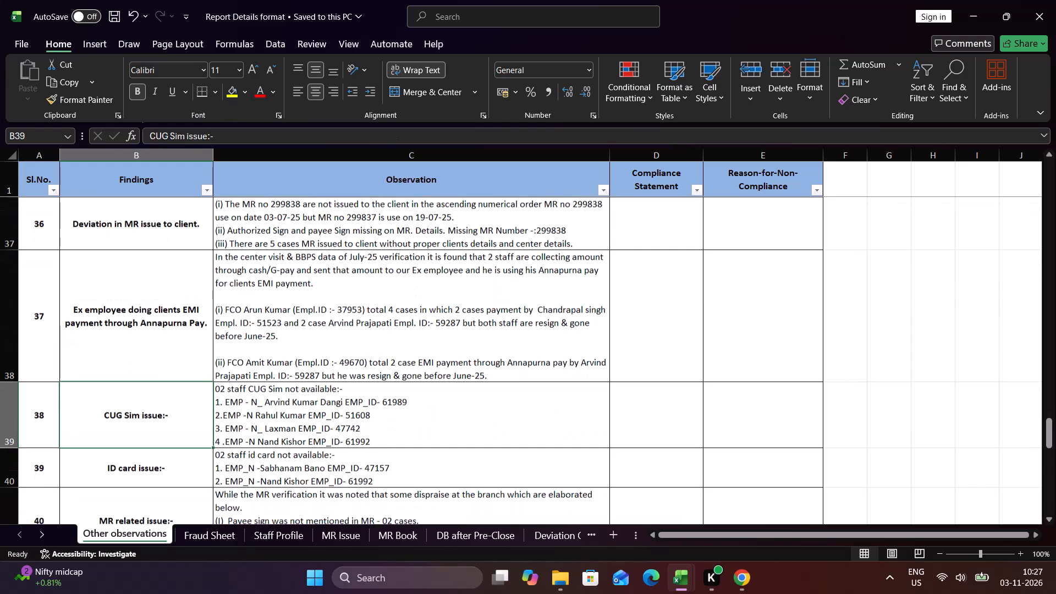
{"action": "key", "text": "Down"}
{"action": "key", "text": "Down"}
{"action": "key", "text": "Down"}
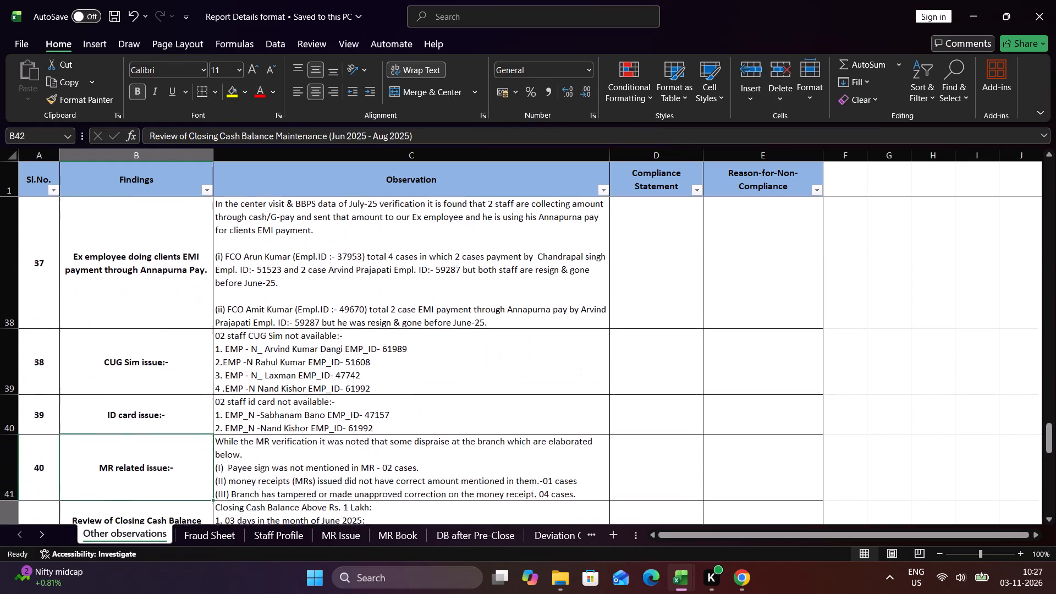
{"action": "key", "text": "Down"}
{"action": "key", "text": "Up"}
{"action": "key", "text": "Down"}
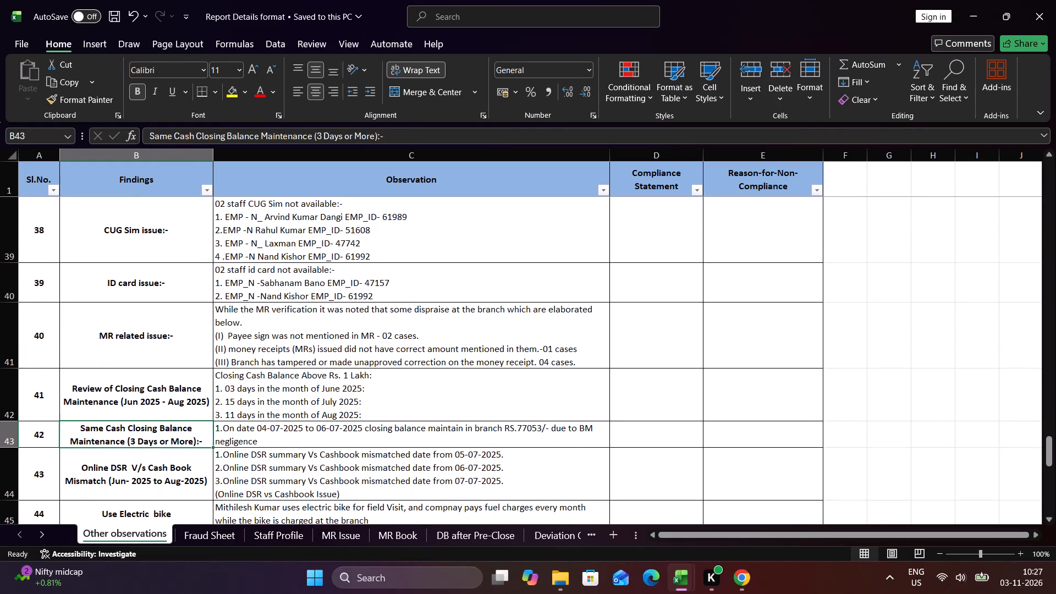
{"action": "key", "text": "Down"}
{"action": "key", "text": "Down"}
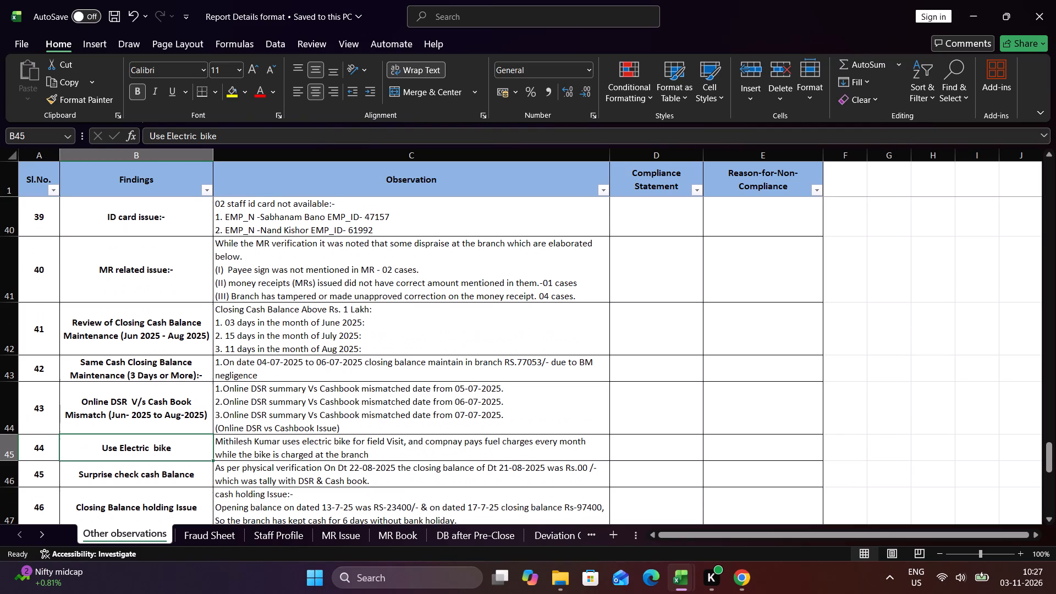
{"action": "key", "text": "Down"}
{"action": "key", "text": "Down"}
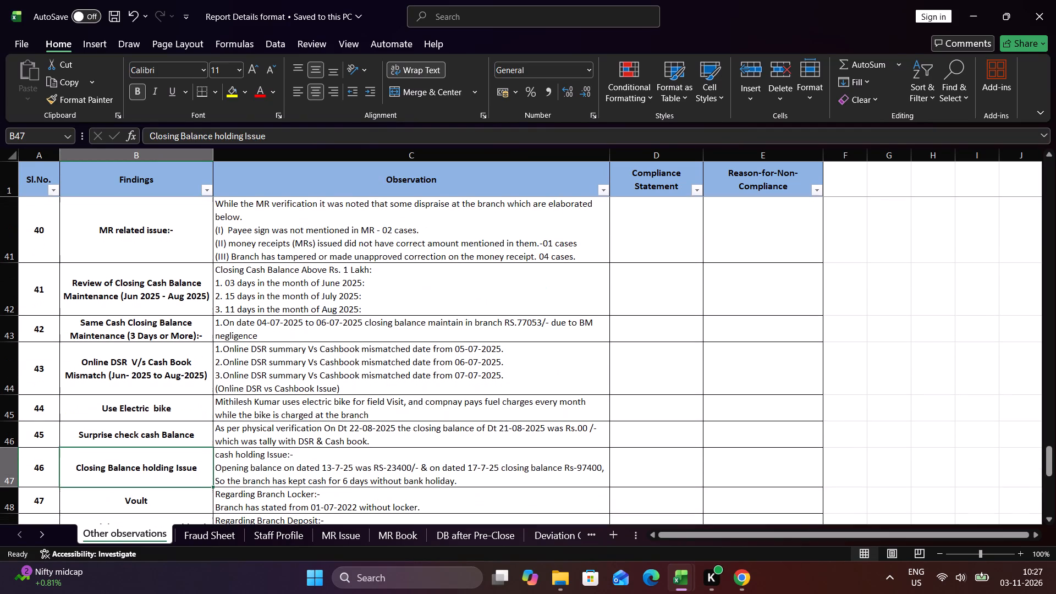
Review the remaining Other observations entries from serial number 47, Voult, through serial number 54, Negligence in Nominee Insurance.
{"action": "key", "text": "Down"}
{"action": "key", "text": "Down"}
{"action": "key", "text": "Down"}
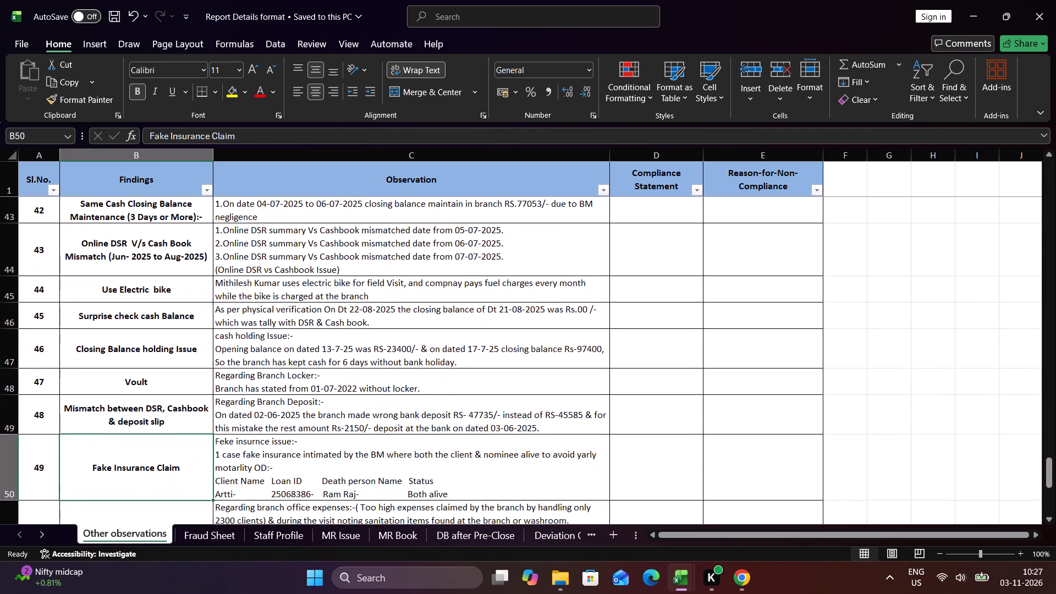
{"action": "key", "text": "Down"}
{"action": "key", "text": "Down"}
{"action": "key", "text": "Down"}
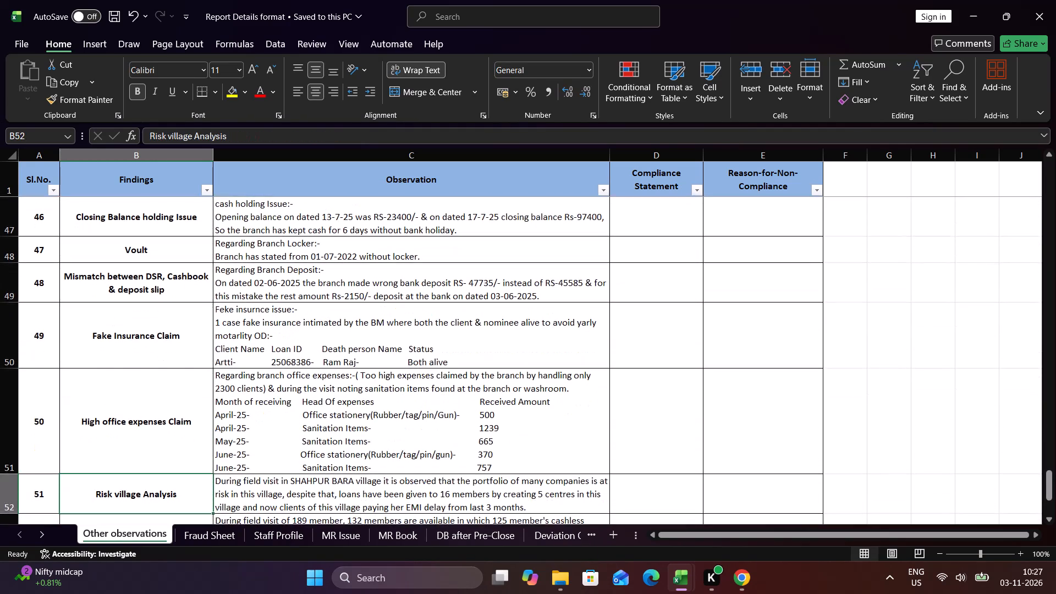
{"action": "key", "text": "Down"}
{"action": "key", "text": "Down"}
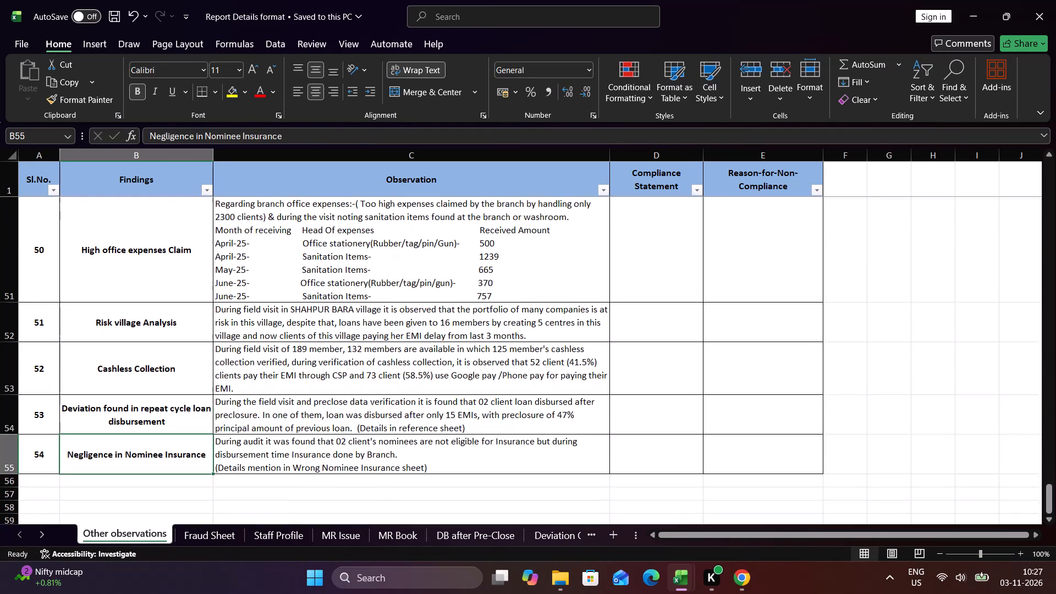
{"action": "key", "text": "Down"}
{"action": "key", "text": "Up"}
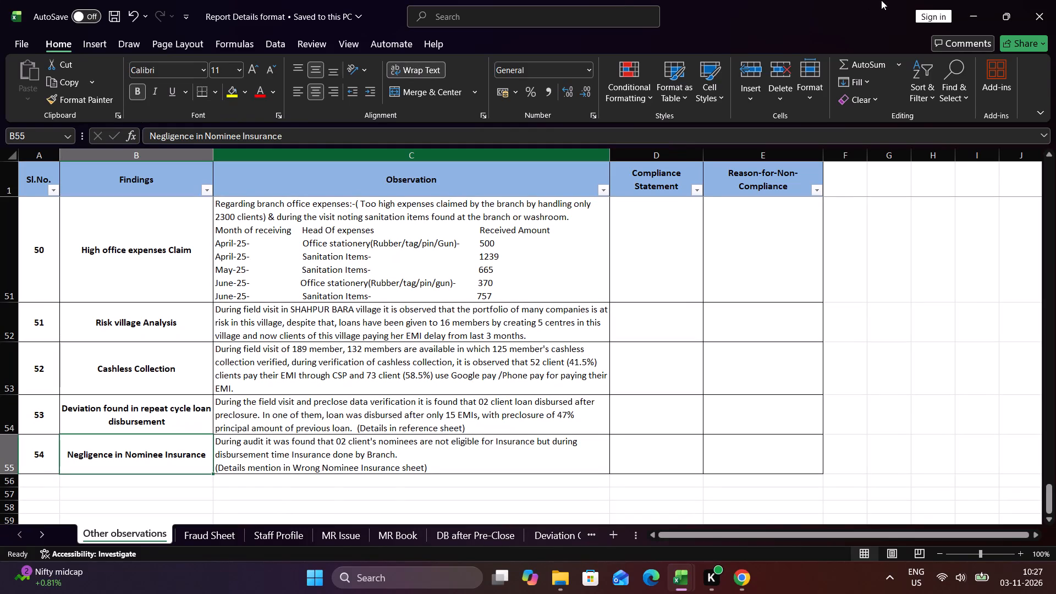
Minimise the Report Details format and Client Profile Report workbooks and close the Data folder to return to the Gopiganj Branch audit report.
{"action": "left_click", "coordinate": [974, 6]}
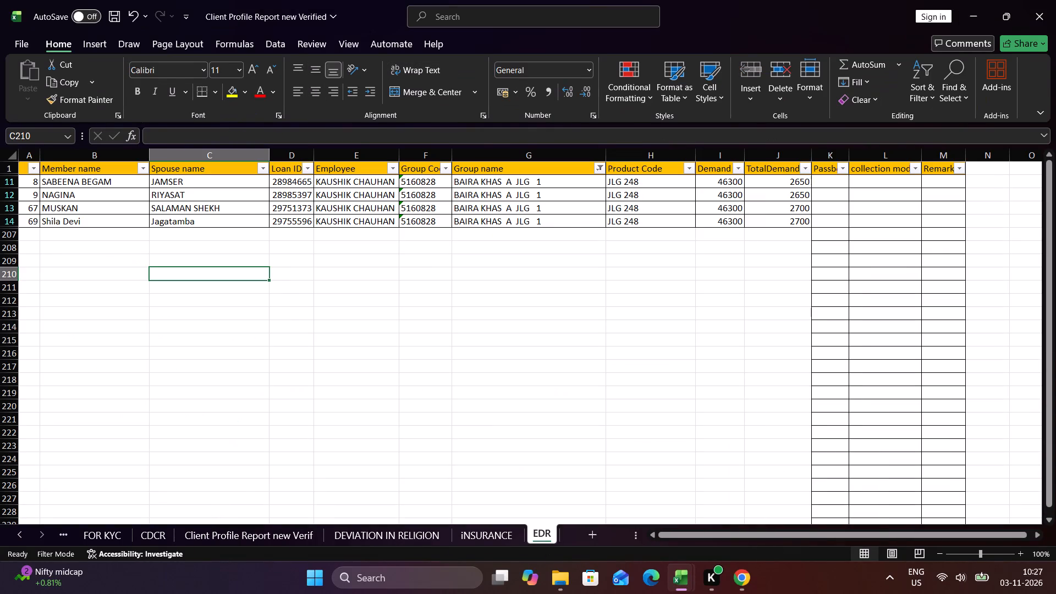
{"action": "left_click", "coordinate": [980, 0]}
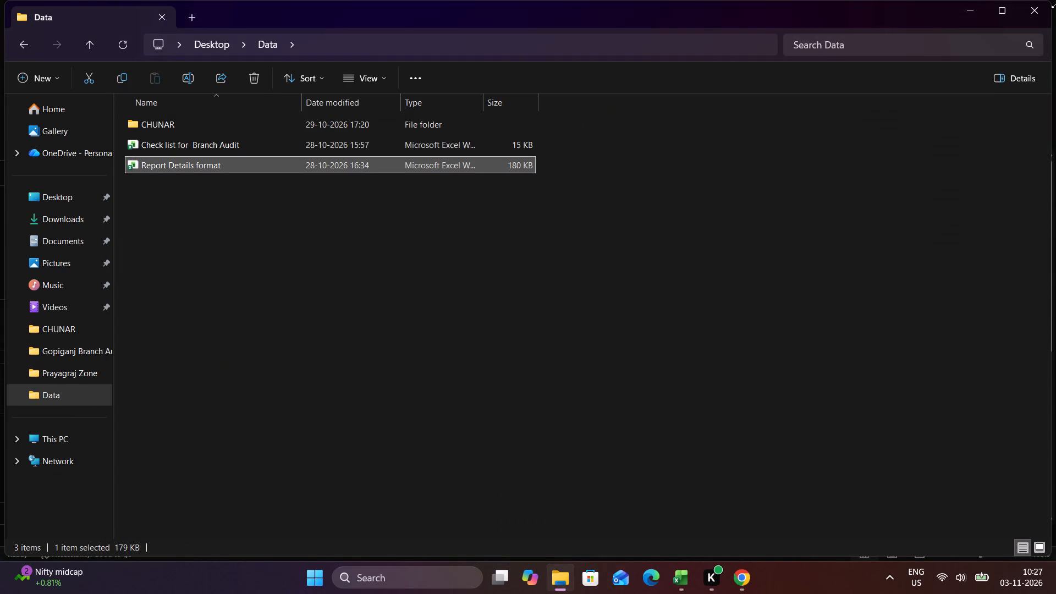
{"action": "left_click", "coordinate": [1040, 7]}
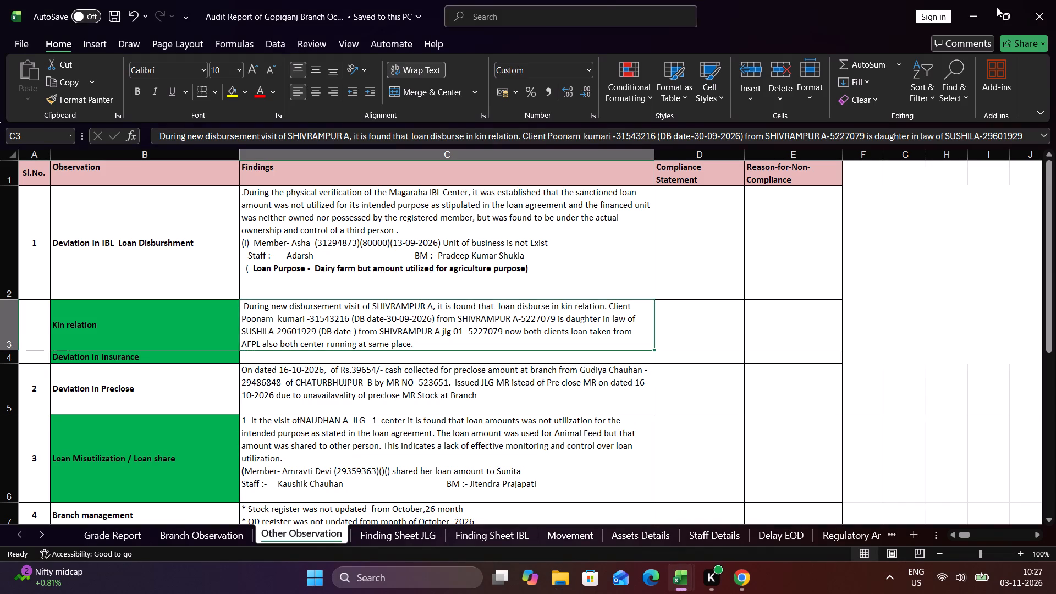
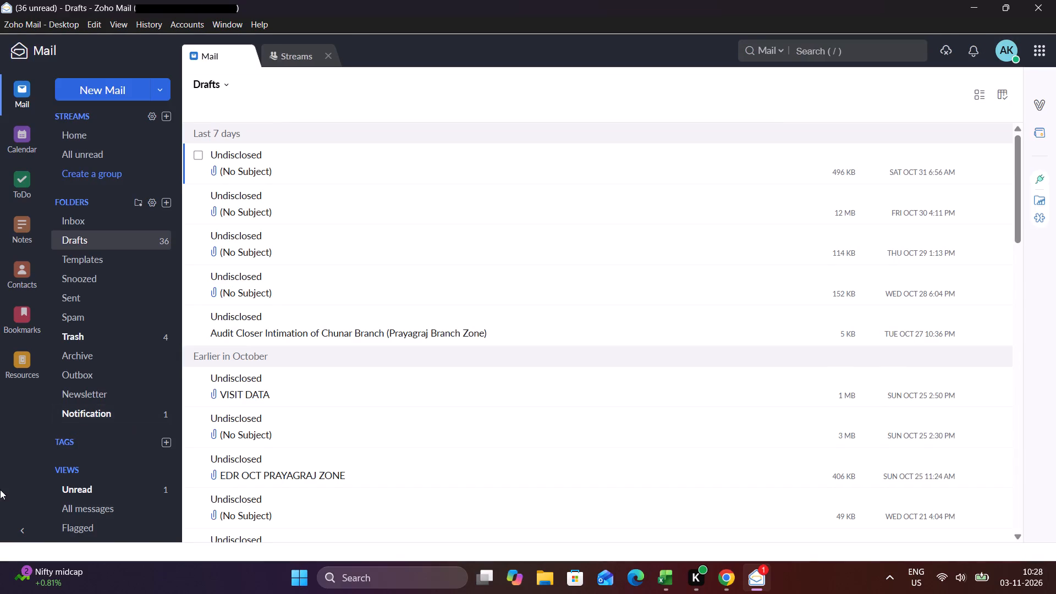
{"action": "left_click", "coordinate": [85, 295]}
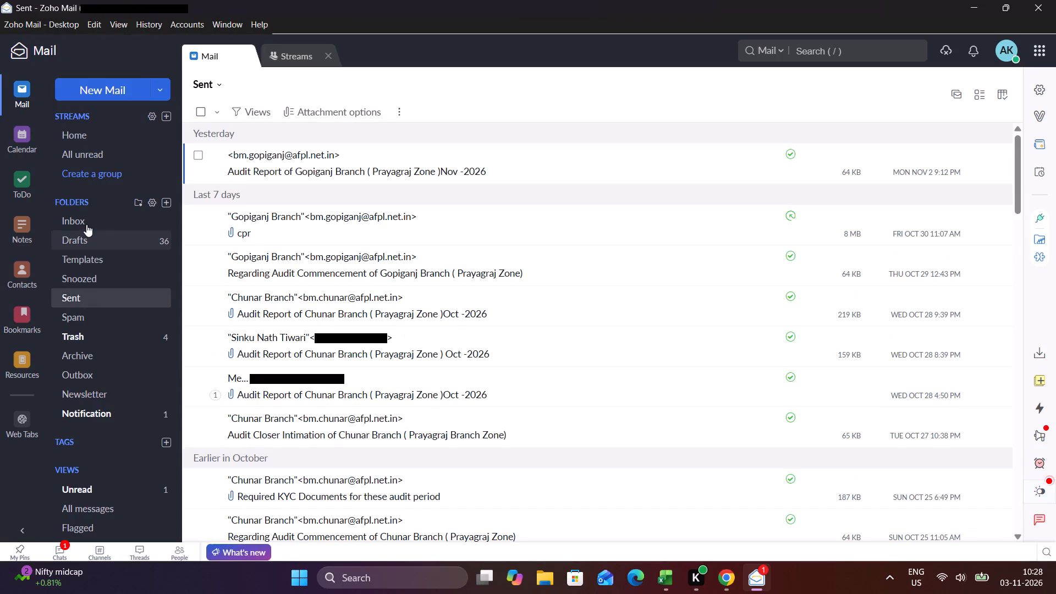
{"action": "left_click", "coordinate": [86, 224]}
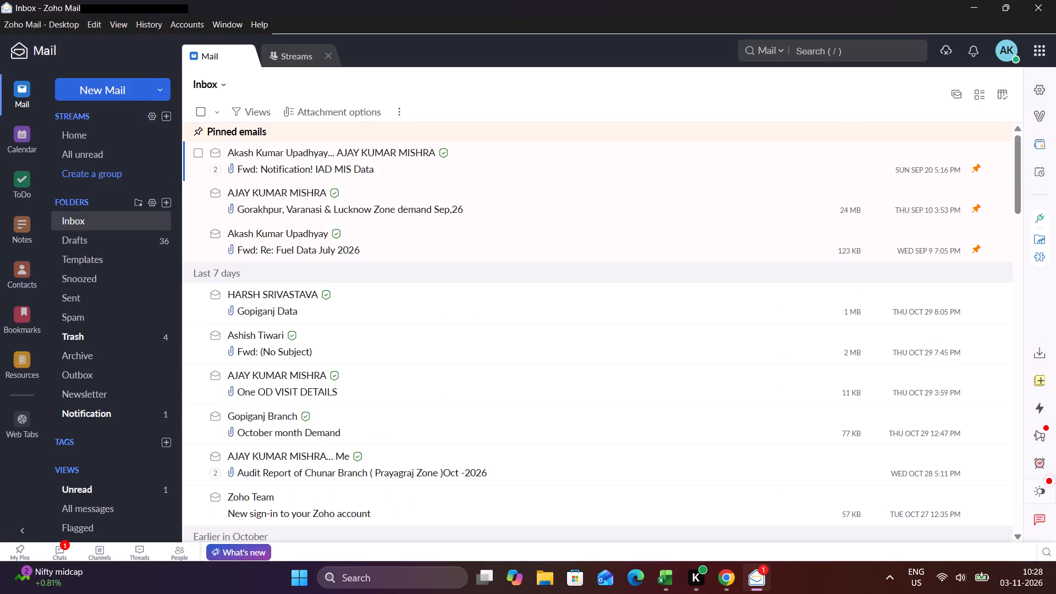
{"action": "left_click", "coordinate": [809, 53]}
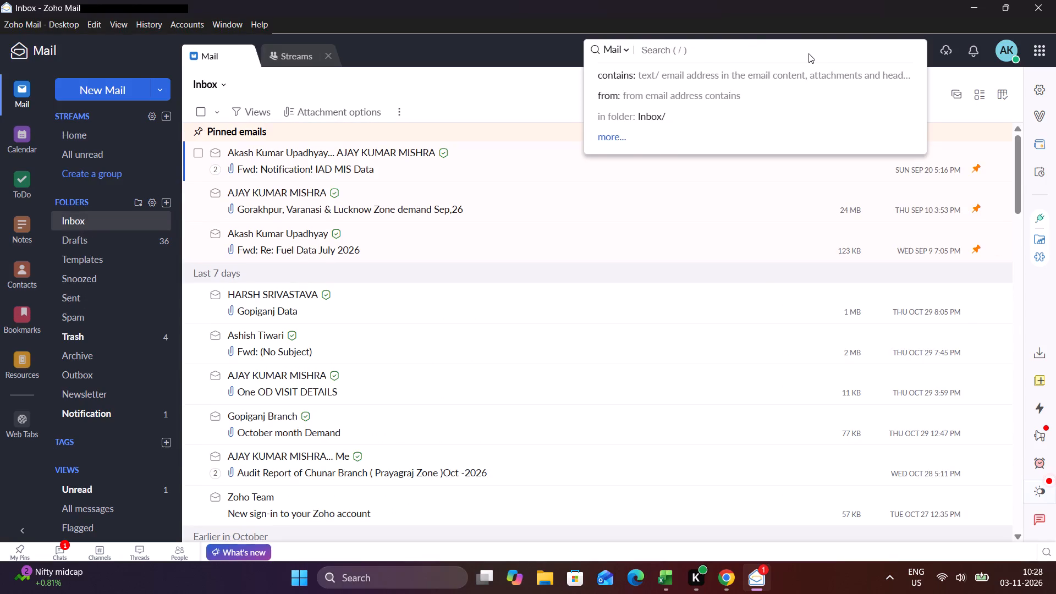
{"action": "type", "text": "kariram"}
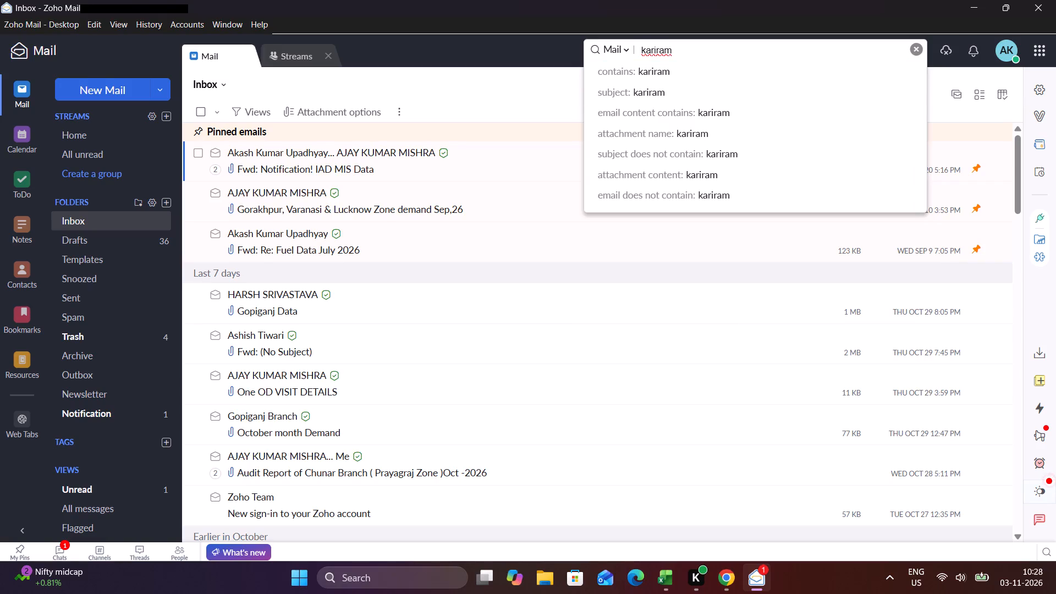
{"action": "key", "text": "BackSpace"}
{"action": "key", "text": "BackSpace"}
{"action": "key", "text": "BackSpace"}
{"action": "key", "text": "BackSpace"}
{"action": "key", "text": "BackSpace"}
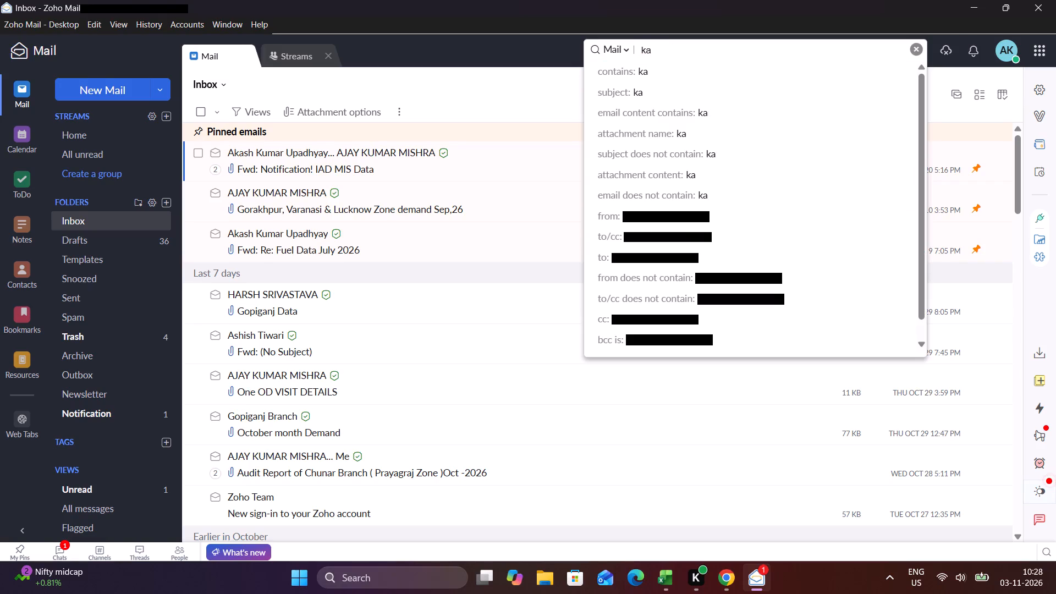
{"action": "type", "text": "uriram"}
{"action": "key", "text": "Return"}
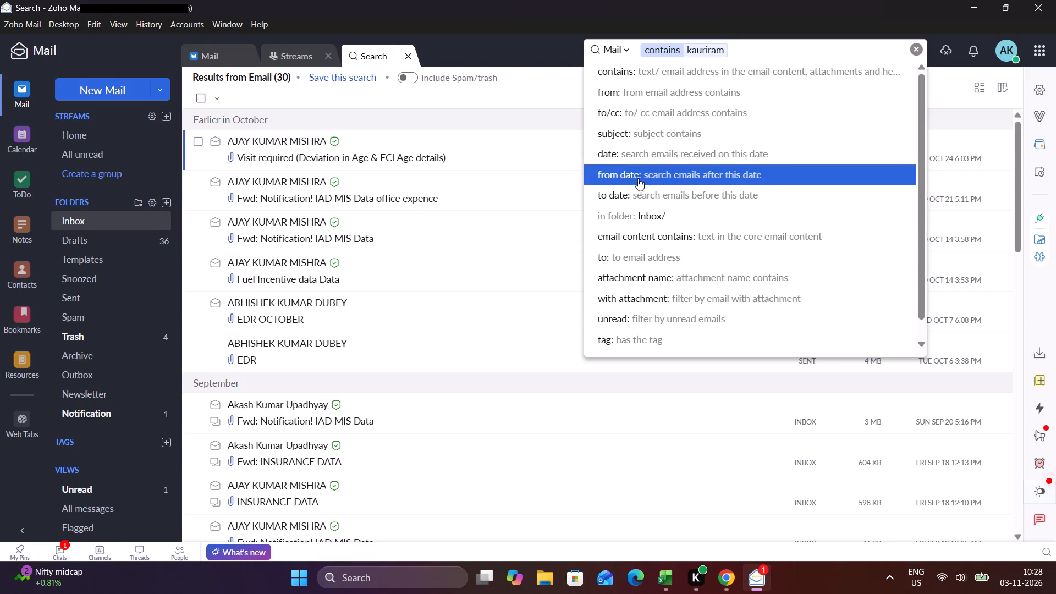
{"action": "left_click", "coordinate": [673, 240]}
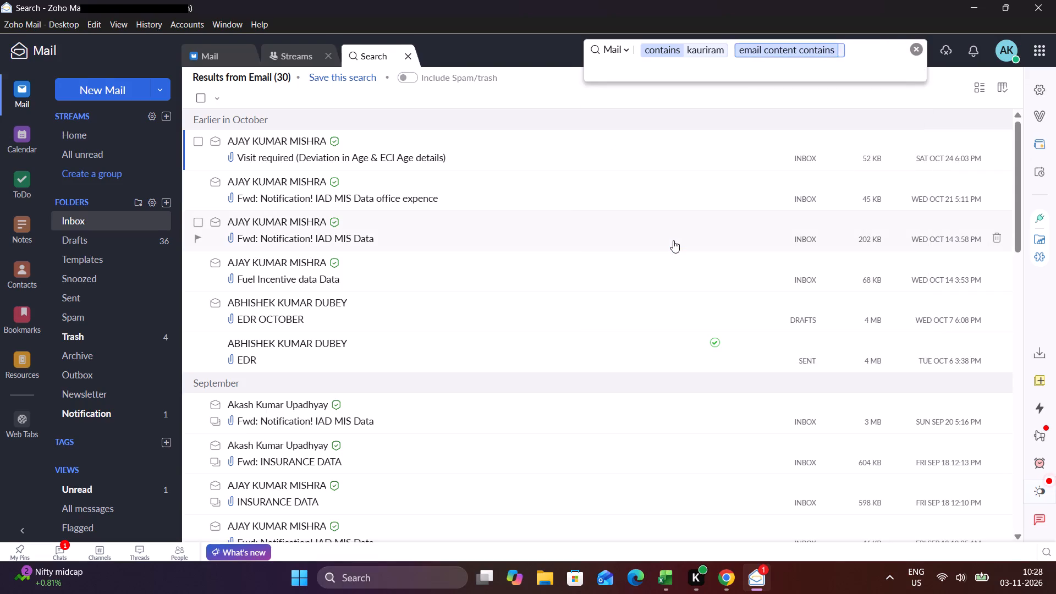
{"action": "left_click", "coordinate": [843, 47]}
Find and open the 13 August 7:35 PM email "Audit Report of Kauriram Branch _August-26_Varanasi Zone" among the search results.
{"action": "scroll", "coordinate": [488, 420], "scroll_direction": "down", "scroll_amount": 2}
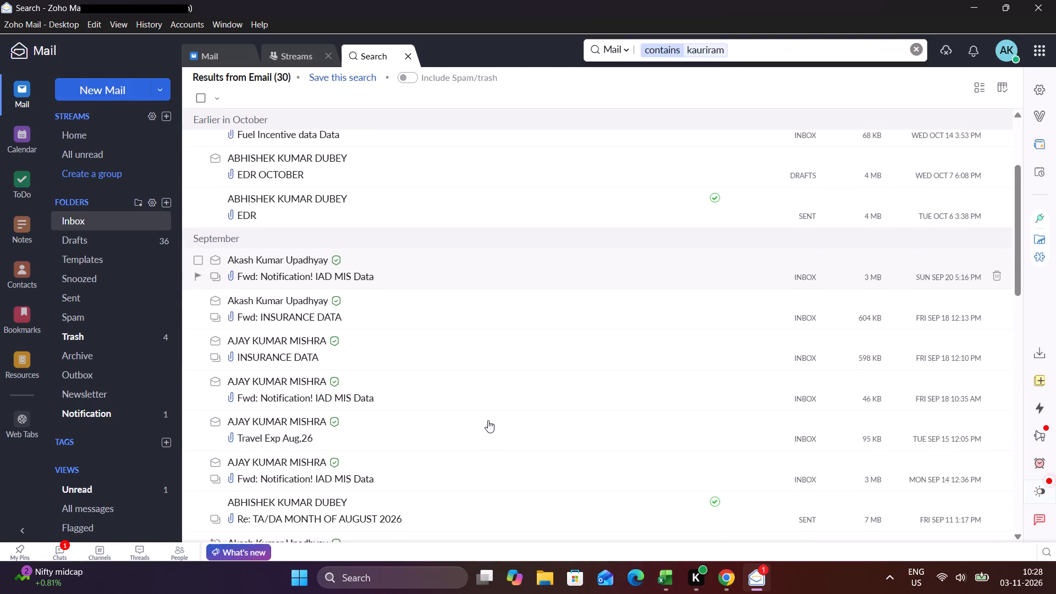
{"action": "scroll", "coordinate": [488, 420], "scroll_direction": "down", "scroll_amount": 4}
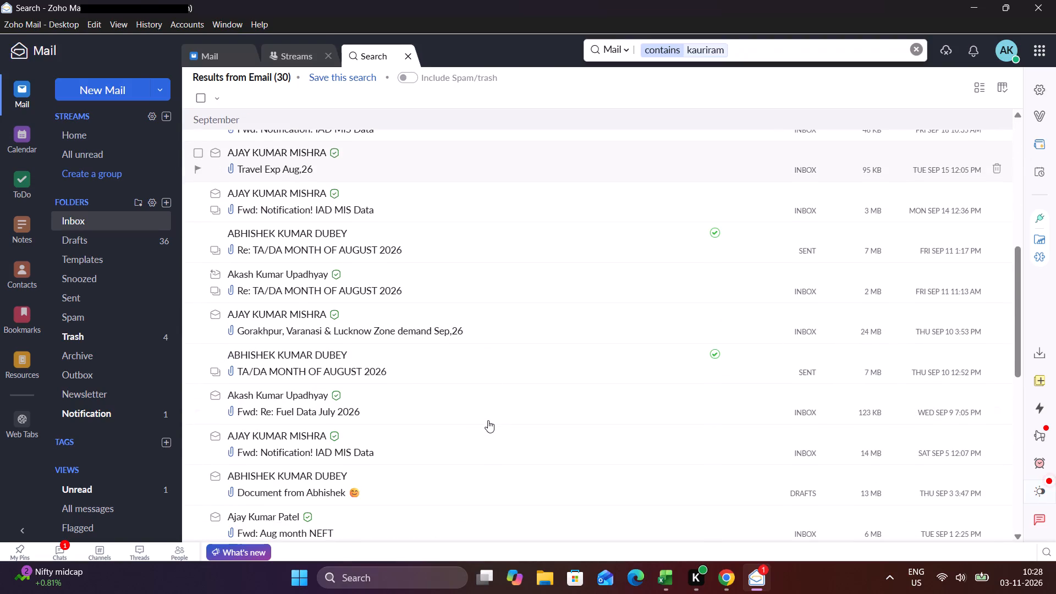
{"action": "scroll", "coordinate": [488, 420], "scroll_direction": "down", "scroll_amount": 3}
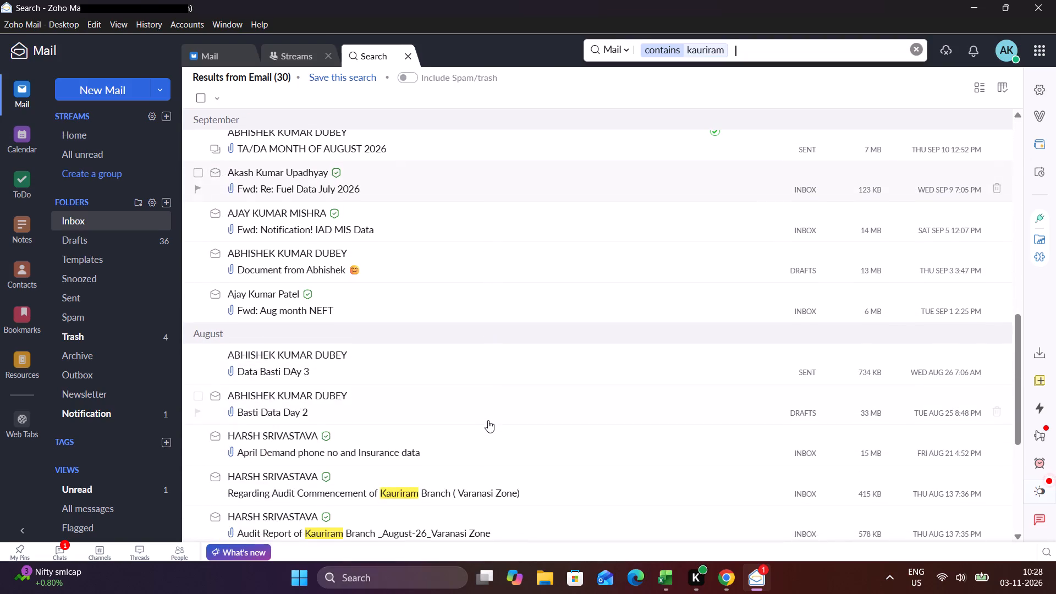
{"action": "scroll", "coordinate": [488, 420], "scroll_direction": "down", "scroll_amount": 2}
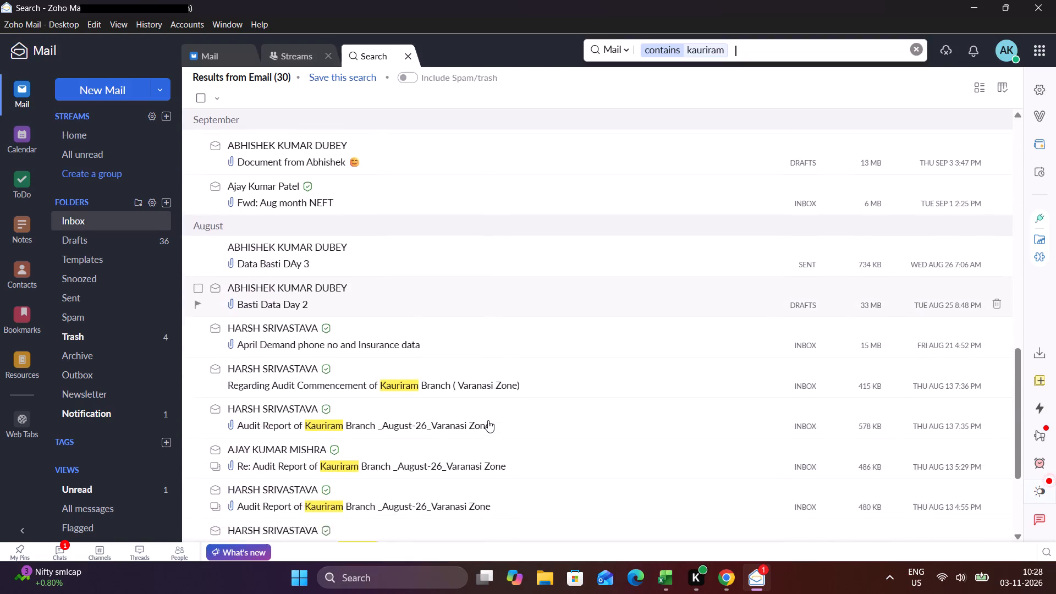
{"action": "double_click", "coordinate": [305, 360]}
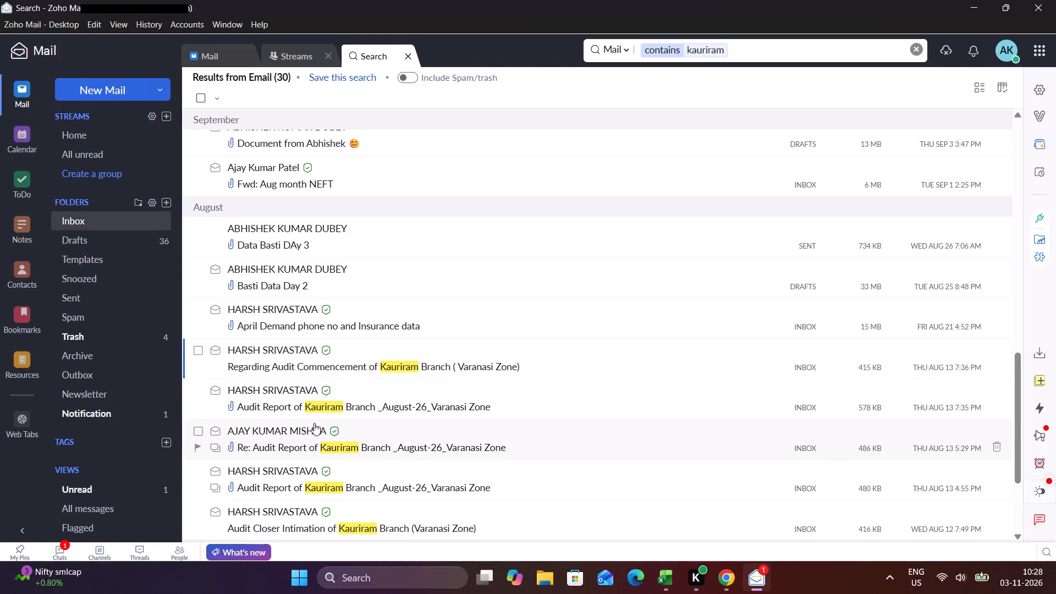
{"action": "double_click", "coordinate": [263, 385]}
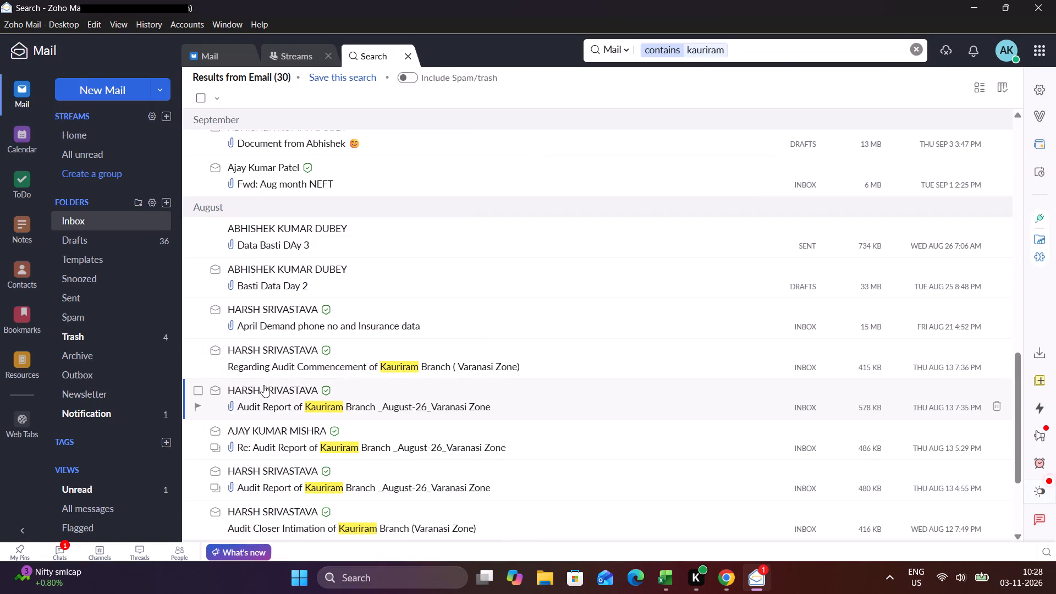
{"action": "left_click", "coordinate": [263, 385]}
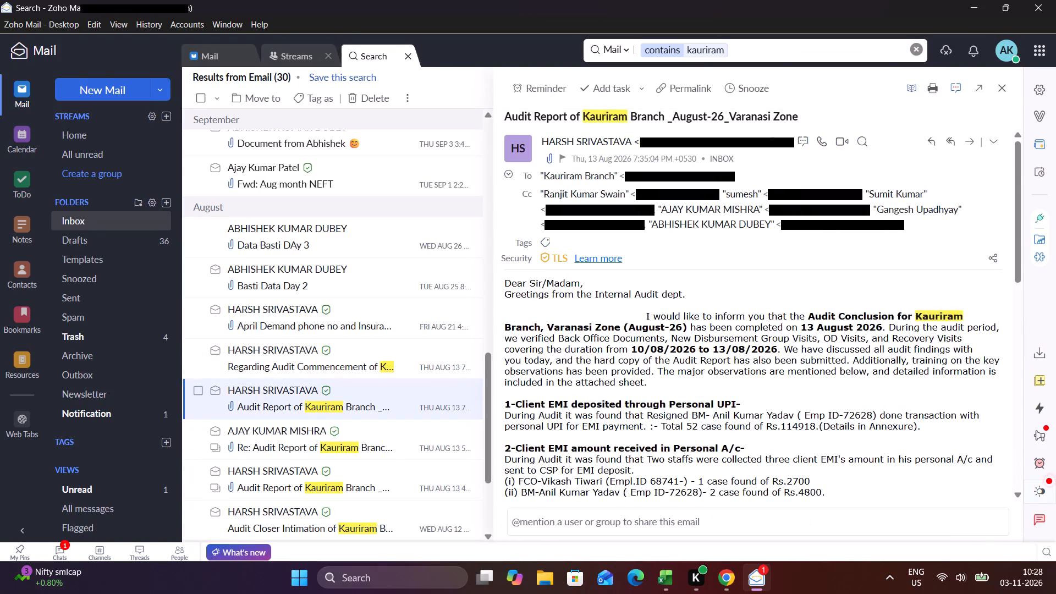
Look through the email's audit findings and save its attached Kauriram Branch audit report workbook in the Desktop's Gopiganj Branch Audit folder.
{"action": "scroll", "coordinate": [603, 353], "scroll_direction": "down", "scroll_amount": 2}
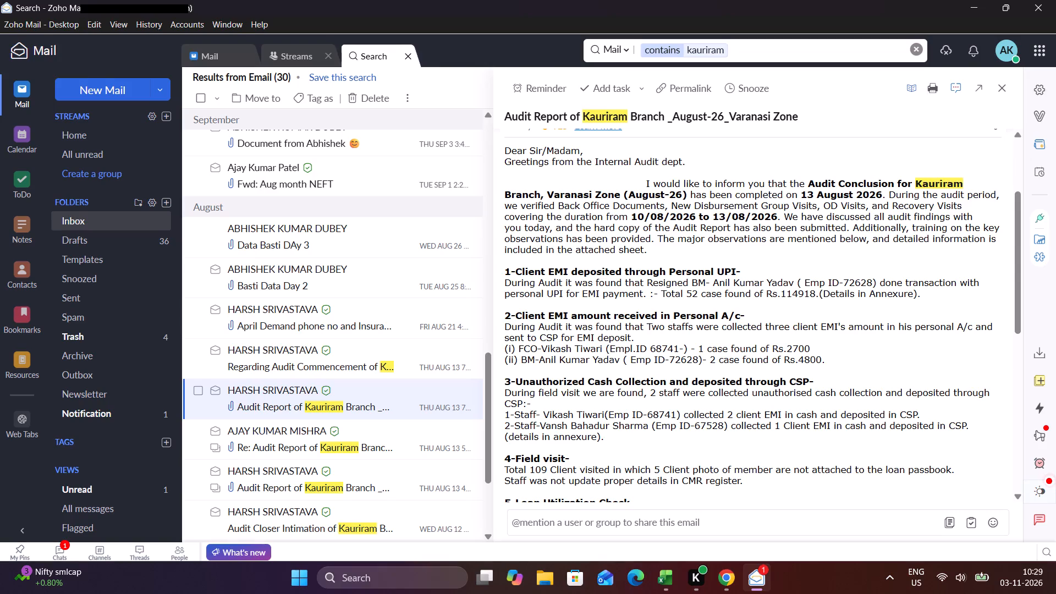
{"action": "scroll", "coordinate": [599, 389], "scroll_direction": "down", "scroll_amount": 4}
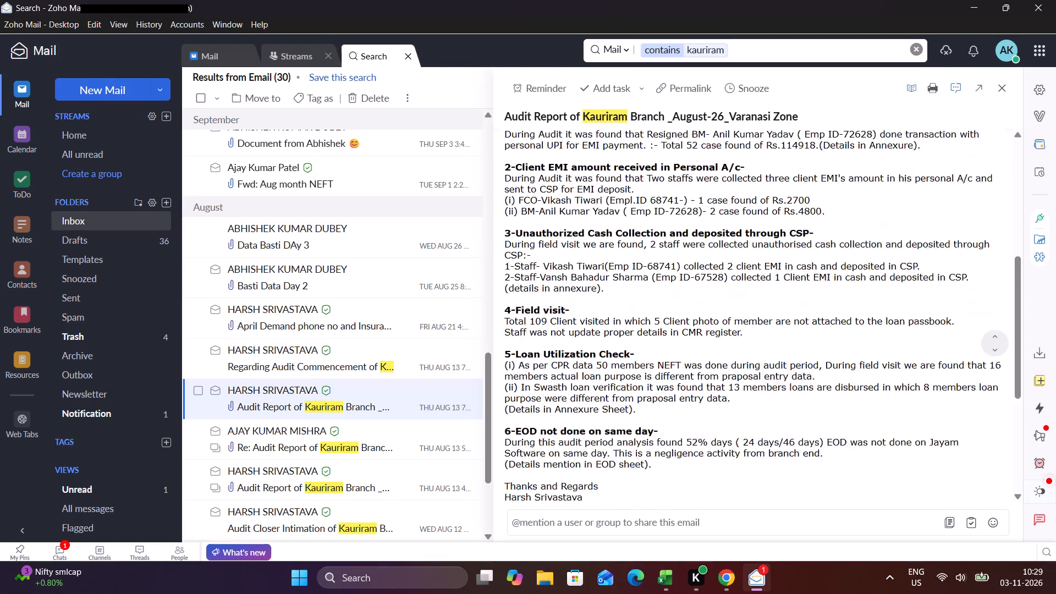
{"action": "scroll", "coordinate": [599, 389], "scroll_direction": "down", "scroll_amount": 11}
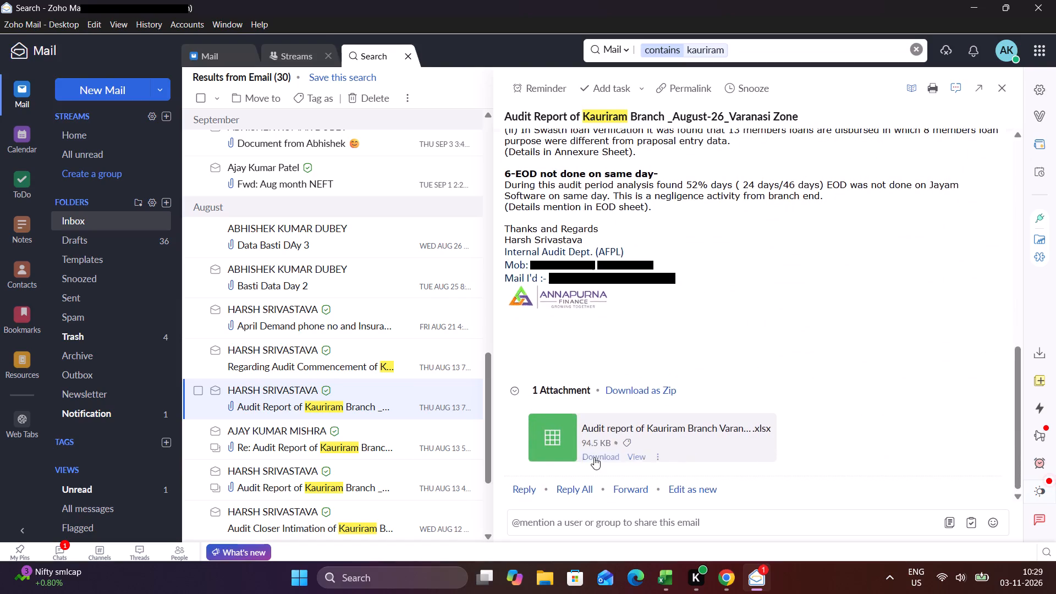
{"action": "left_click", "coordinate": [597, 453]}
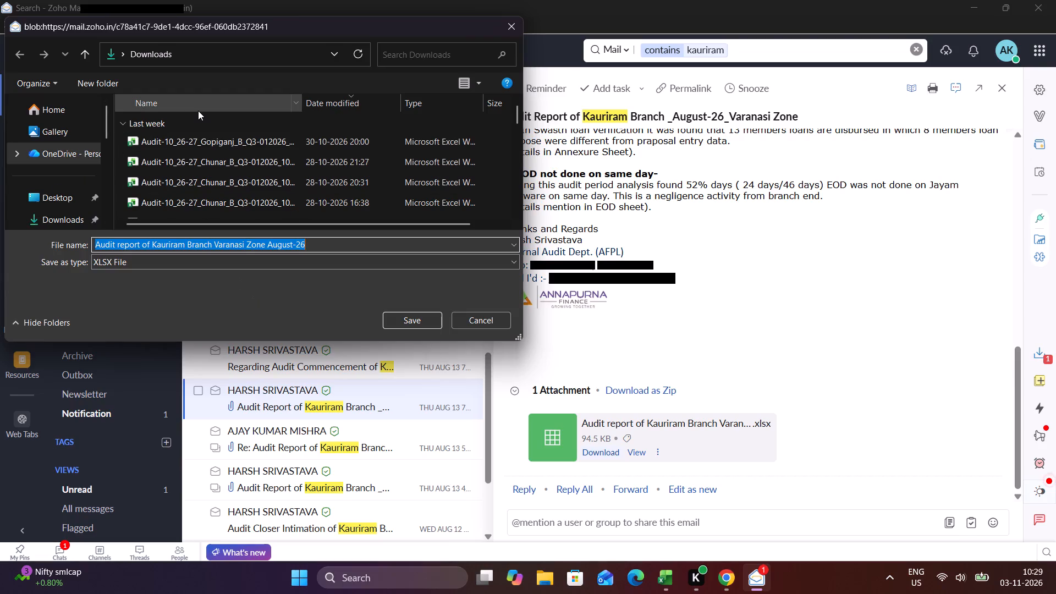
{"action": "left_click", "coordinate": [81, 200]}
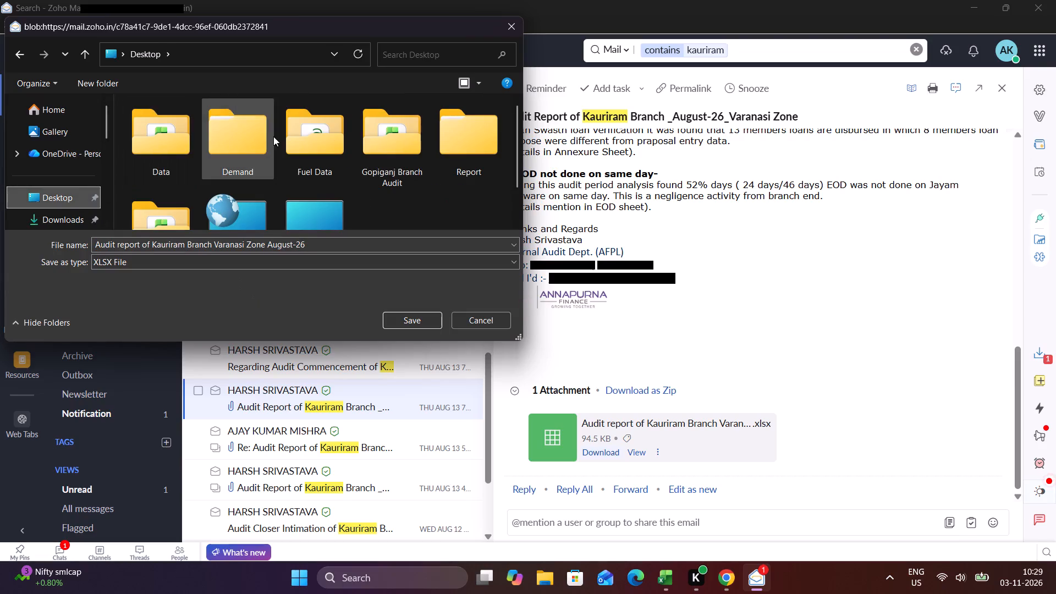
{"action": "double_click", "coordinate": [375, 160]}
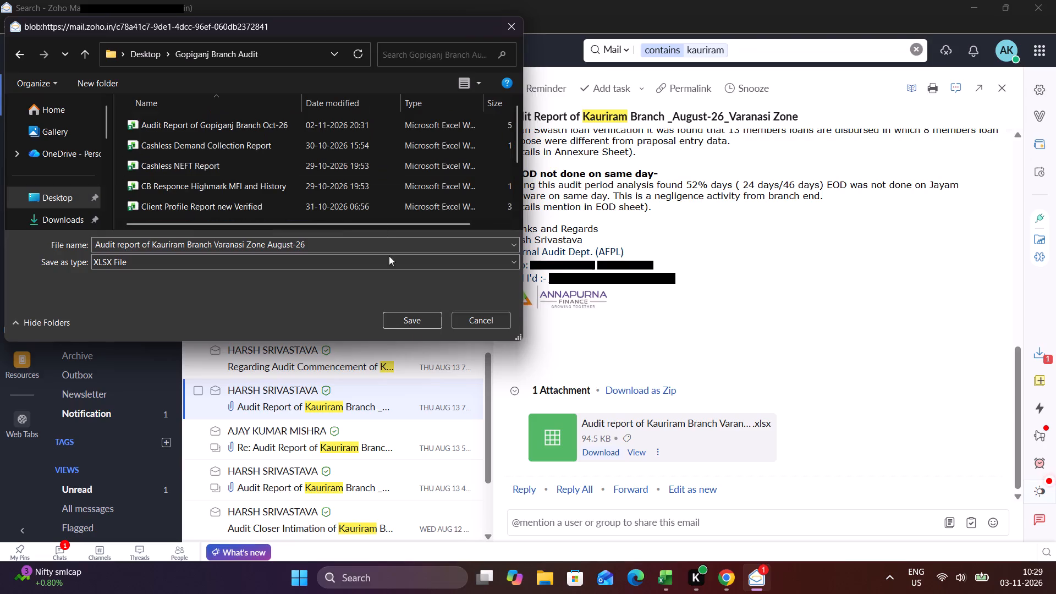
{"action": "left_click", "coordinate": [419, 313]}
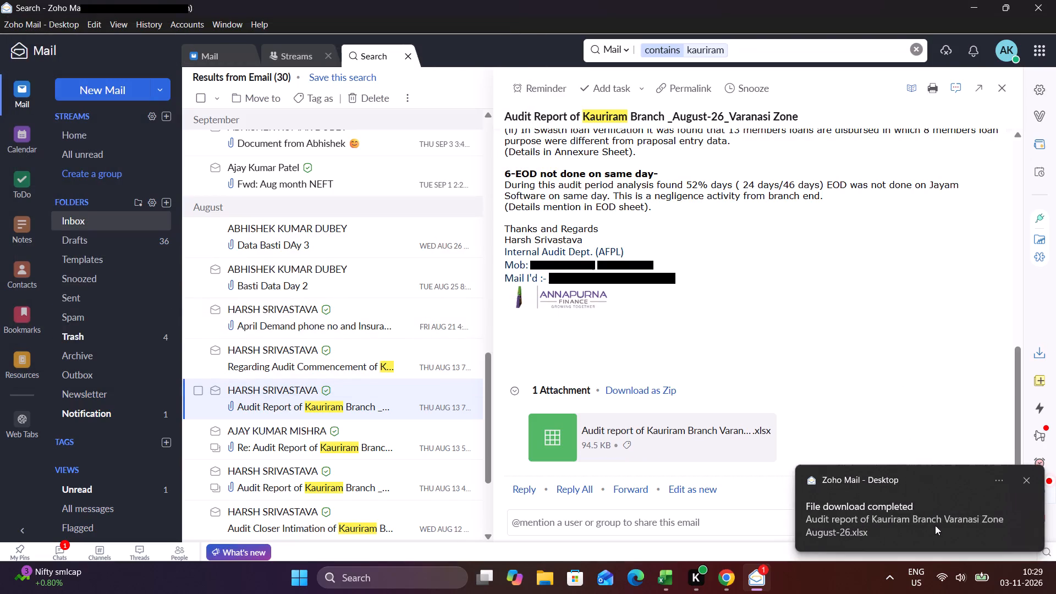
Open the downloaded "Audit report of Kauriram Branch Varanasi Zone August-26" workbook.
{"action": "left_click", "coordinate": [931, 531]}
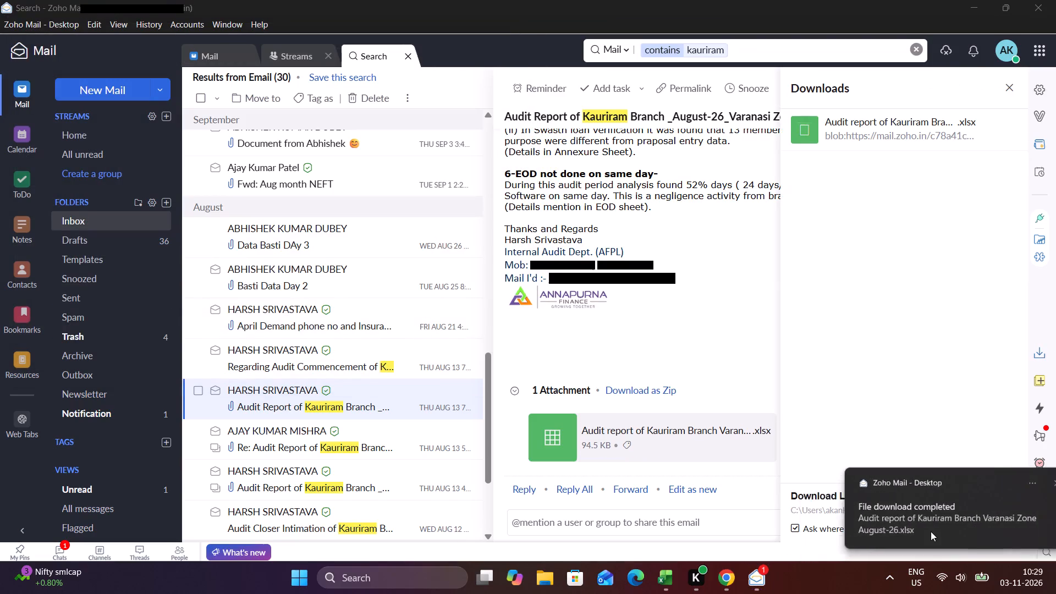
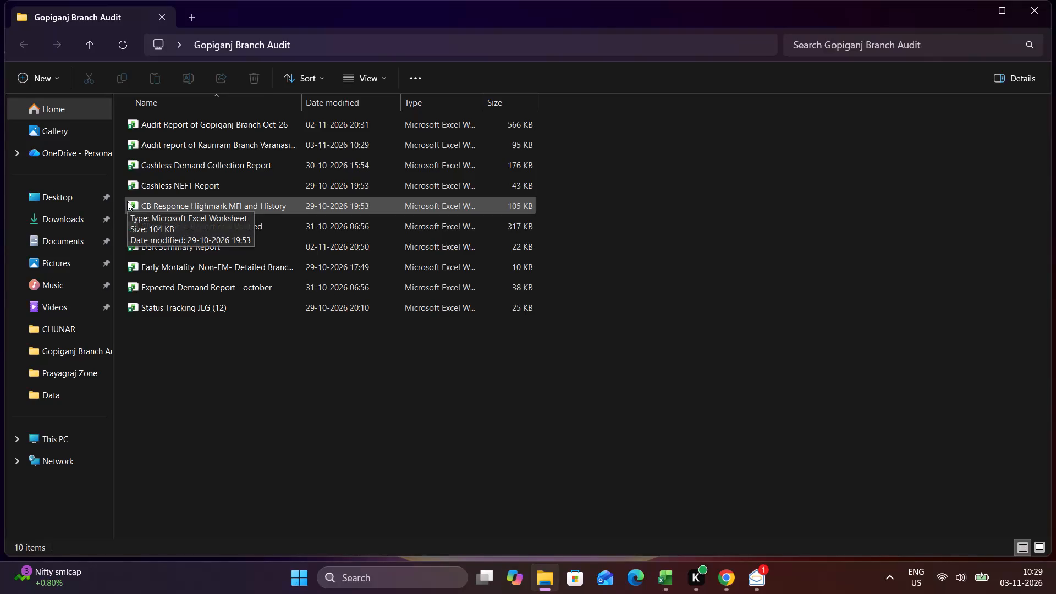
Open the Kauriram Branch audit report from the Gopiganj Branch Audit folder and enable editing with its Other Observation sheet shown.
{"action": "left_click", "coordinate": [206, 364]}
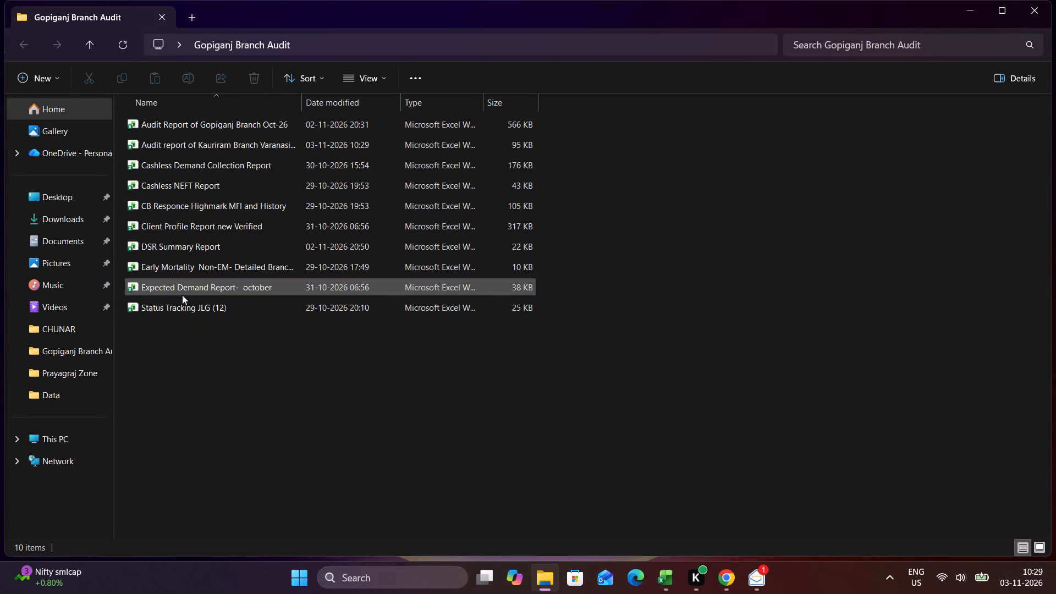
{"action": "double_click", "coordinate": [202, 142]}
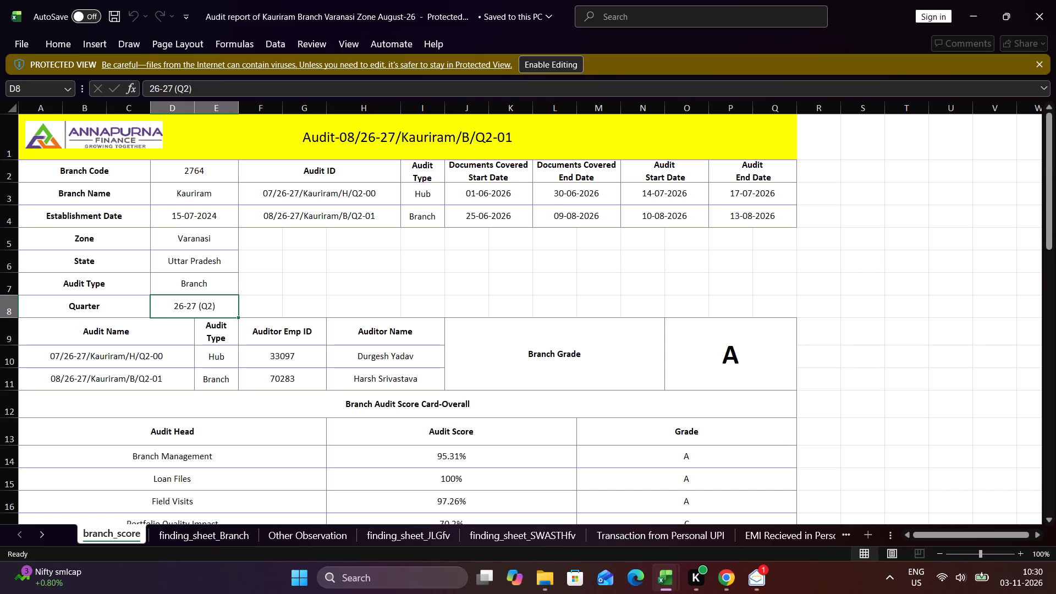
{"action": "left_click", "coordinate": [324, 543]}
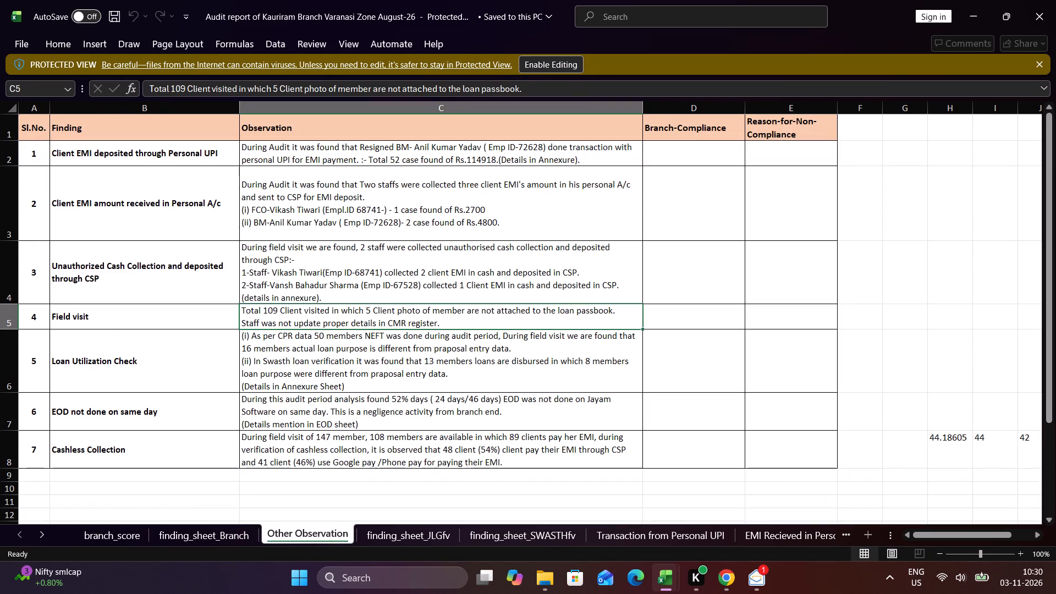
{"action": "left_click", "coordinate": [294, 263]}
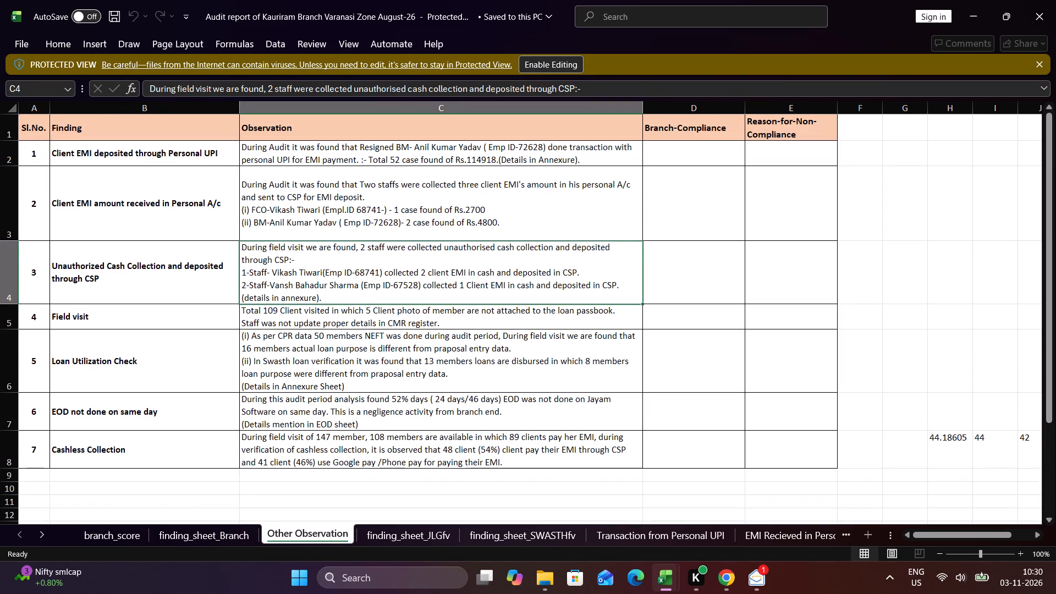
{"action": "left_click", "coordinate": [183, 200]}
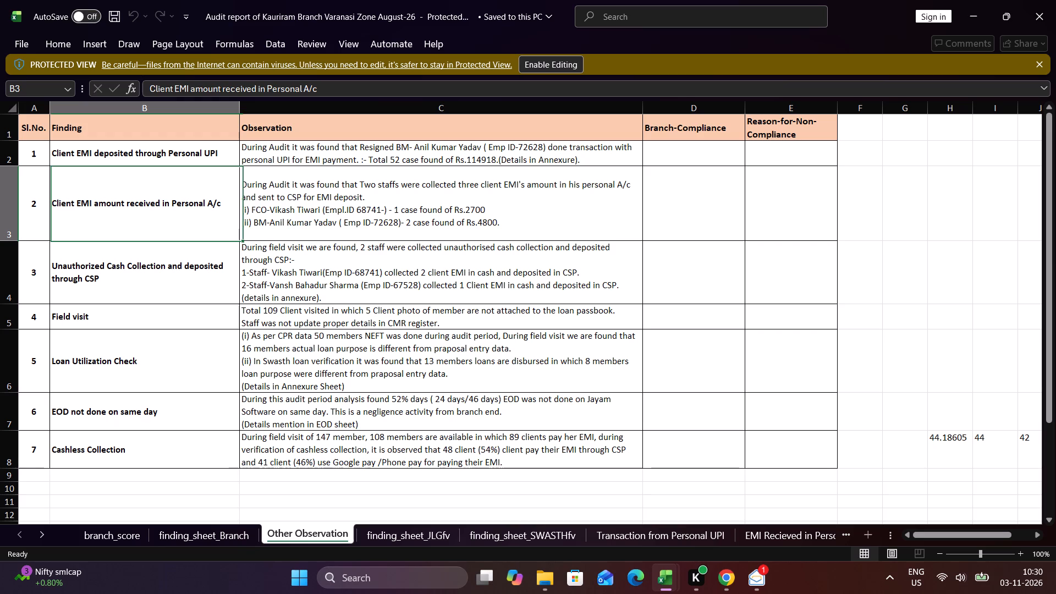
{"action": "left_click", "coordinate": [147, 203]}
{"action": "left_click", "coordinate": [565, 69]}
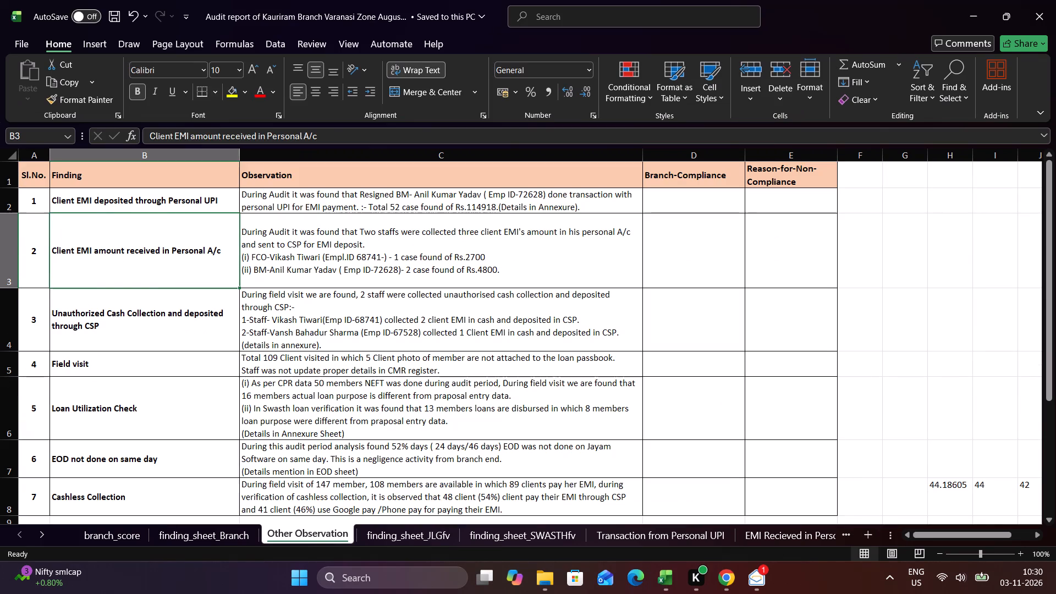
Copy the finding title "Client EMI amount received in Personal A/c" from the Kauriram report and switch to the Gopiganj audit report.
{"action": "left_click", "coordinate": [133, 252]}
{"action": "left_click_drag", "start_coordinate": [159, 135], "coordinate": [394, 137]}
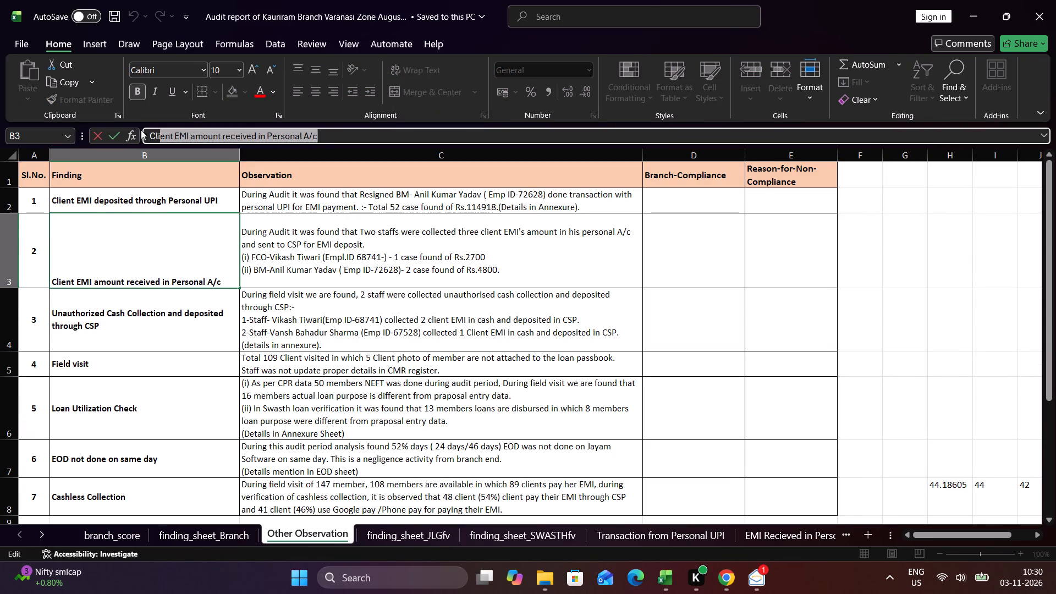
{"action": "double_click", "coordinate": [148, 135]}
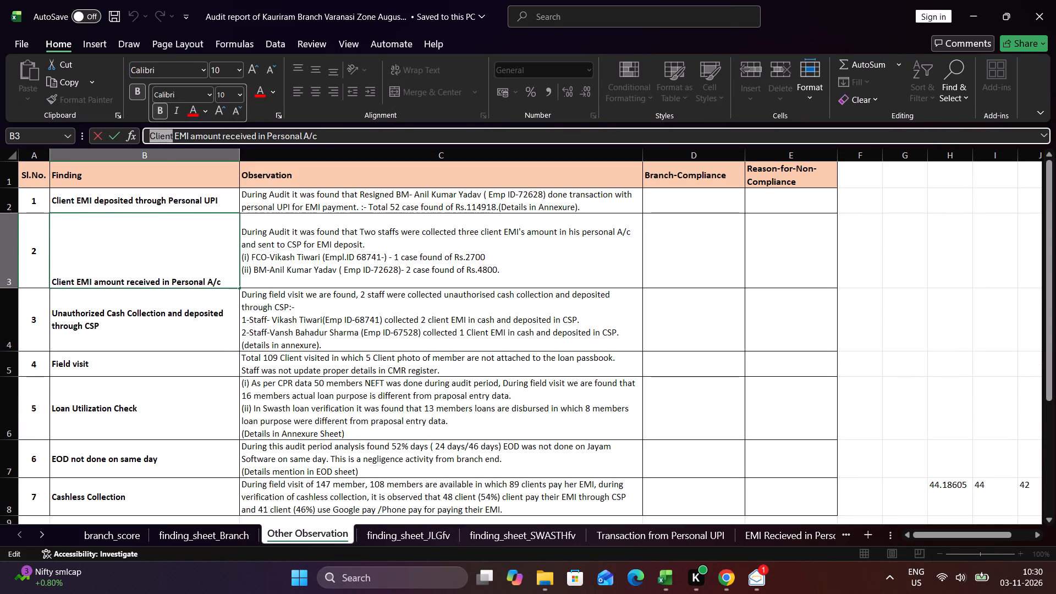
{"action": "left_click", "coordinate": [148, 135]}
{"action": "left_click_drag", "start_coordinate": [148, 135], "coordinate": [402, 102]}
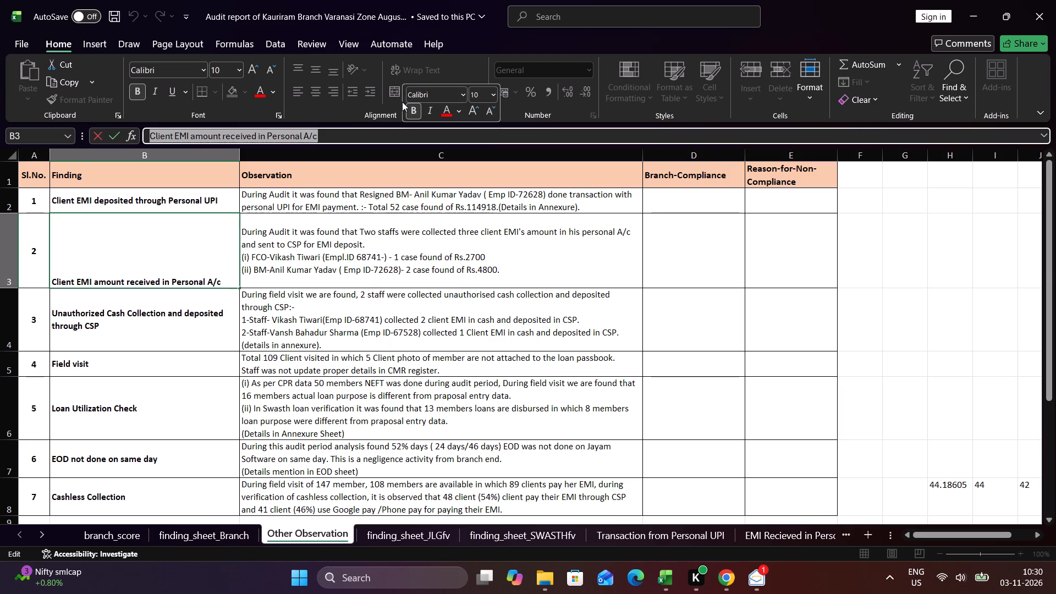
{"action": "key", "text": "ctrl+c"}
{"action": "key", "text": "alt+Tab"}
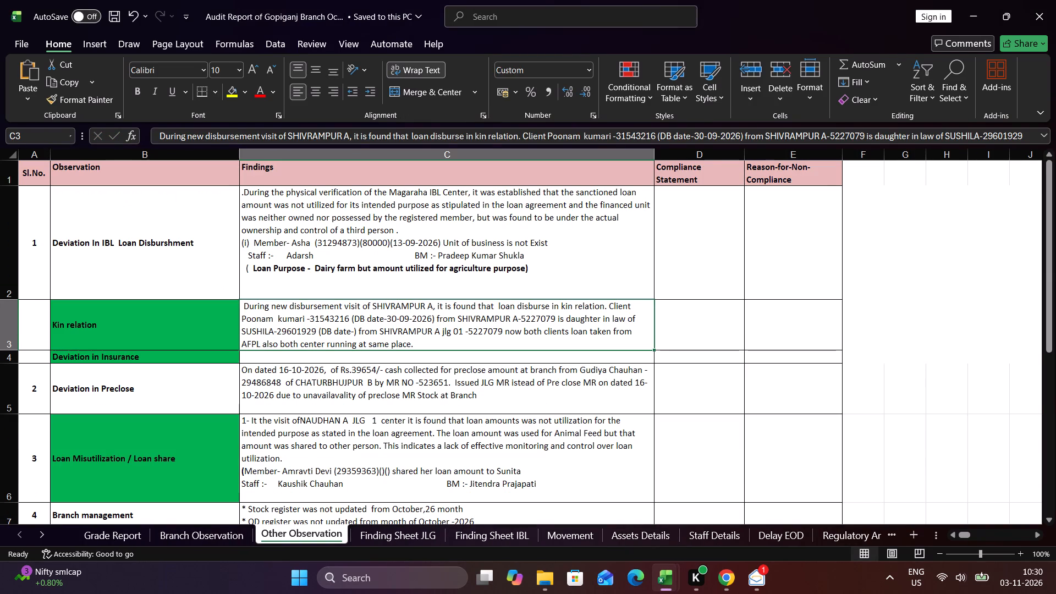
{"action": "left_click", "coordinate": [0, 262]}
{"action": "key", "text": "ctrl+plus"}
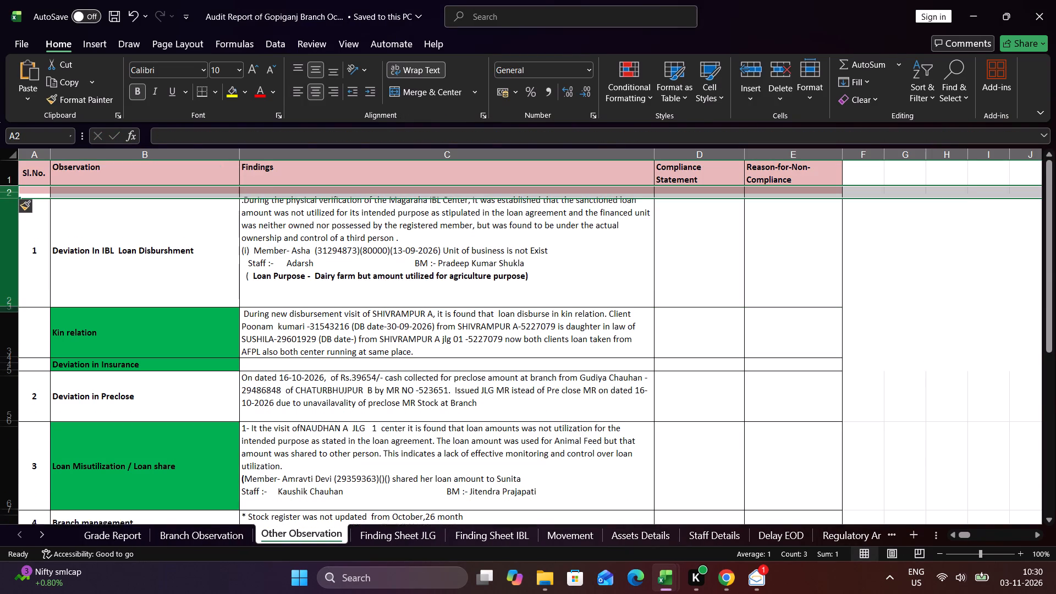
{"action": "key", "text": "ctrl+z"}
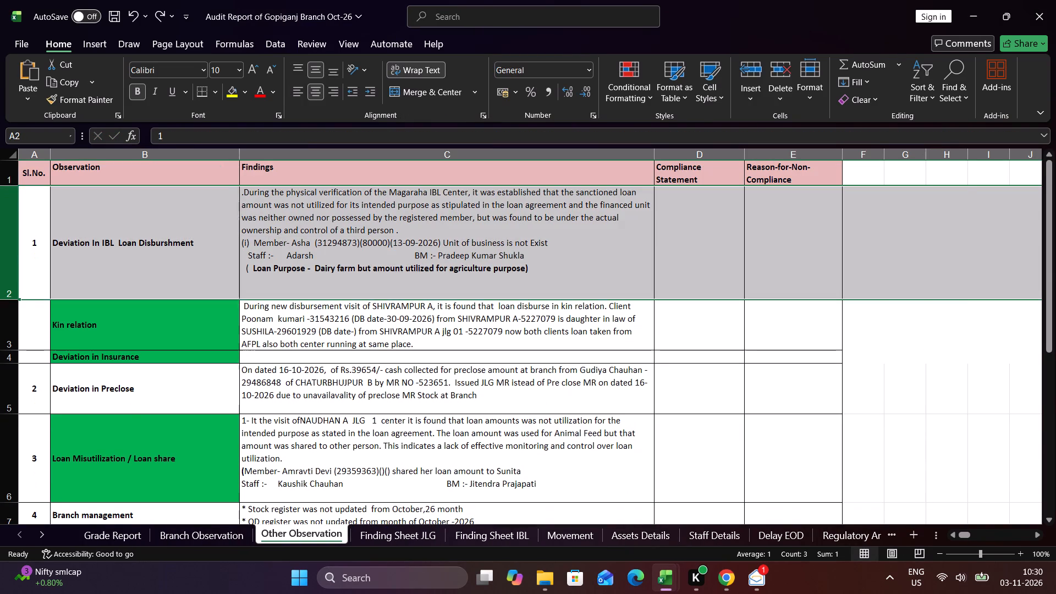
Insert a row above Kin relation and paste "Client EMI amount received in Personal A/c" into its Observation cell.
{"action": "left_click", "coordinate": [10, 324]}
{"action": "key", "text": "ctrl+plus"}
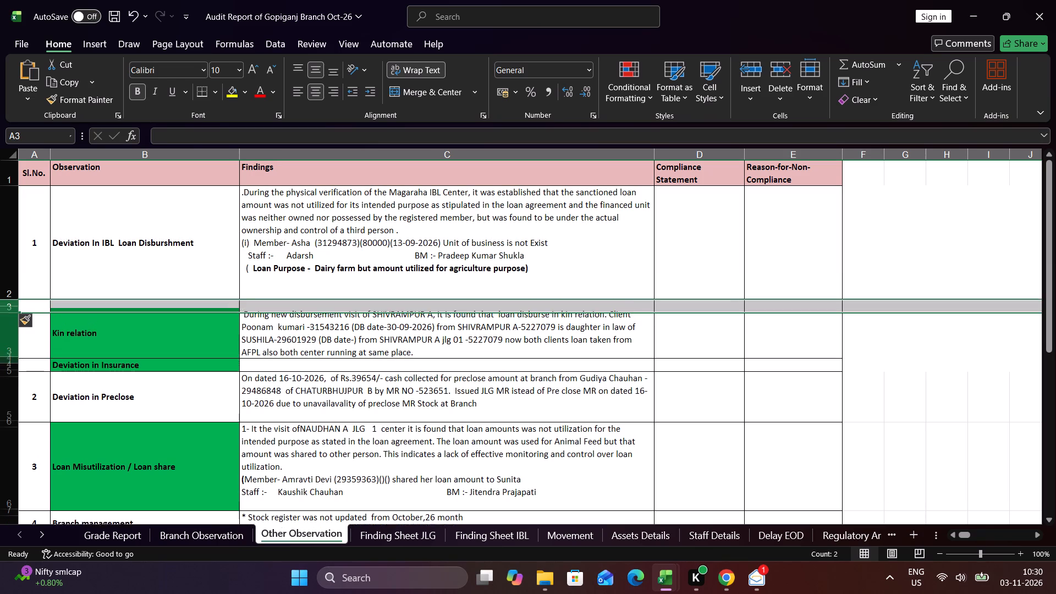
{"action": "left_click", "coordinate": [133, 303]}
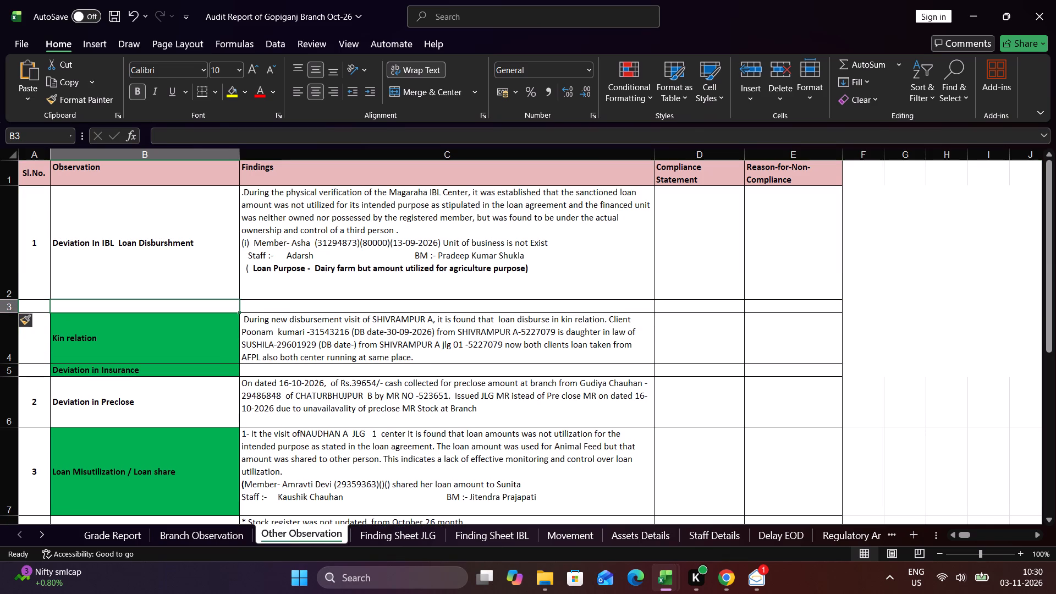
{"action": "key", "text": "ctrl+v"}
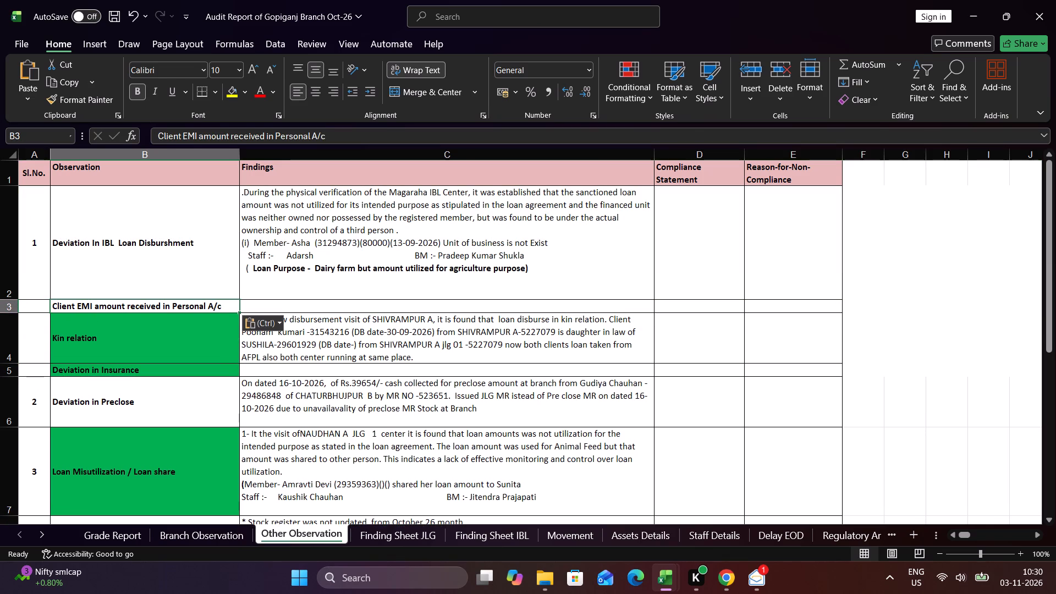
Fill the new "Client EMI amount received in Personal A/c" cell with standard green.
{"action": "left_click", "coordinate": [246, 93]}
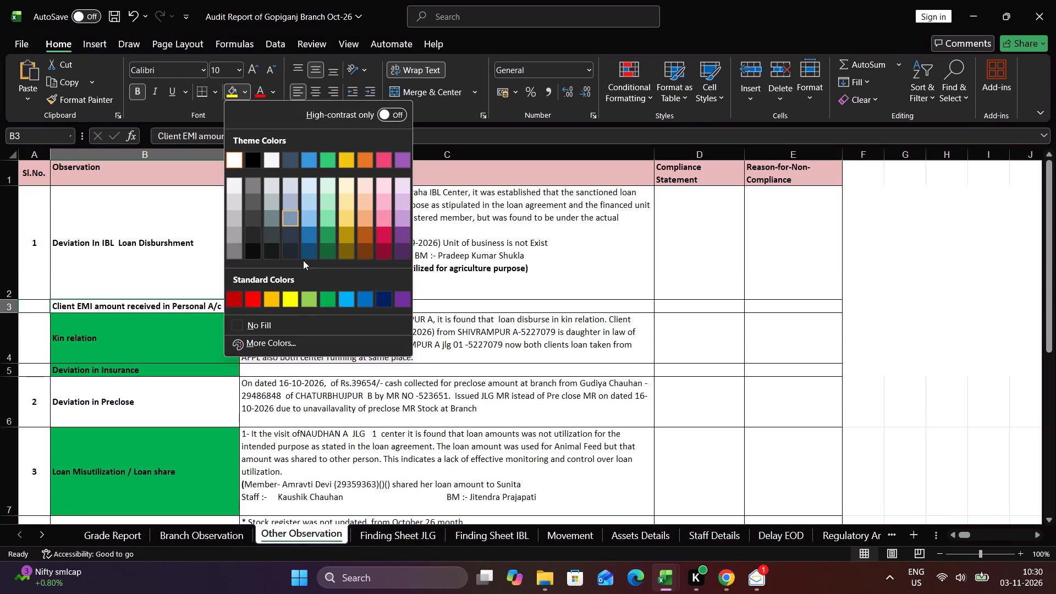
{"action": "left_click", "coordinate": [326, 305]}
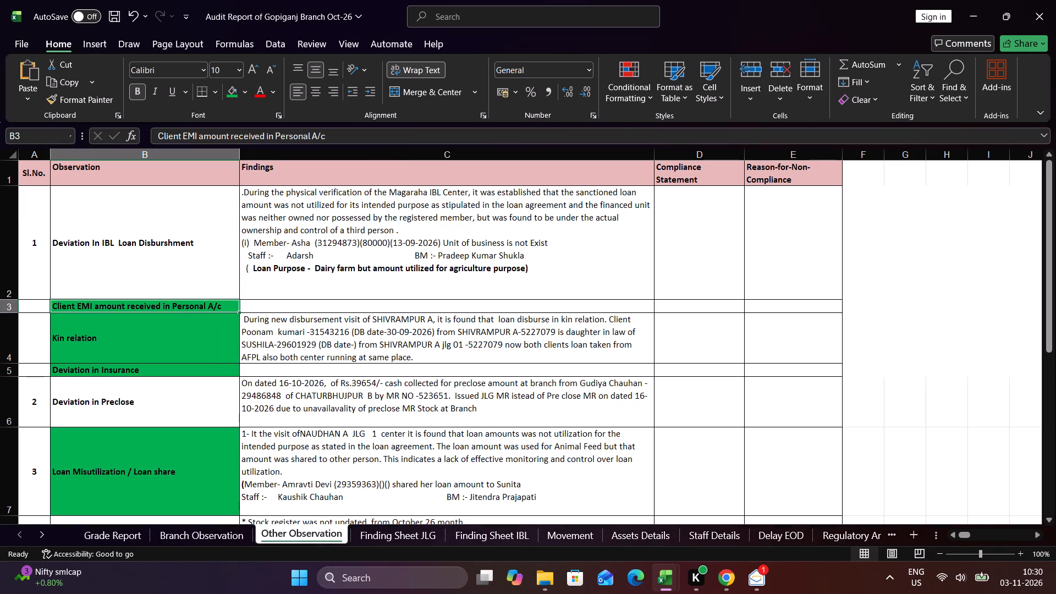
Copy the Kauriram report's opening sentence about two staffs collecting client EMIs in a personal A/c into the new row's Findings cell.
{"action": "left_click", "coordinate": [324, 304]}
{"action": "key", "text": "alt+Tab"}
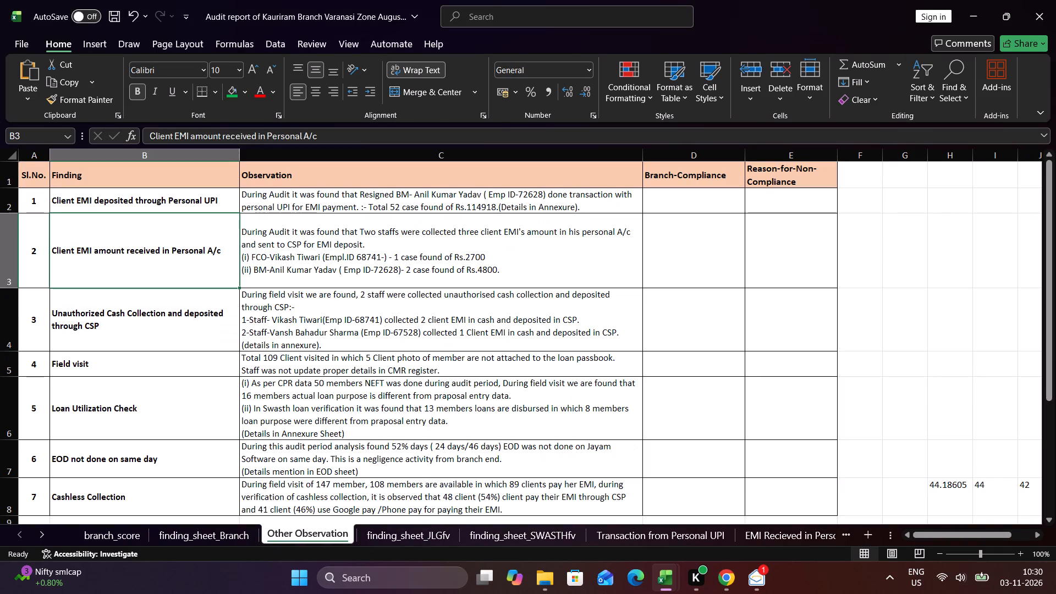
{"action": "left_click", "coordinate": [299, 269]}
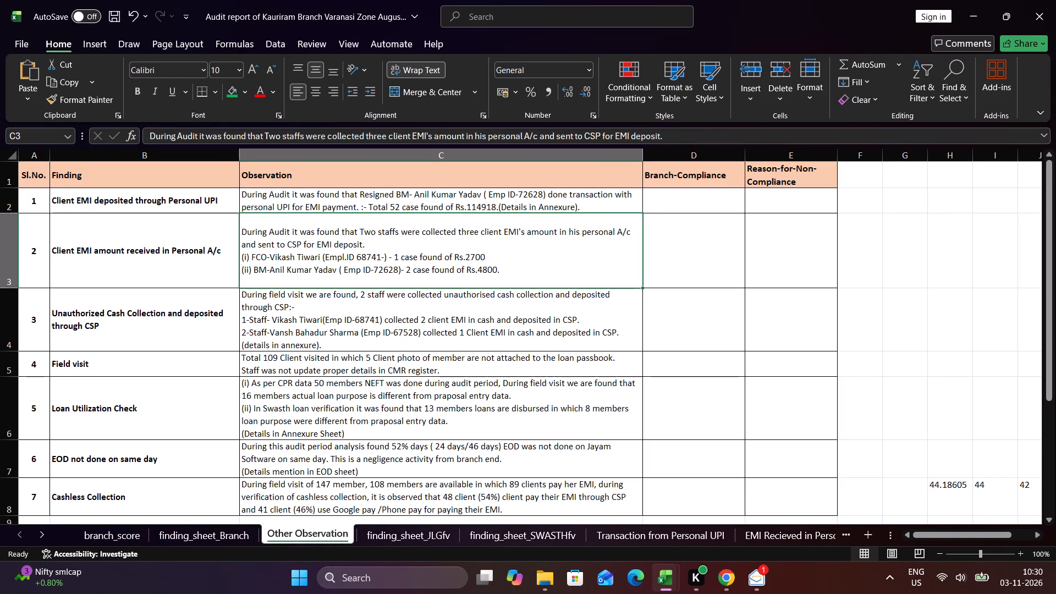
{"action": "left_click", "coordinate": [299, 269]}
{"action": "left_click_drag", "start_coordinate": [148, 136], "coordinate": [828, 111]}
{"action": "key", "text": "ctrl+c"}
{"action": "key", "text": "alt+Tab"}
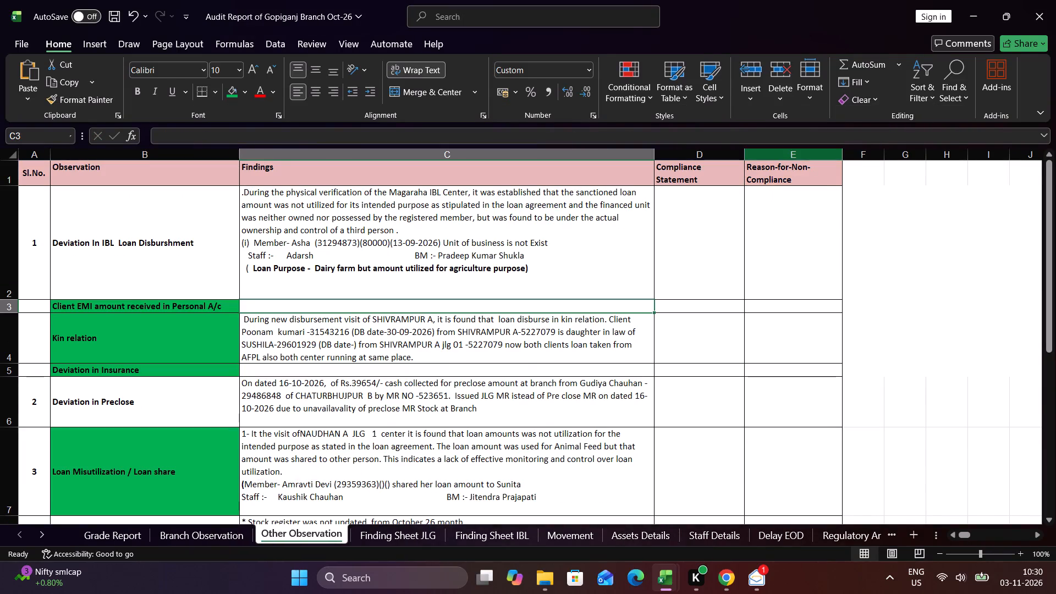
{"action": "left_click", "coordinate": [470, 305]}
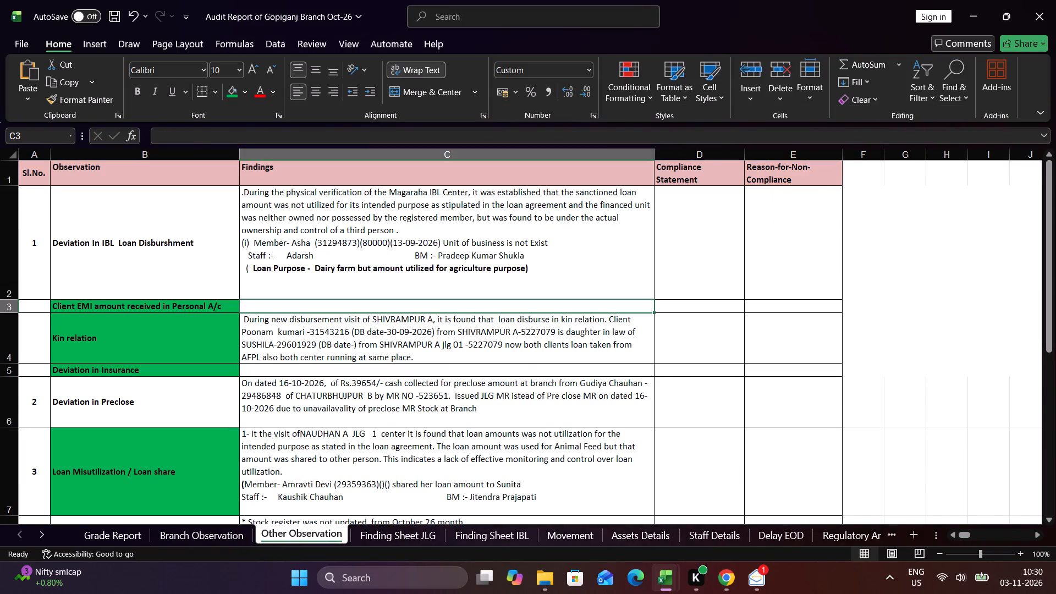
{"action": "left_click", "coordinate": [344, 309]}
{"action": "left_click", "coordinate": [189, 137]}
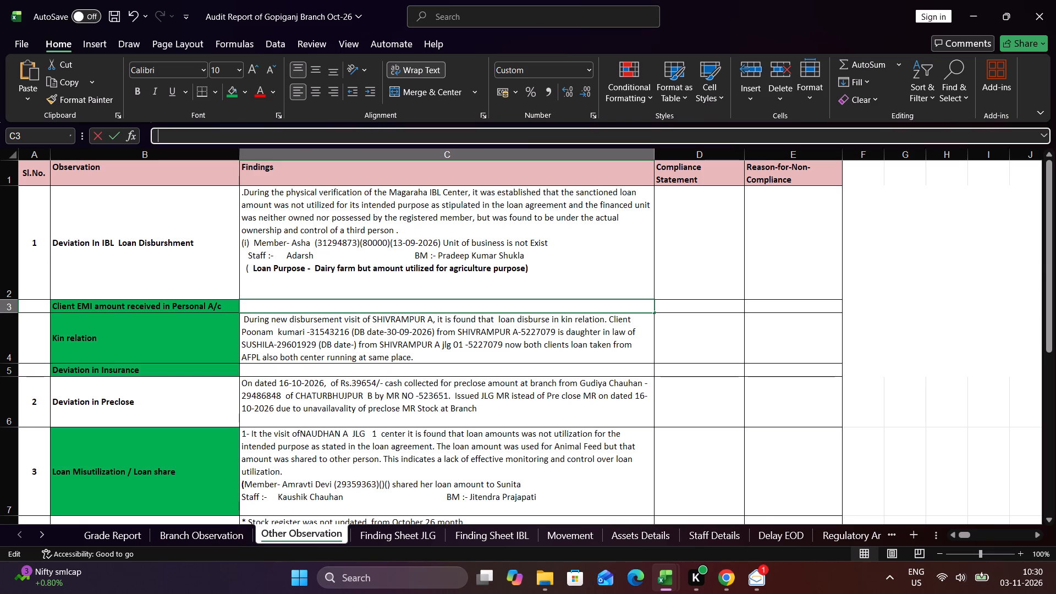
{"action": "key", "text": "ctrl+v"}
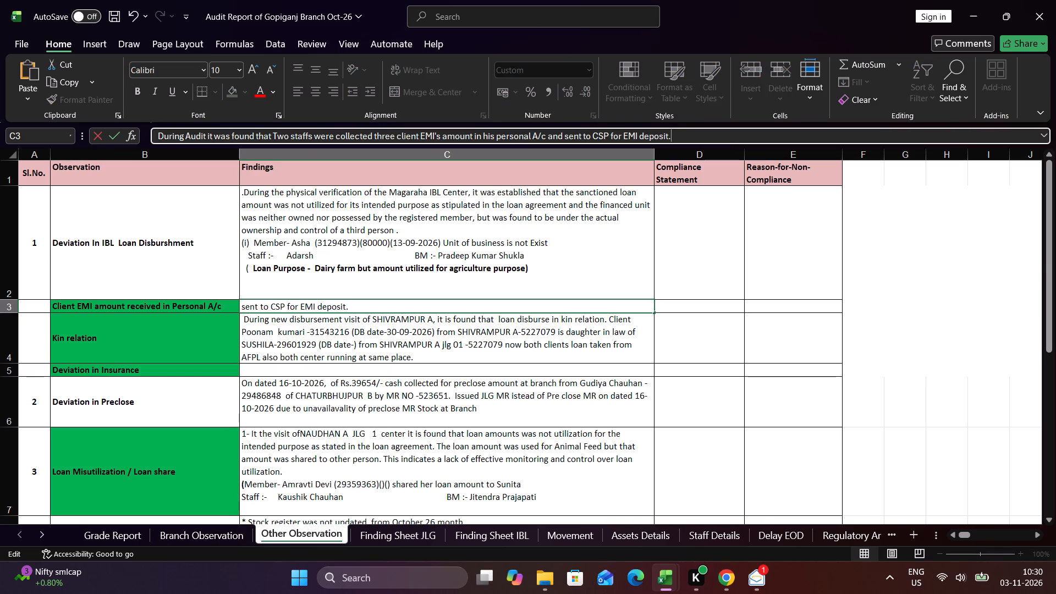
{"action": "left_click", "coordinate": [685, 341]}
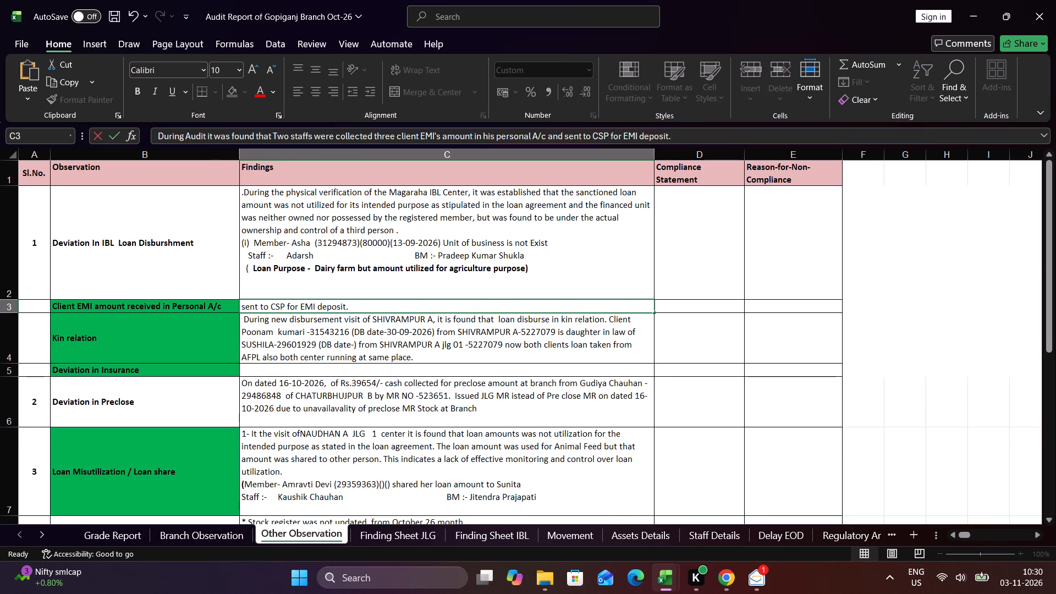
Remove the word "Two" before "staffs" in the new row's finding text.
{"action": "double_click", "coordinate": [346, 309]}
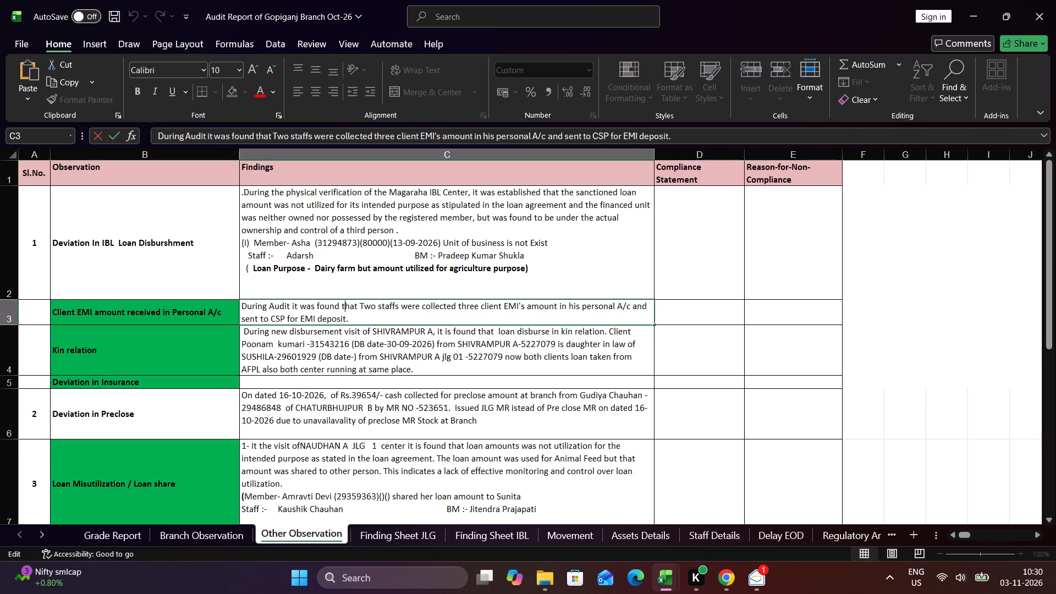
{"action": "left_click", "coordinate": [378, 306]}
{"action": "key", "text": "BackSpace"}
{"action": "key", "text": "BackSpace"}
{"action": "key", "text": "BackSpace"}
{"action": "key", "text": "BackSpace"}
{"action": "key", "text": "BackSpace"}
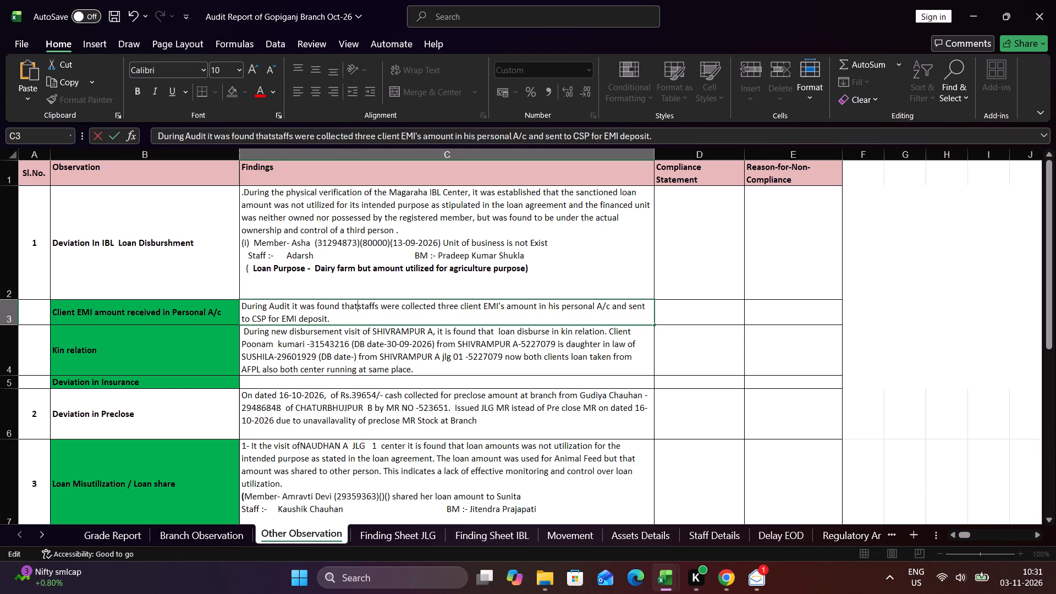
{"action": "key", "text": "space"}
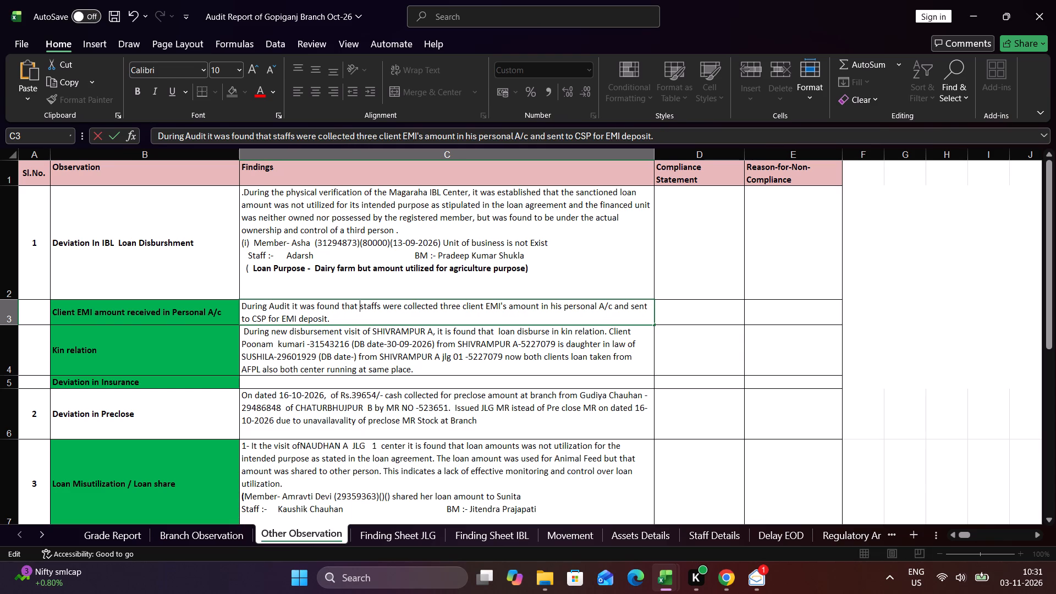
Add a hyphen and staff member Kaushik's full name after "staffs" in the Client EMI finding.
{"action": "left_click", "coordinate": [380, 306]}
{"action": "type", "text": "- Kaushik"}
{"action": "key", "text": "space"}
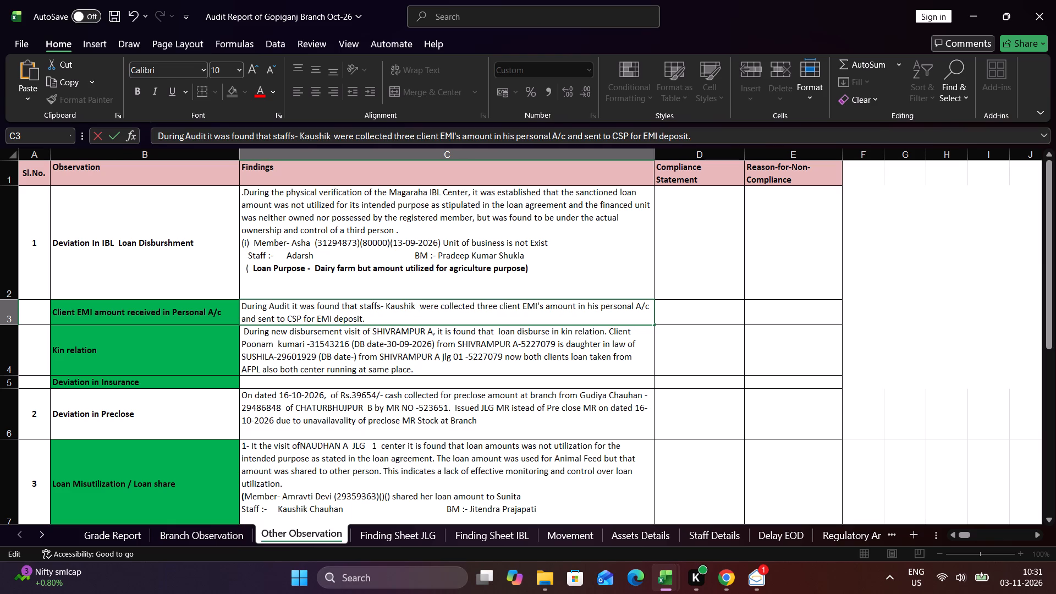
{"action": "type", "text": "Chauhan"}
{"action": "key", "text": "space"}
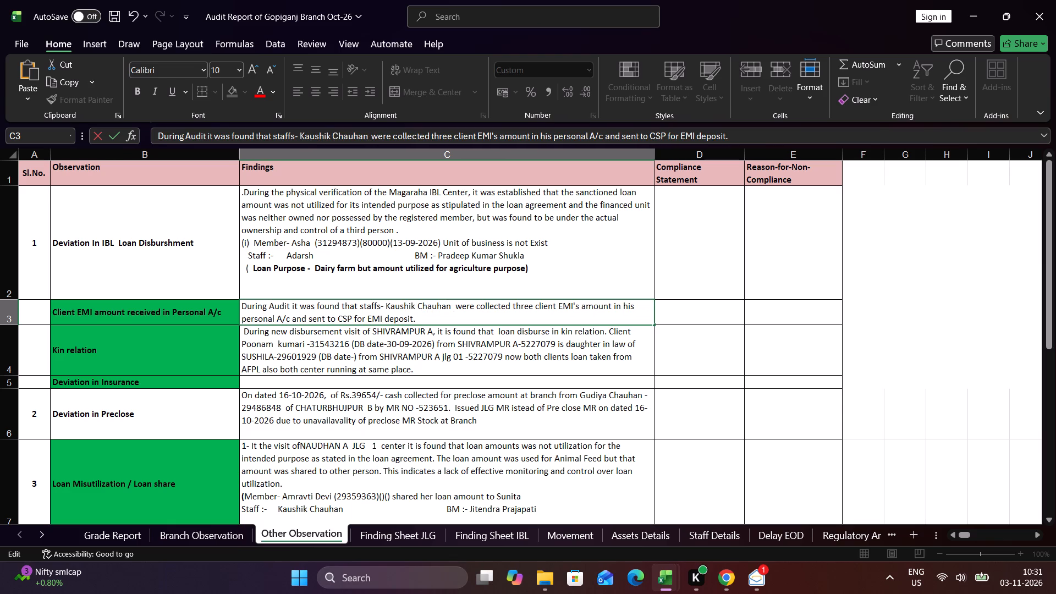
Add the label "( EMP Id-" after the staff member's name in the Client EMI finding.
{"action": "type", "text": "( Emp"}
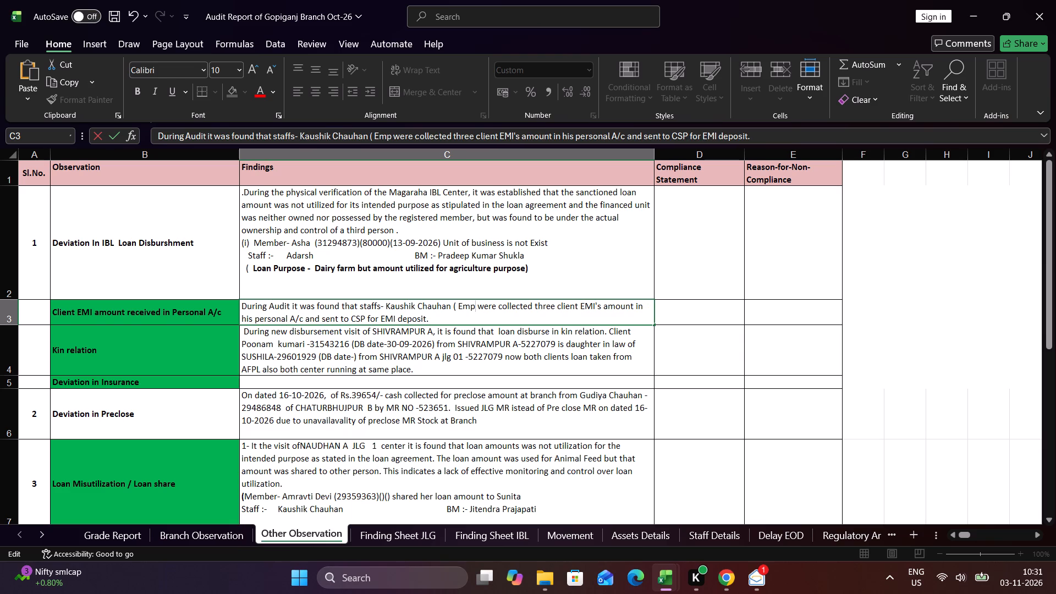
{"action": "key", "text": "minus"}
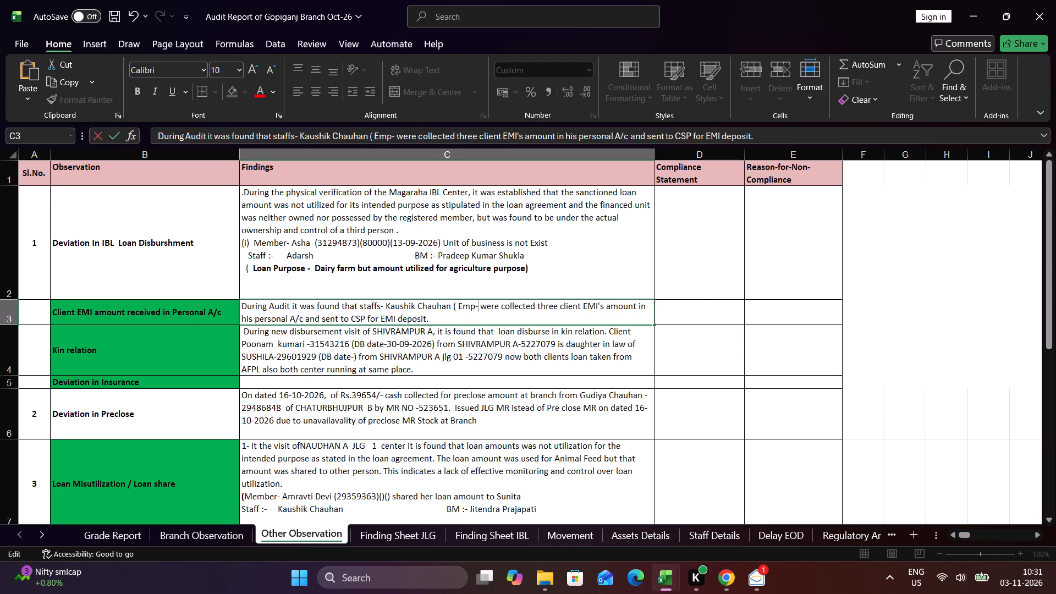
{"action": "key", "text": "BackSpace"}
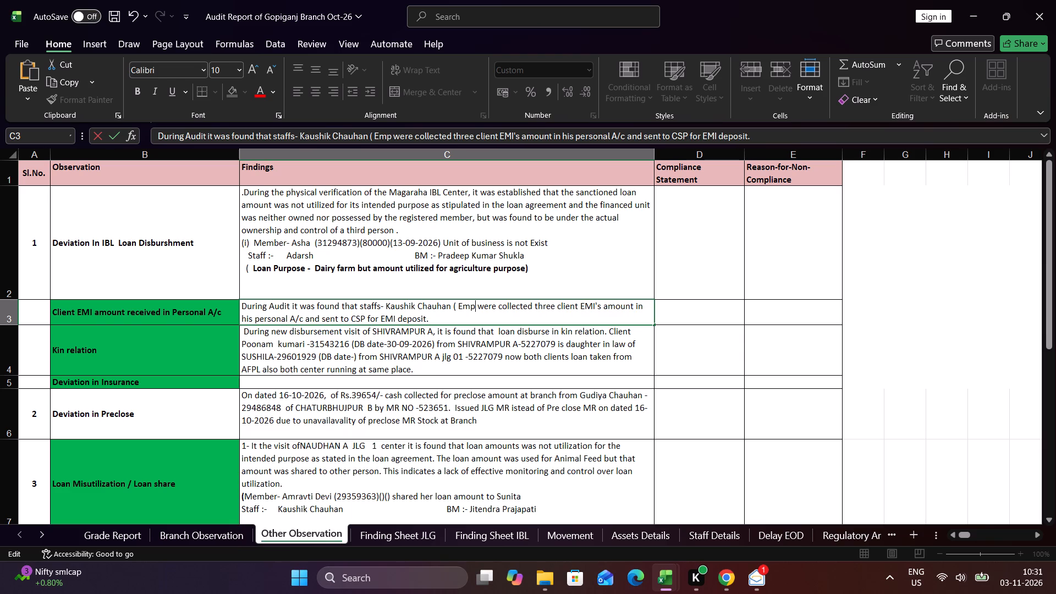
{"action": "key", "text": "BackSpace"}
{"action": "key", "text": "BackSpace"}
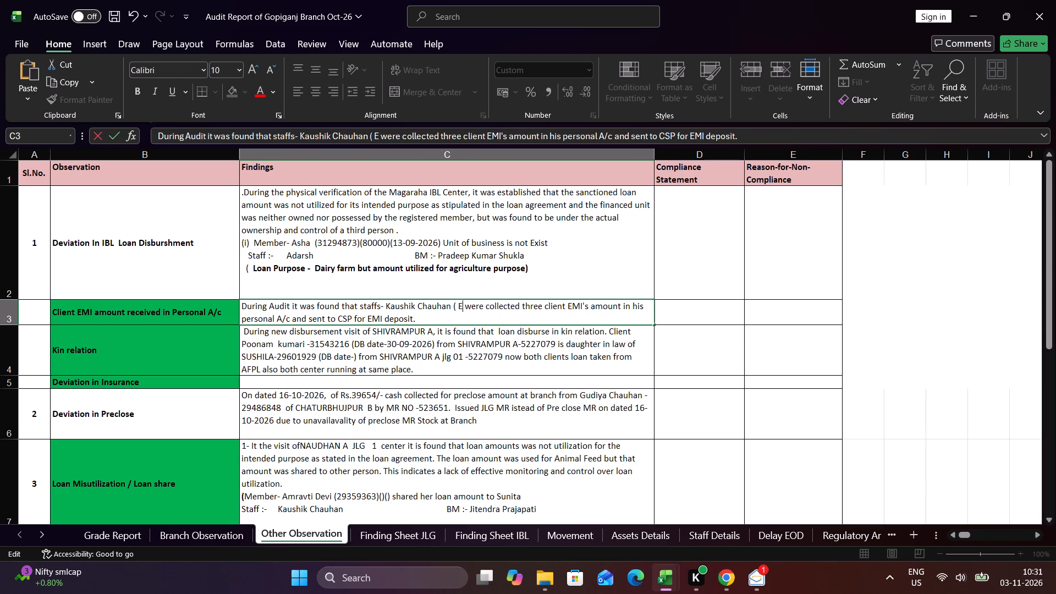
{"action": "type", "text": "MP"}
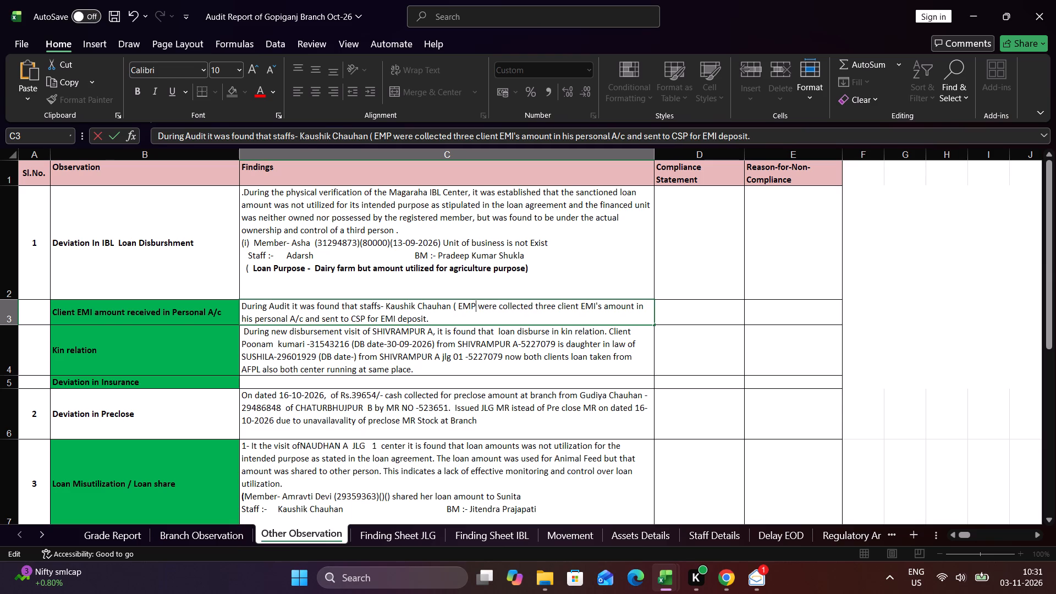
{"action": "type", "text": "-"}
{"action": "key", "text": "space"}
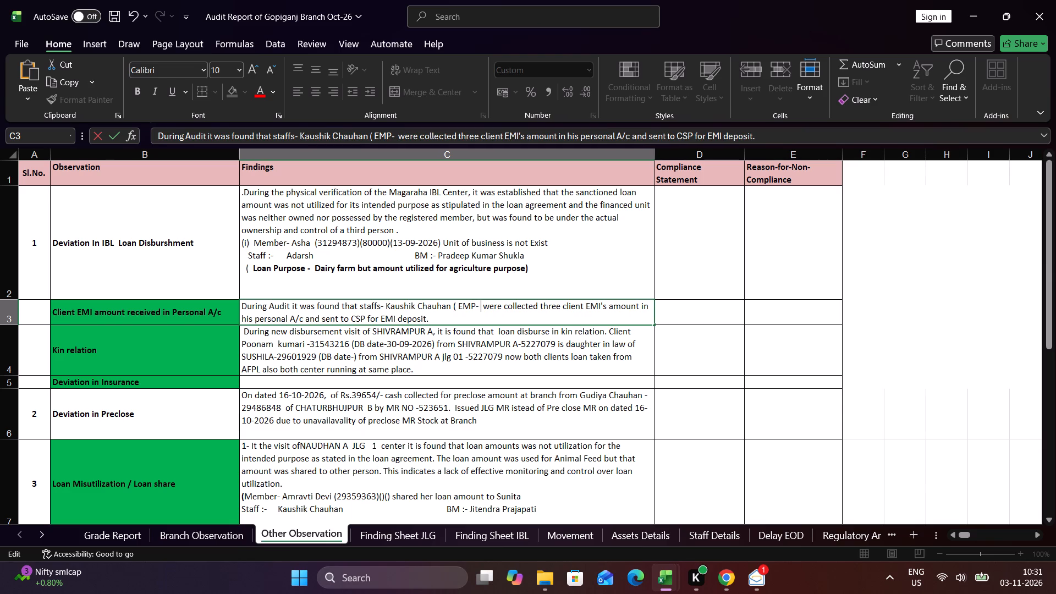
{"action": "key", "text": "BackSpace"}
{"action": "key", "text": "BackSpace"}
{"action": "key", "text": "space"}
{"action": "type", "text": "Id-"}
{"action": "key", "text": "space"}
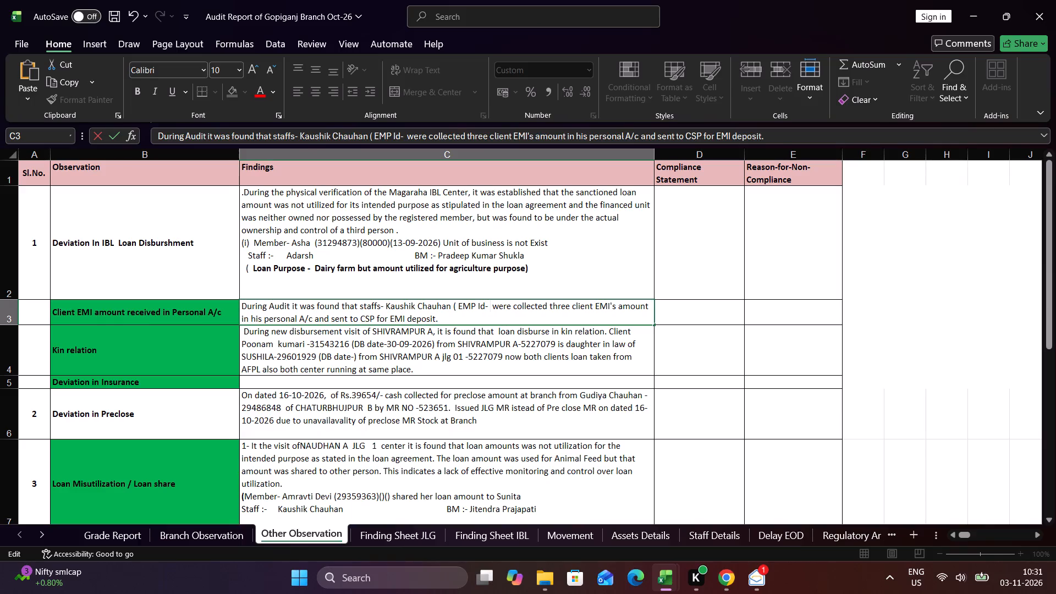
Look up Kaushik's employee ID in the Staff Details sheet, enter it after "EMP Id-" in the Client EMI finding, and close the bracket.
{"action": "left_click", "coordinate": [722, 531]}
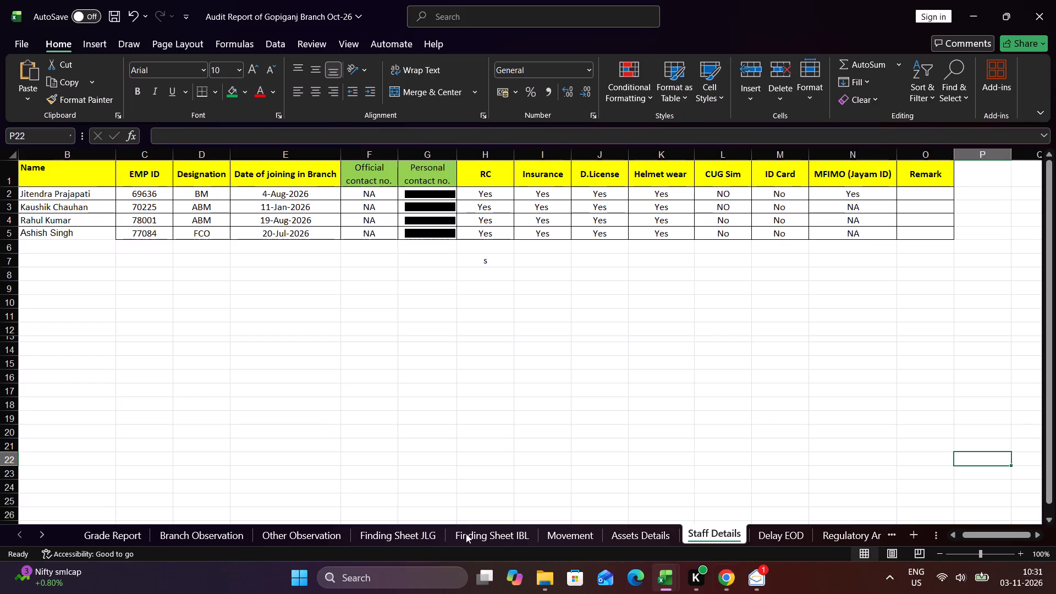
{"action": "left_click", "coordinate": [157, 537]}
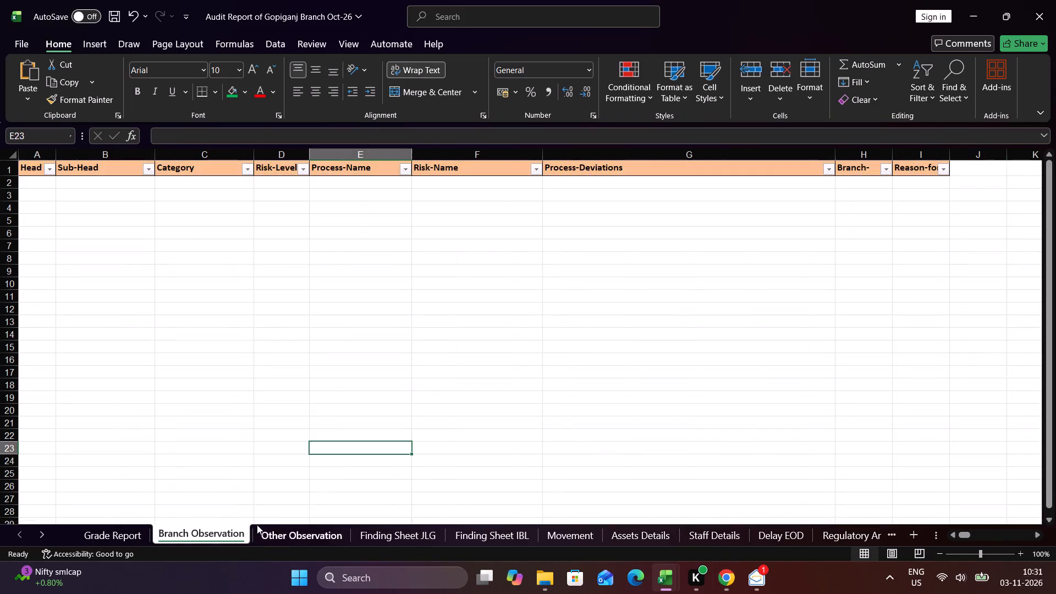
{"action": "left_click", "coordinate": [287, 527]}
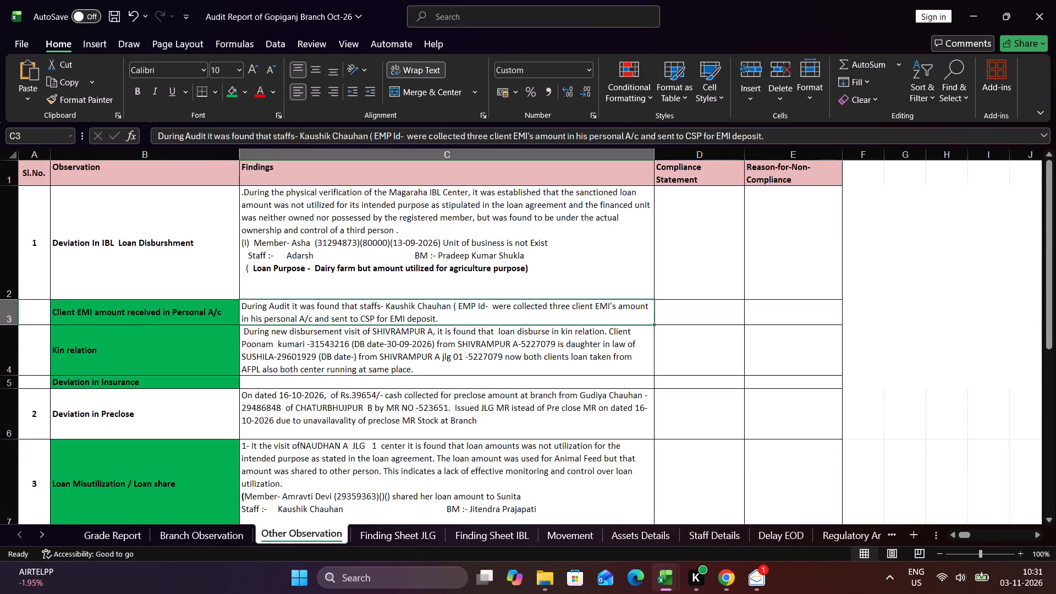
{"action": "double_click", "coordinate": [359, 317]}
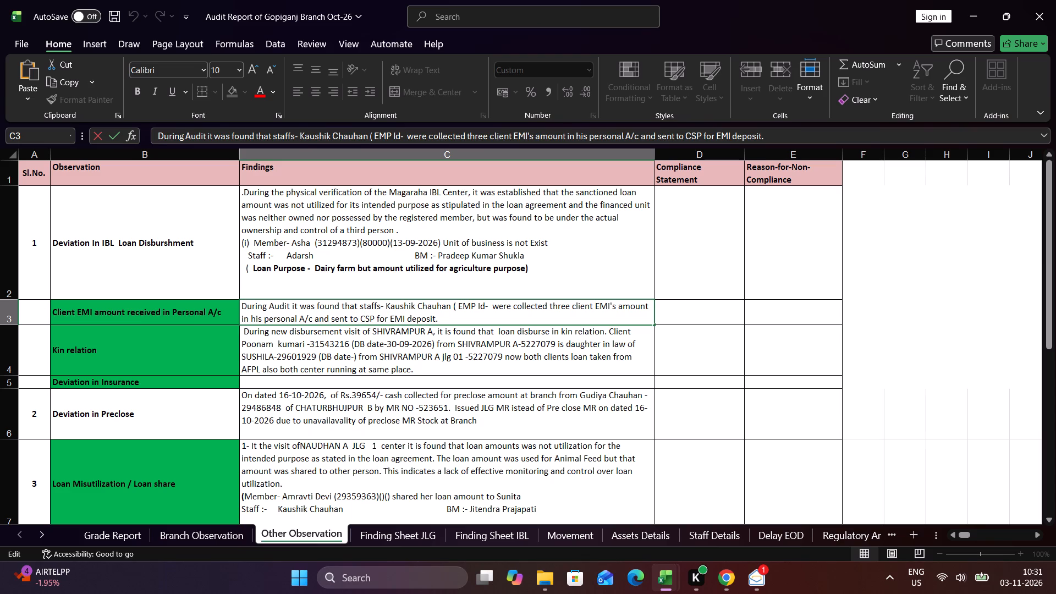
{"action": "left_click", "coordinate": [492, 305]}
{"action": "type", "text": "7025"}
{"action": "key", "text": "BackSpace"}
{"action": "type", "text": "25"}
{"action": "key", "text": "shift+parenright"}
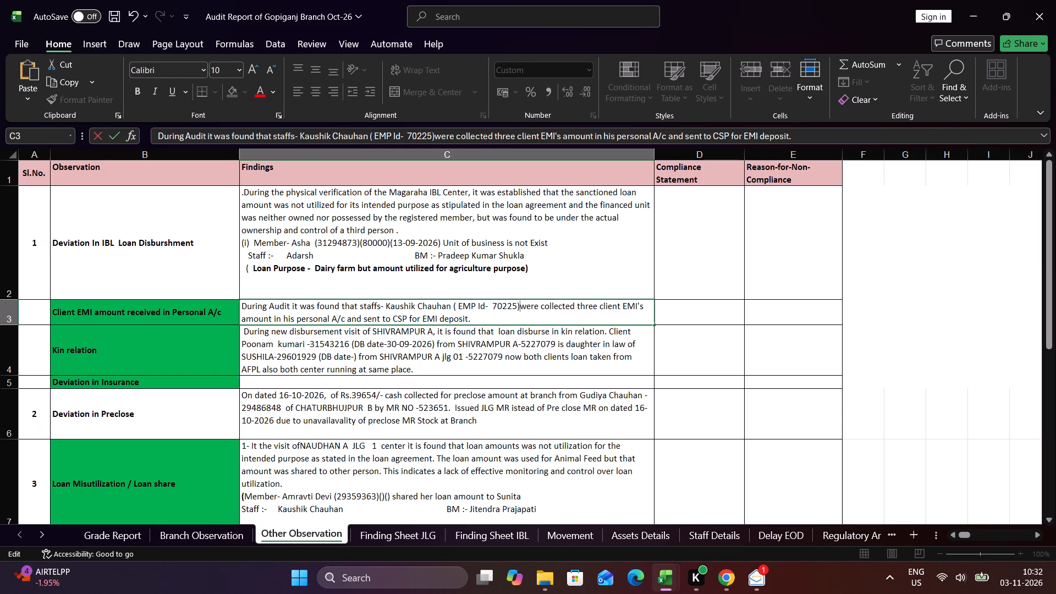
Replace "were" with "was" after the employee ID in the Client EMI finding.
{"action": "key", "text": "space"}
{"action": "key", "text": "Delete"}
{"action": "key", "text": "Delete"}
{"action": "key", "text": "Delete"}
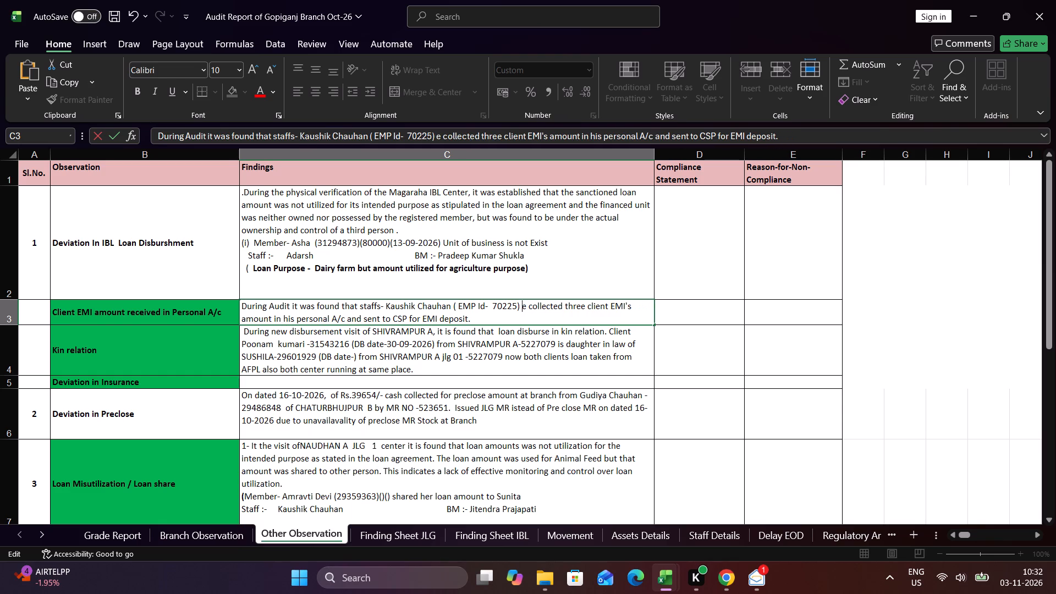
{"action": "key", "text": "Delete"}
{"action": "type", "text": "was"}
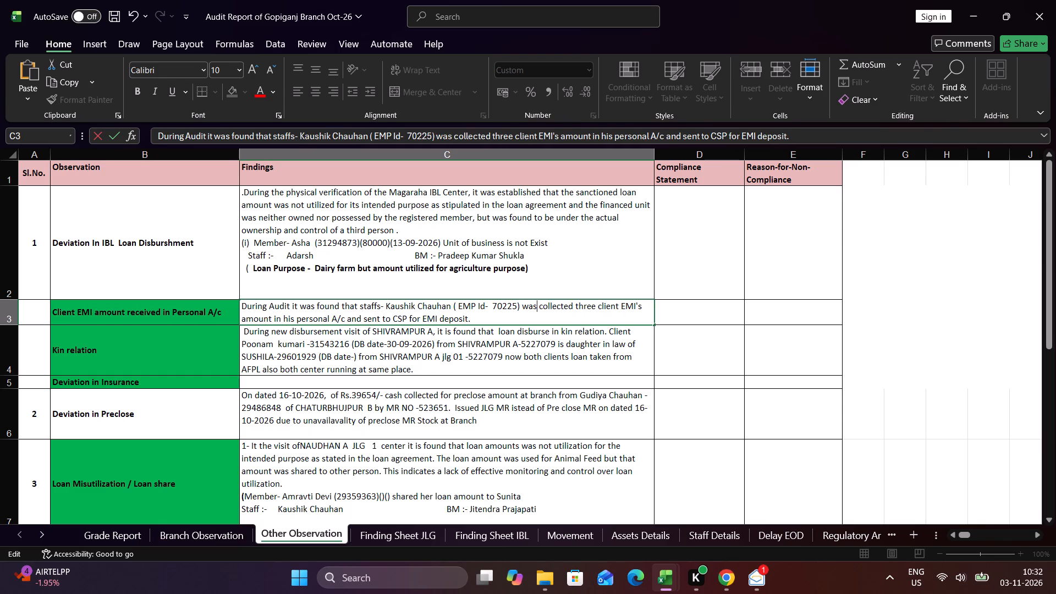
Delete the word "three" before "client EMI's amount" in the Client EMI finding.
{"action": "left_click", "coordinate": [617, 304]}
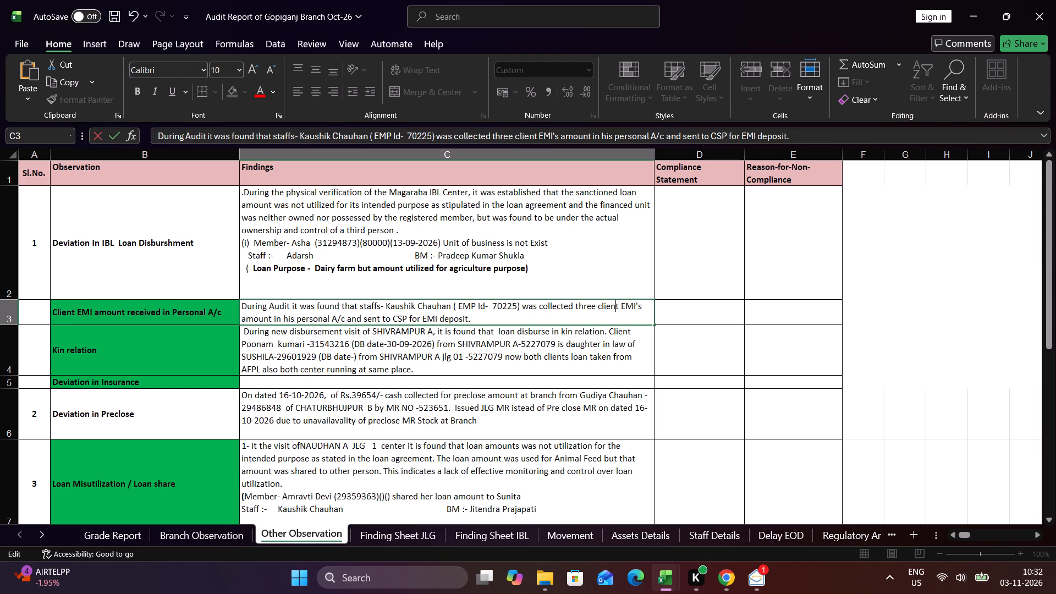
{"action": "left_click", "coordinate": [597, 306]}
{"action": "key", "text": "BackSpace"}
{"action": "key", "text": "BackSpace"}
{"action": "key", "text": "BackSpace"}
{"action": "key", "text": "BackSpace"}
{"action": "key", "text": "BackSpace"}
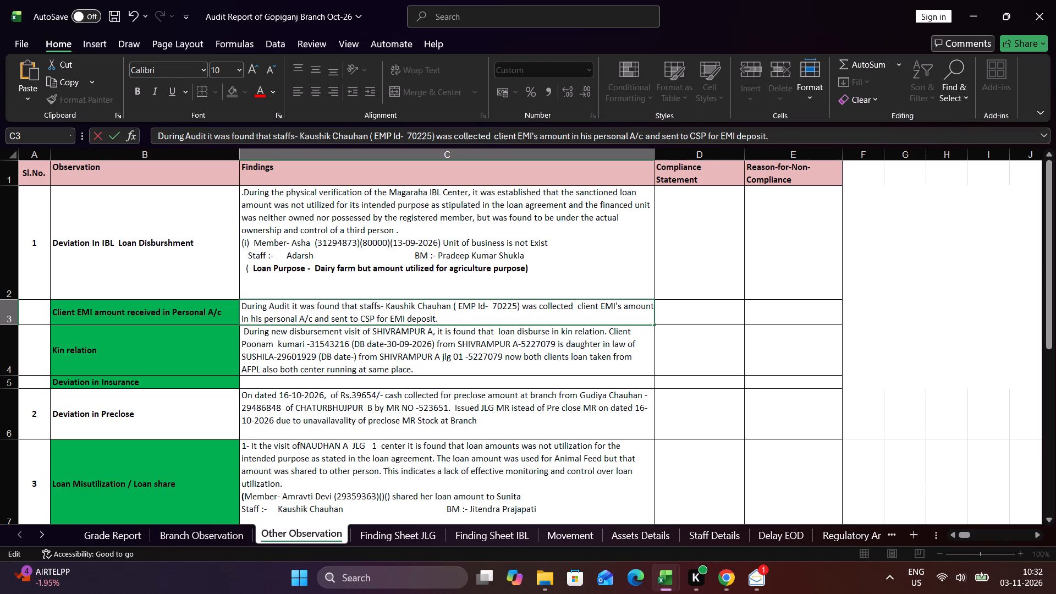
Add a new line reading "* Member Name -" at the end of the Client EMI finding.
{"action": "left_click", "coordinate": [443, 320]}
{"action": "key", "text": "alt+Return"}
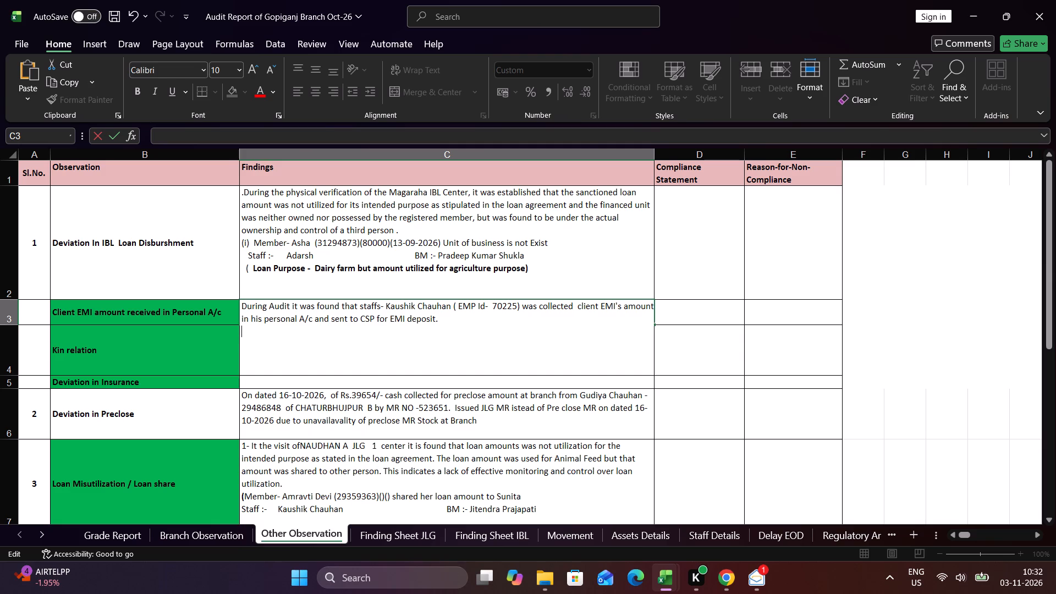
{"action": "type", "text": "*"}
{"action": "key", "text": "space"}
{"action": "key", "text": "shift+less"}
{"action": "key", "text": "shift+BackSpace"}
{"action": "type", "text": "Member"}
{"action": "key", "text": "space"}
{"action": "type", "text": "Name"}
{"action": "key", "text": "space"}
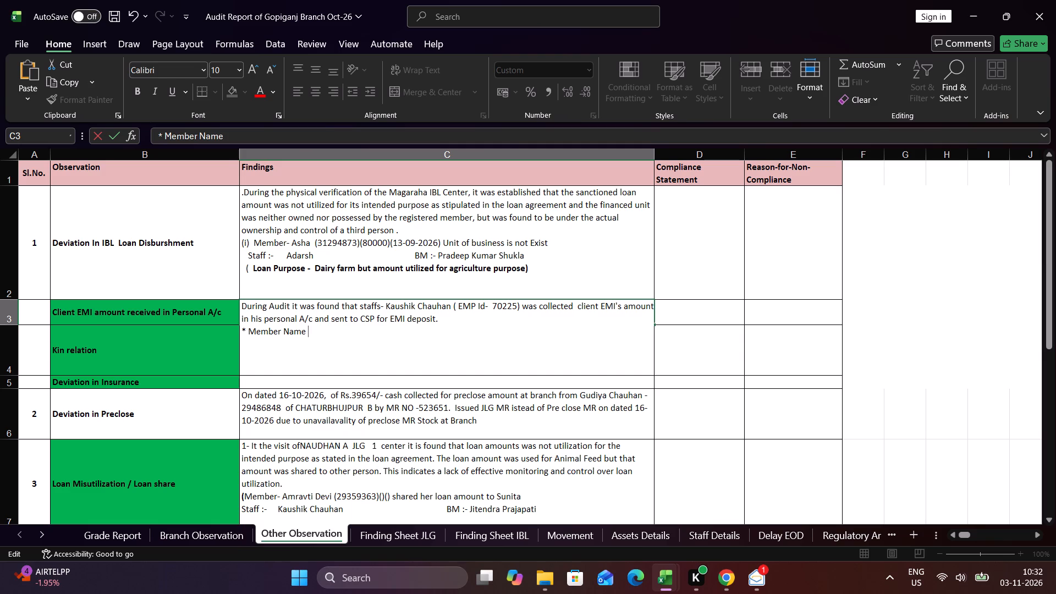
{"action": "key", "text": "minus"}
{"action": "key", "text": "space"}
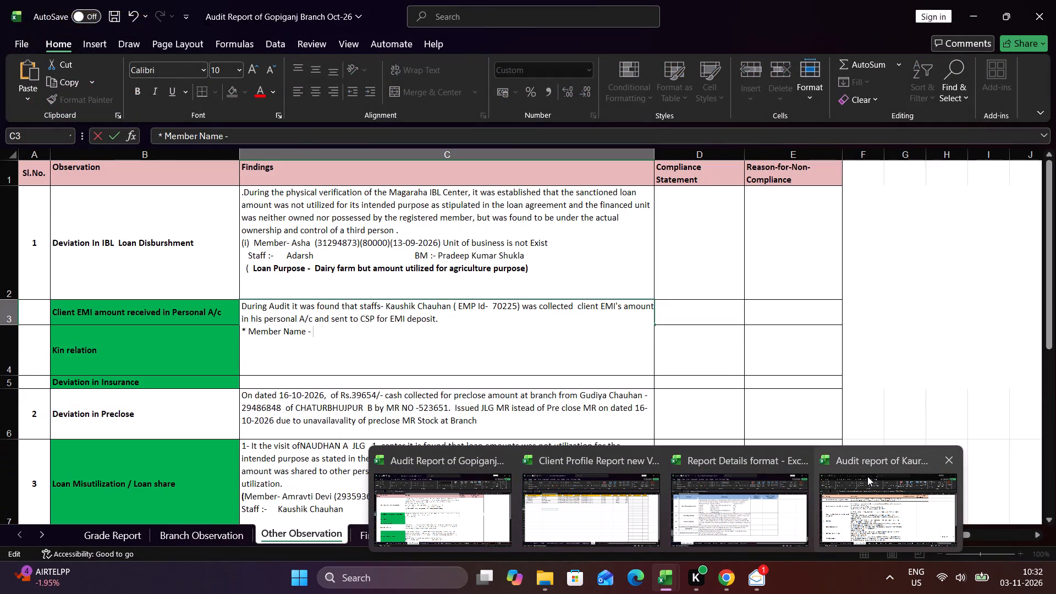
Copy the second listed BAIRA KHAS A JLG 1 member's name from the Client Profile Report's EDR sheet and paste it after "Member Name -".
{"action": "left_click", "coordinate": [588, 495]}
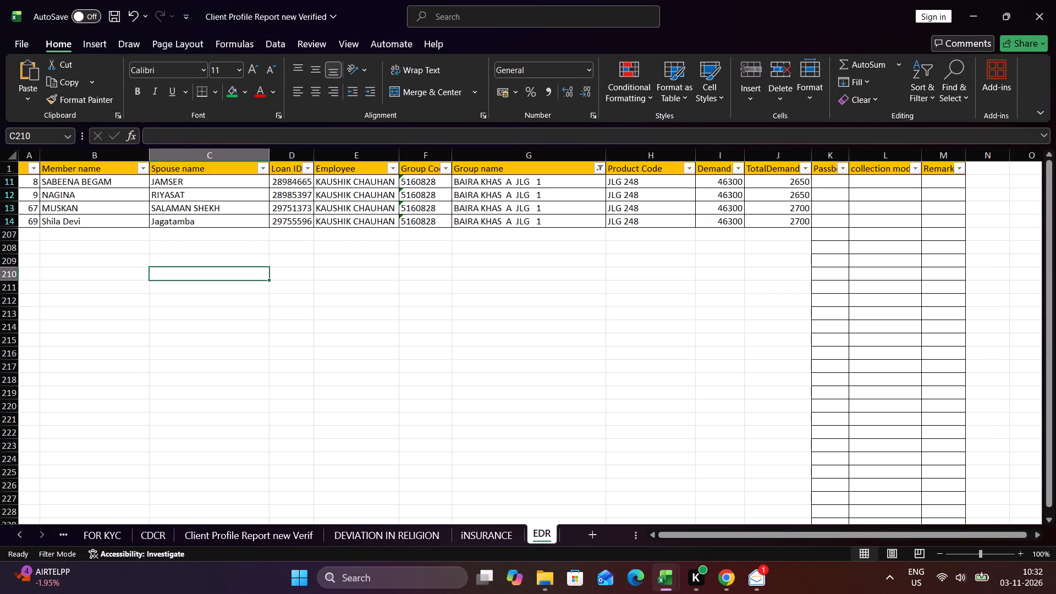
{"action": "left_click", "coordinate": [87, 197]}
{"action": "double_click", "coordinate": [158, 134]}
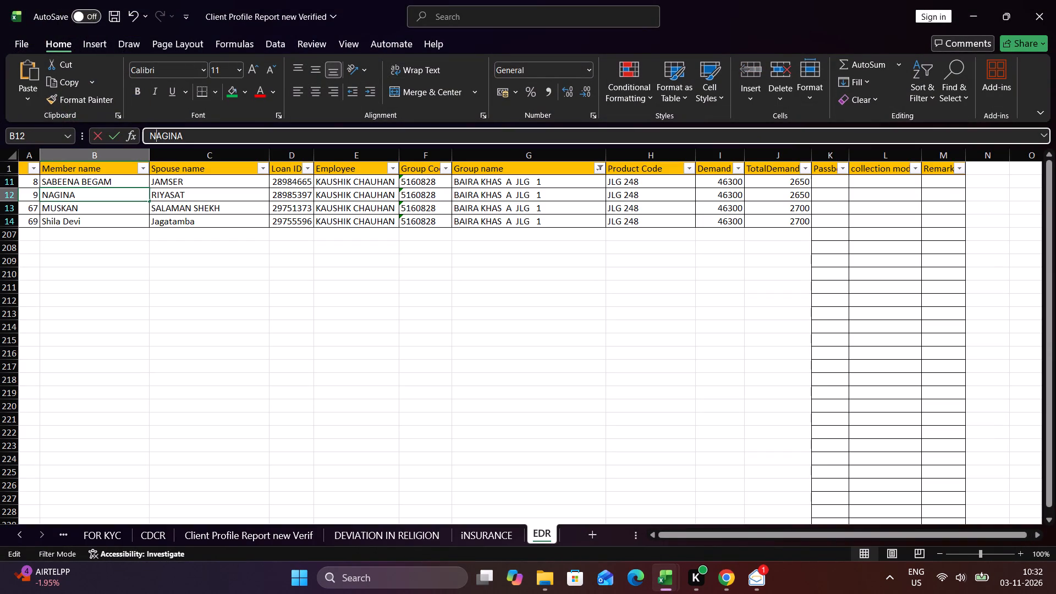
{"action": "key", "text": "ctrl+c"}
{"action": "key", "text": "alt+Tab"}
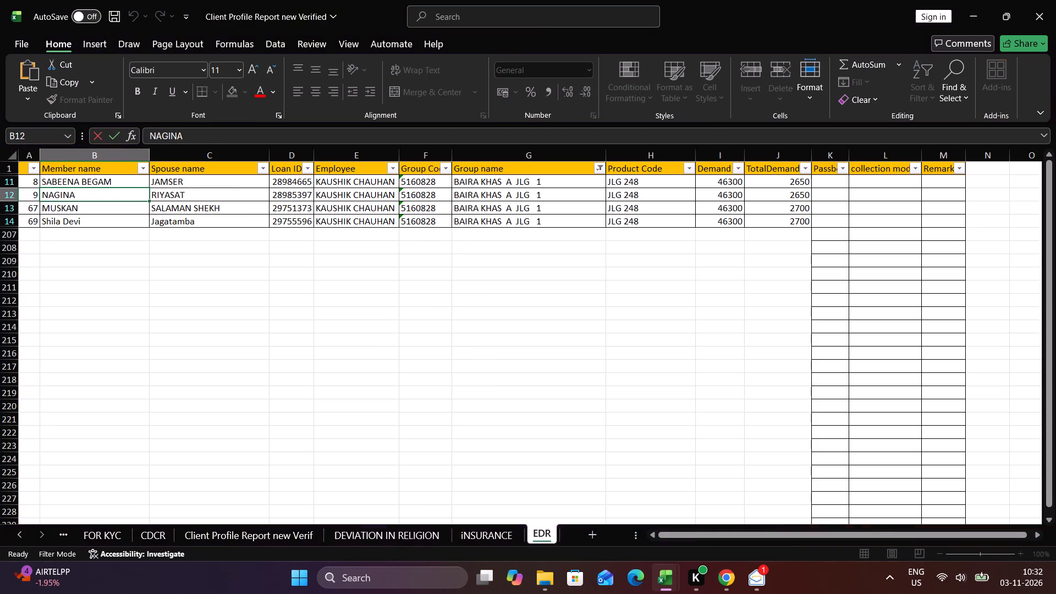
{"action": "double_click", "coordinate": [312, 331]}
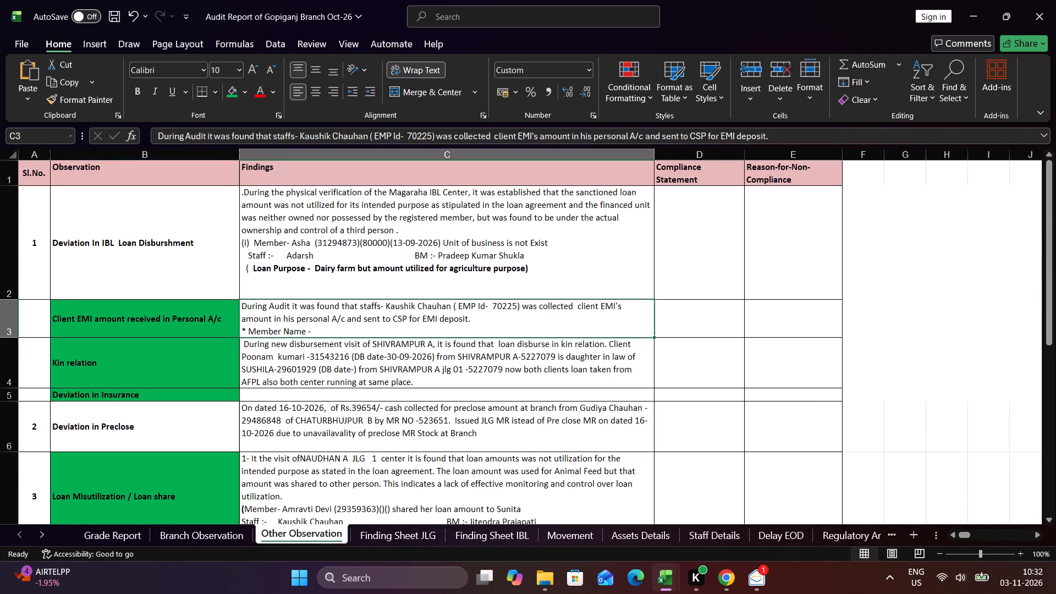
{"action": "key", "text": "ctrl+v"}
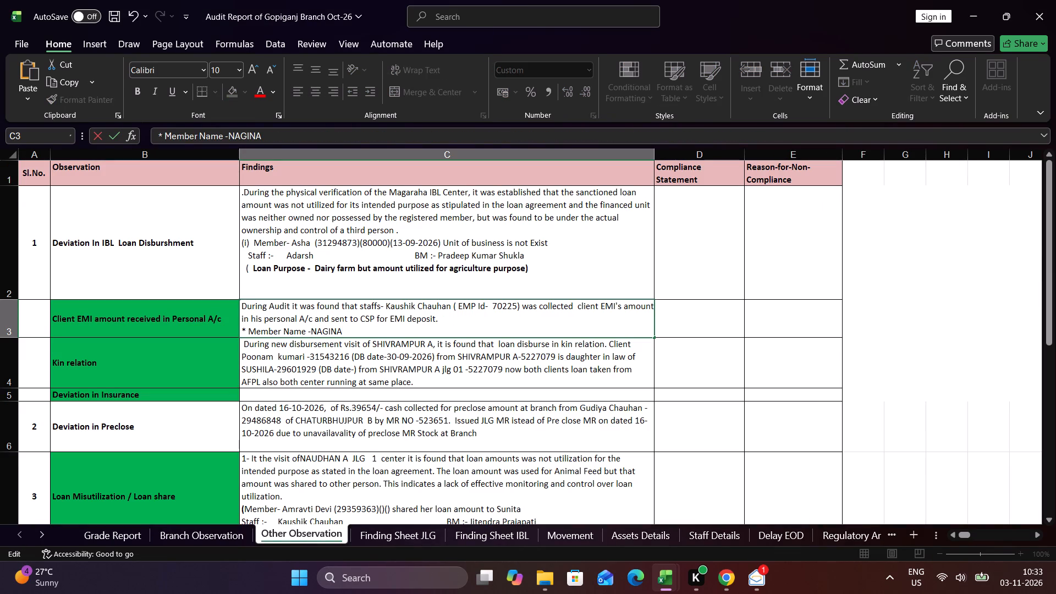
Insert "( Loan ID -" into the Member Name line of the Client EMI finding.
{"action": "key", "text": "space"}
{"action": "key", "text": "shift+parenleft"}
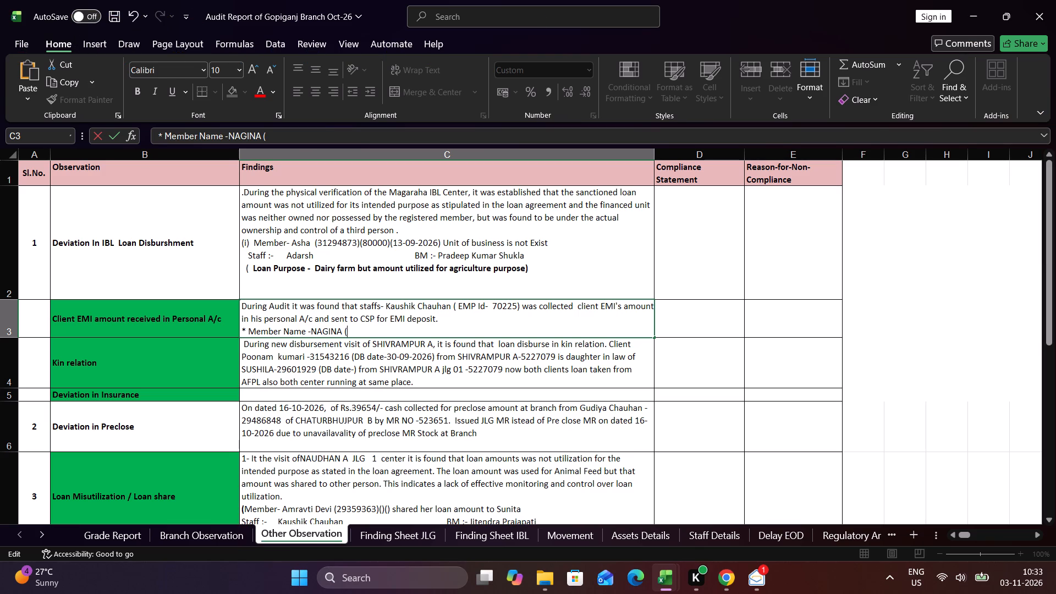
{"action": "key", "text": "BackSpace"}
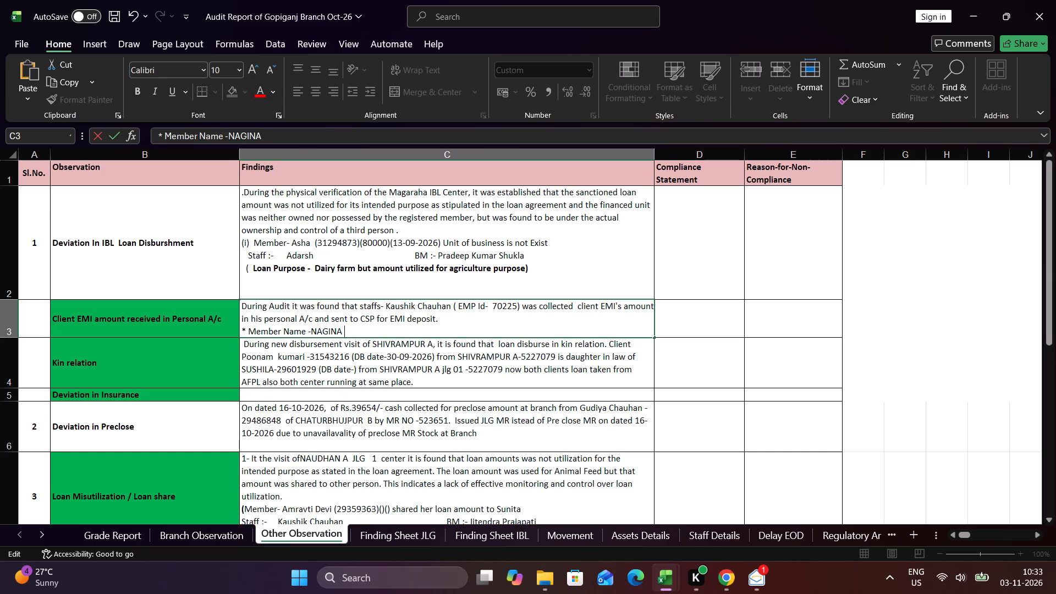
{"action": "left_click", "coordinate": [319, 334]}
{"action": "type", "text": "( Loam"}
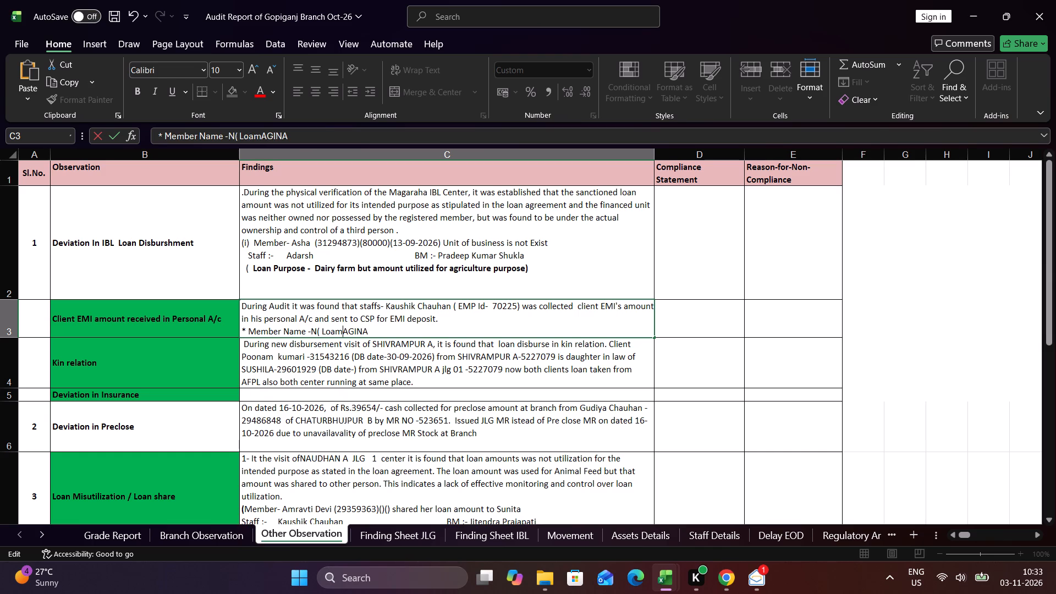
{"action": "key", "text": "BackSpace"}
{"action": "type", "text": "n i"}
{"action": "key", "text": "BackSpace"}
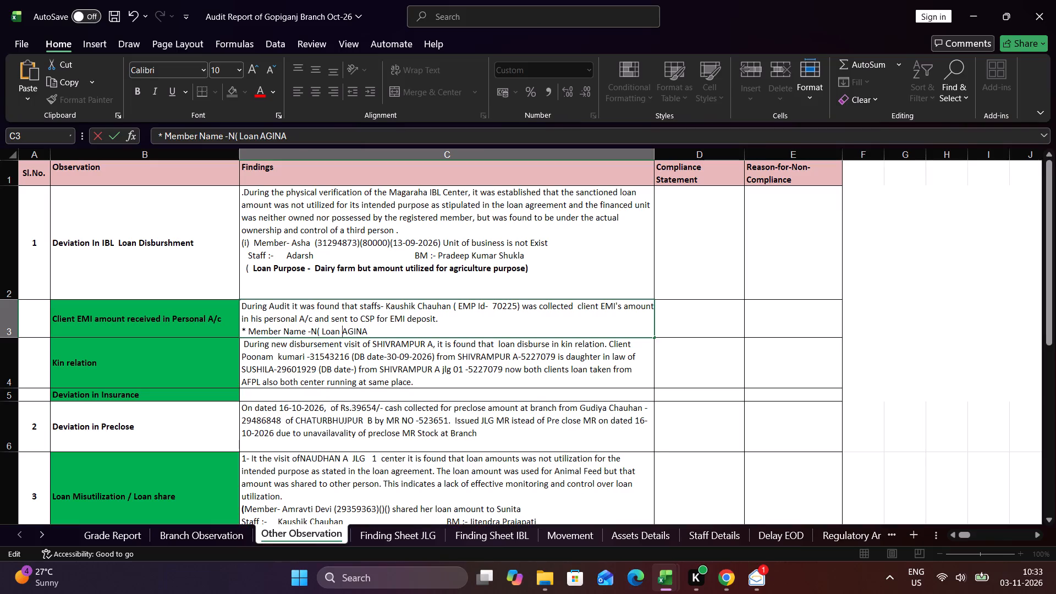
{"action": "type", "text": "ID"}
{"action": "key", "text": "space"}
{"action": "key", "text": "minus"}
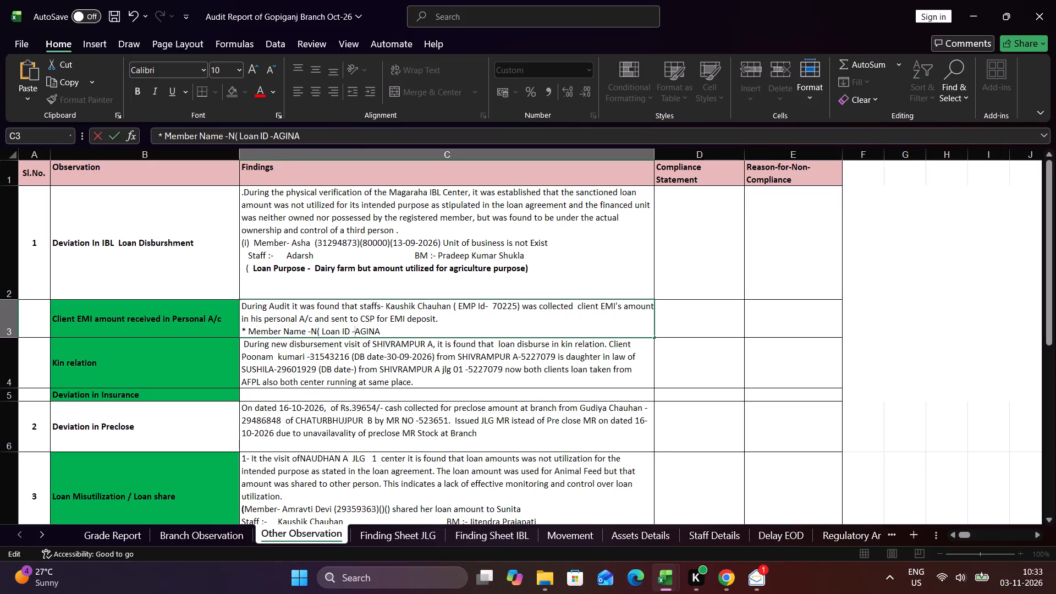
Copy the second listed member's loan ID from the Client Profile Report's EDR sheet and paste it after "Loan ID -" in the Client EMI finding.
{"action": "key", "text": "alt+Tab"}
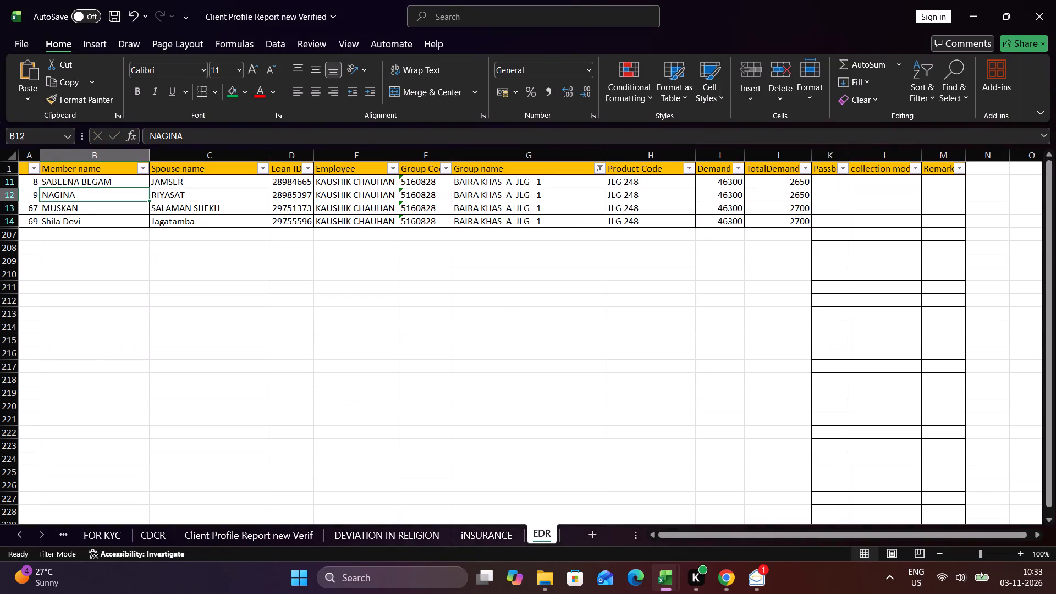
{"action": "double_click", "coordinate": [300, 198]}
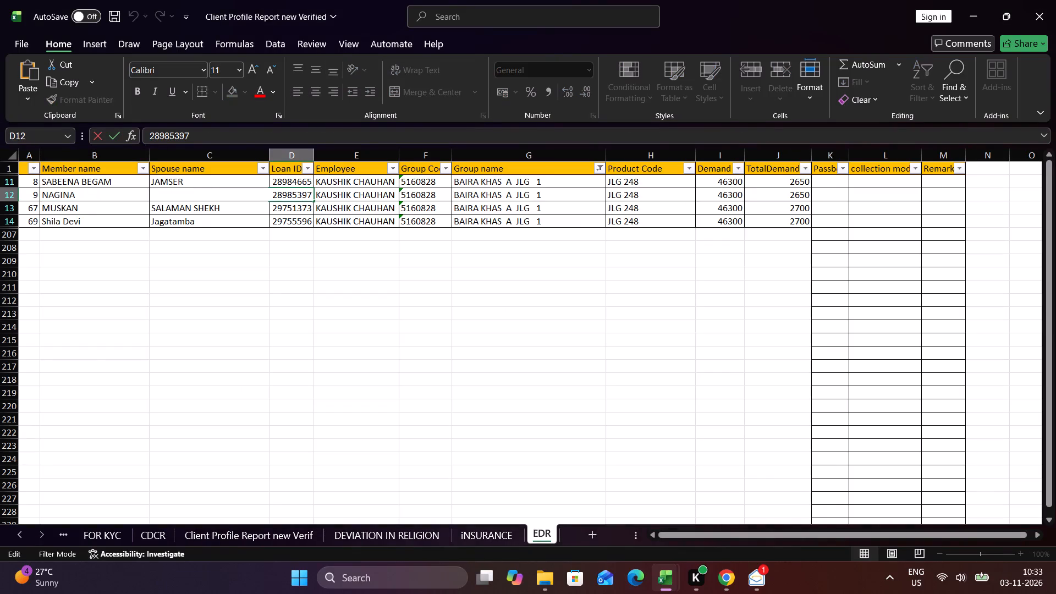
{"action": "double_click", "coordinate": [169, 133]}
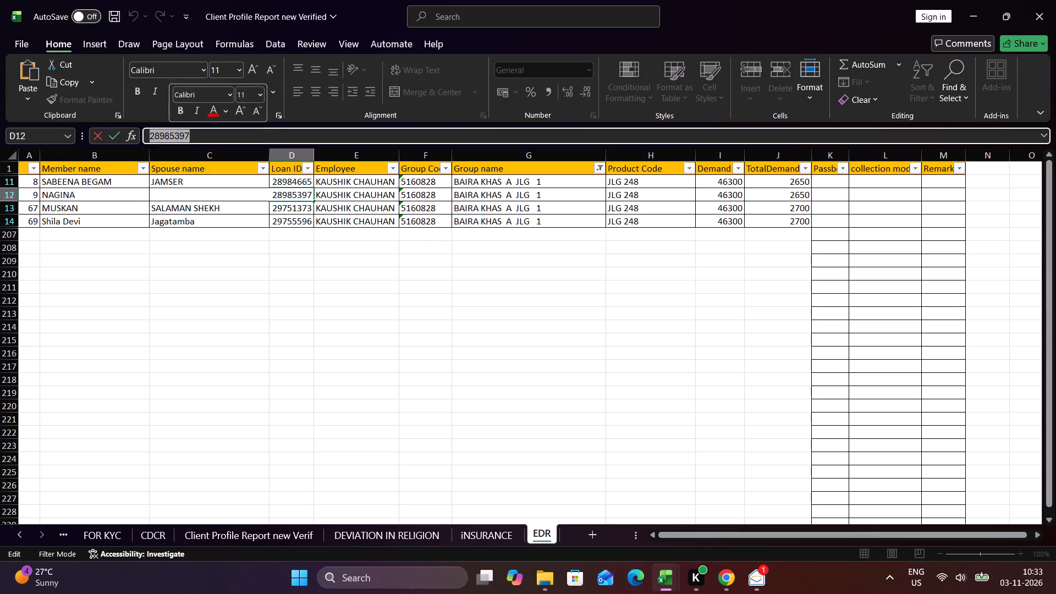
{"action": "key", "text": "ctrl+c"}
{"action": "key", "text": "alt+Tab"}
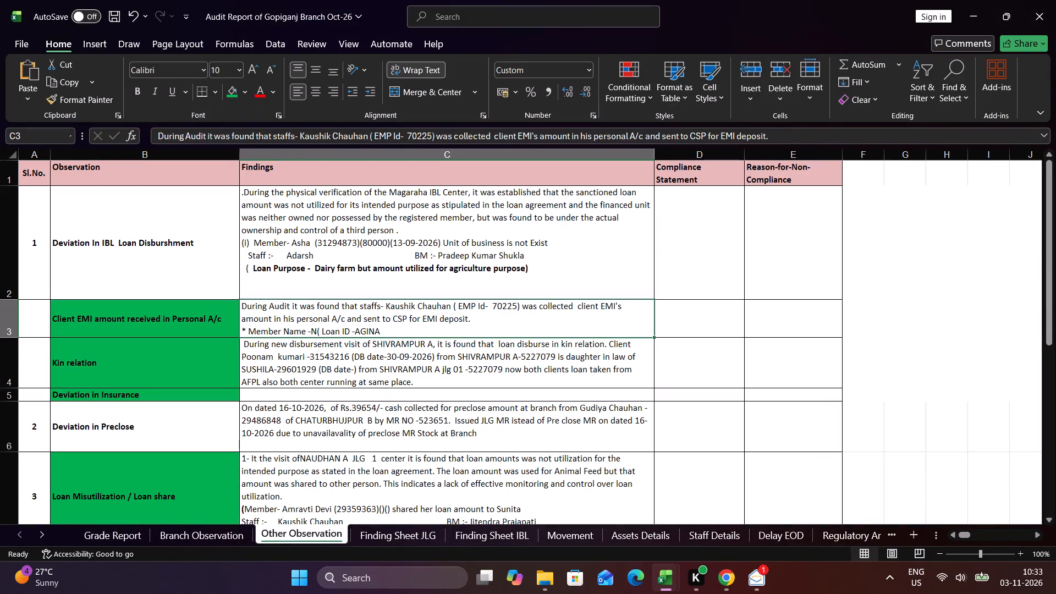
{"action": "double_click", "coordinate": [350, 333]}
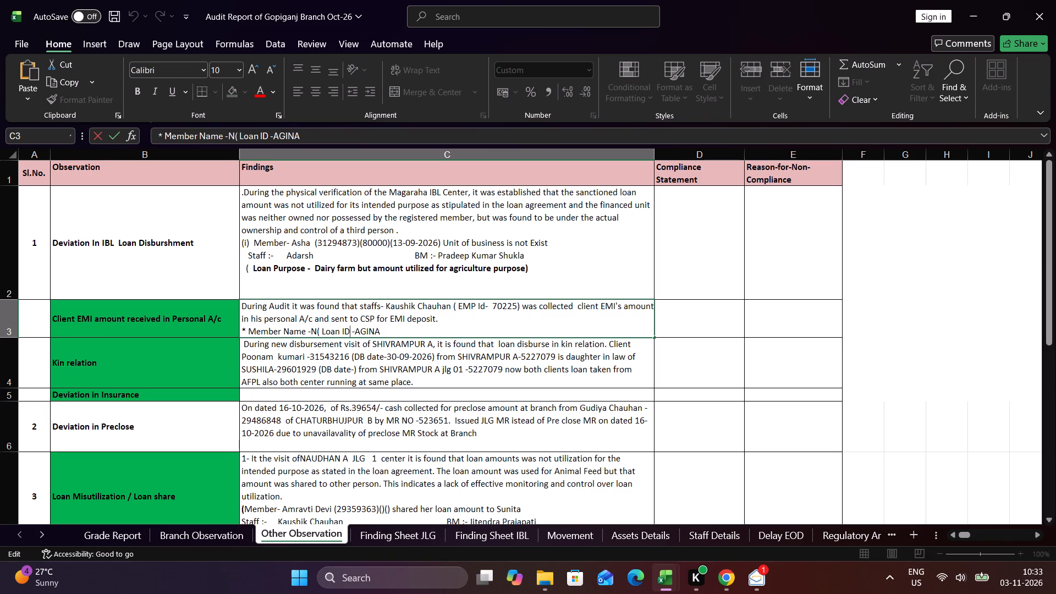
{"action": "key", "text": "Right"}
{"action": "key", "text": "Right"}
{"action": "key", "text": "ctrl+v"}
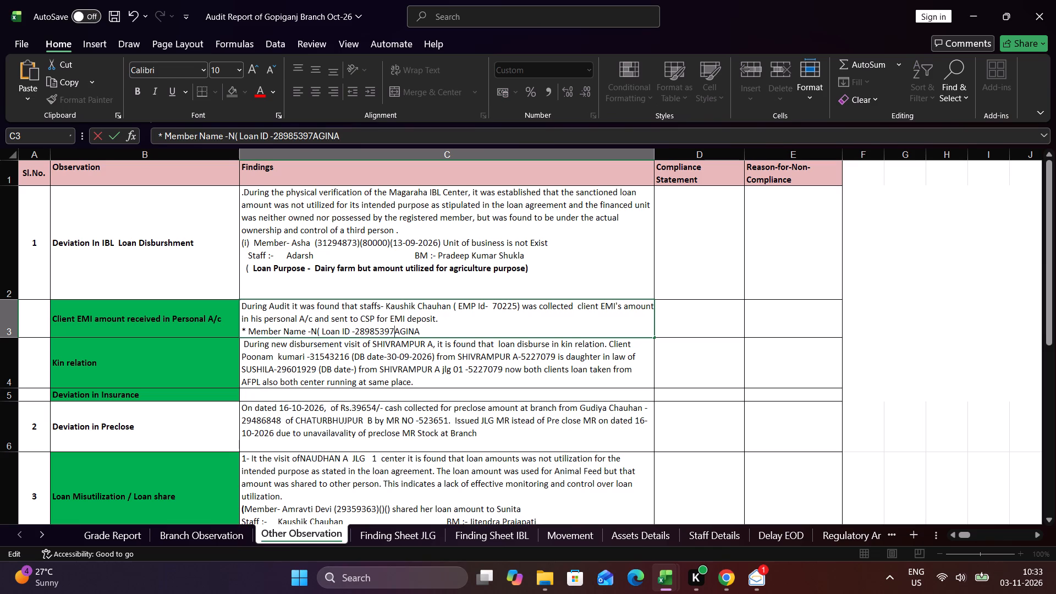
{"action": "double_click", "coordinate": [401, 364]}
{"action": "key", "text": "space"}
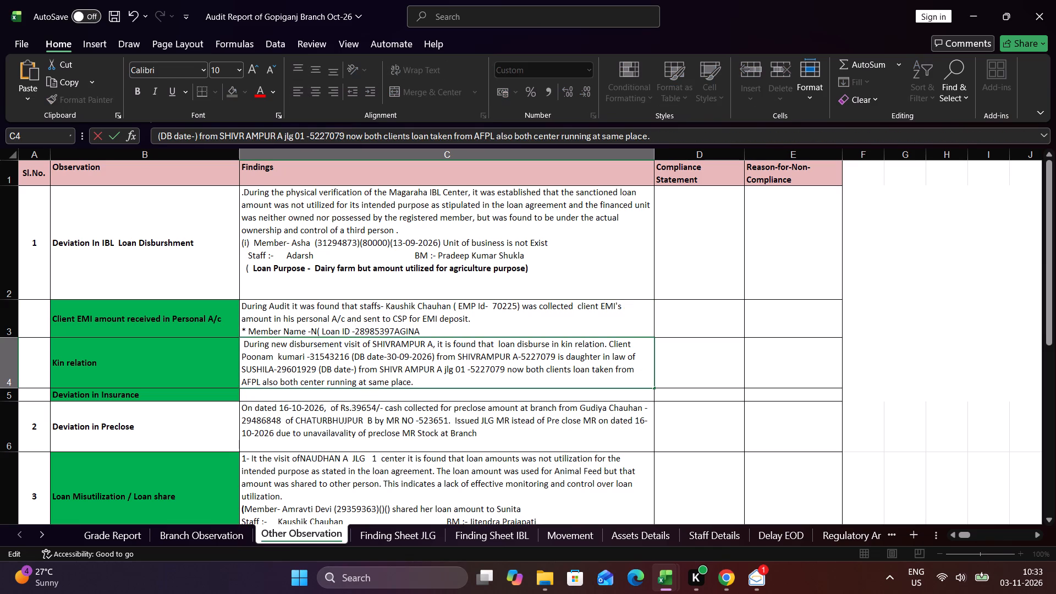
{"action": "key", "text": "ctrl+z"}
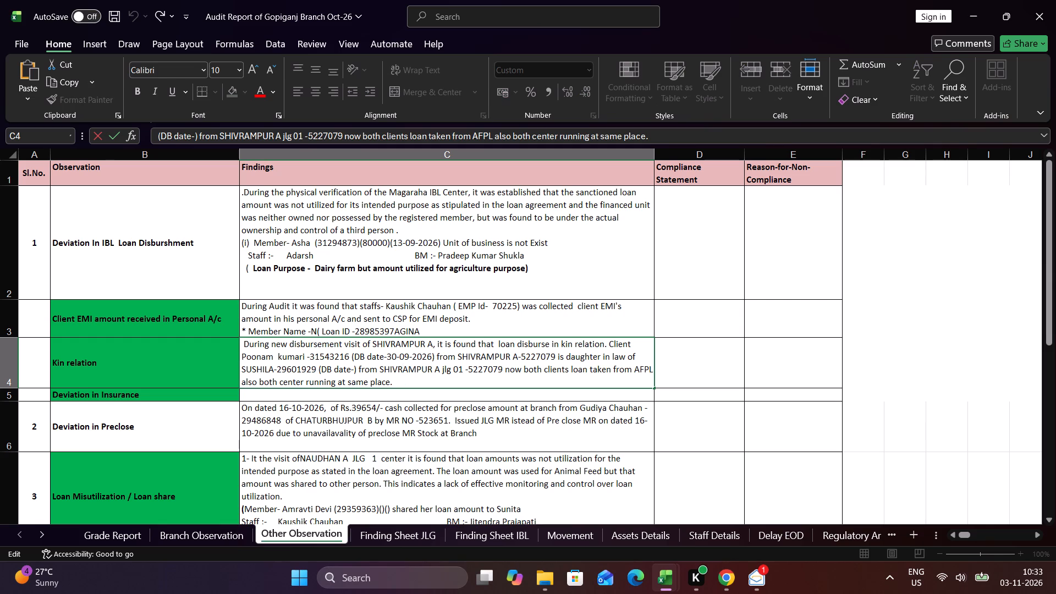
Insert ") of cetre" before the last digit of the loan ID in the Client EMI finding.
{"action": "double_click", "coordinate": [388, 331]}
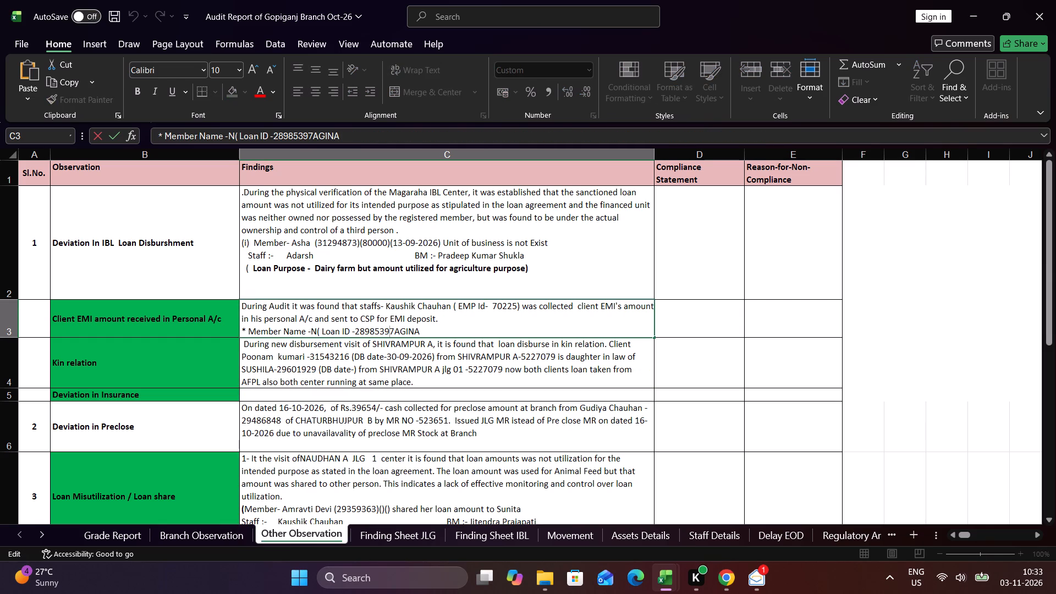
{"action": "key", "text": "shift+parenright"}
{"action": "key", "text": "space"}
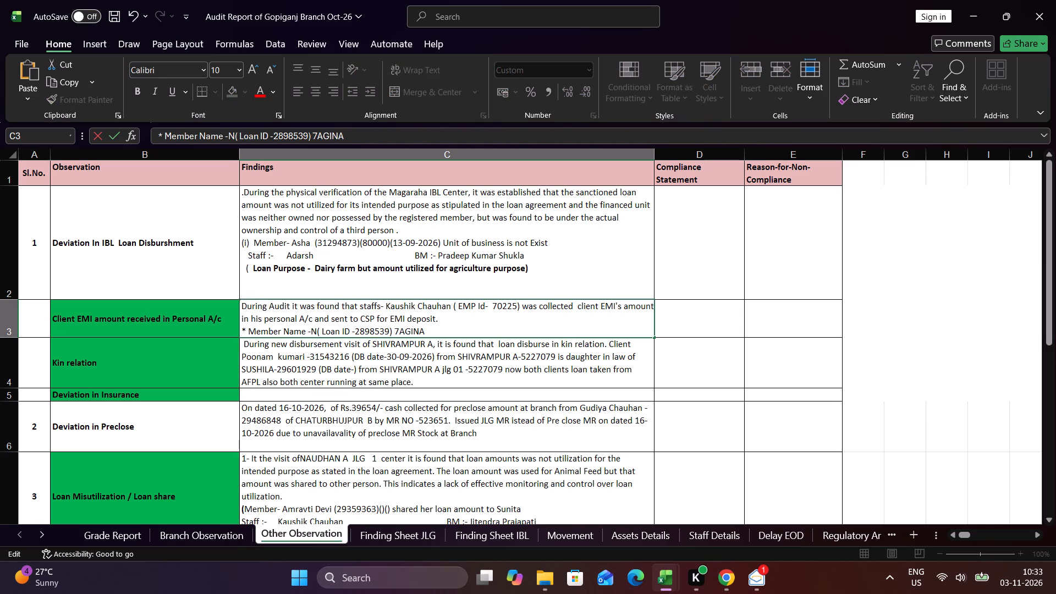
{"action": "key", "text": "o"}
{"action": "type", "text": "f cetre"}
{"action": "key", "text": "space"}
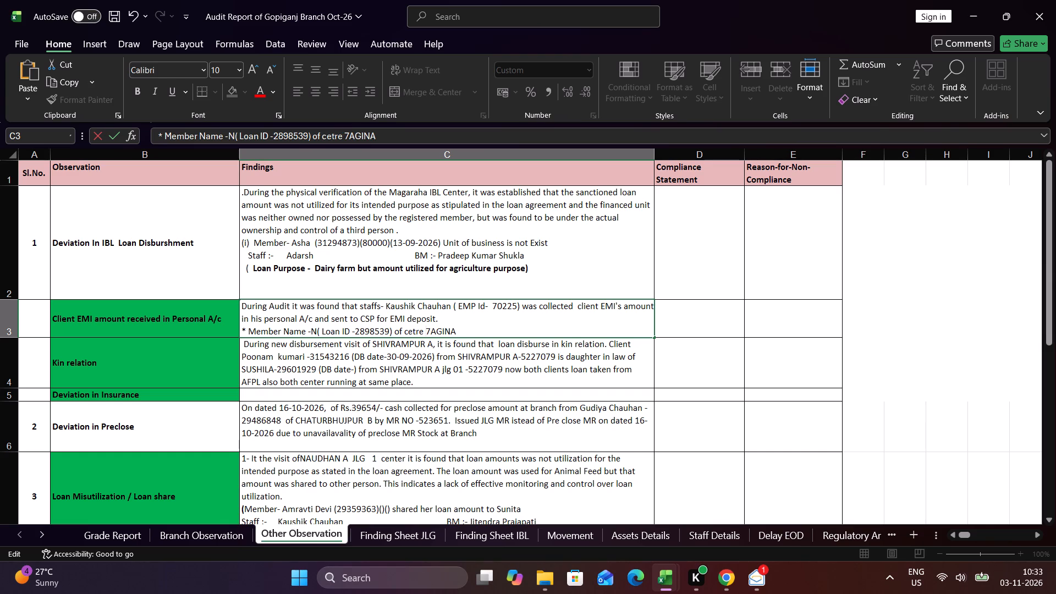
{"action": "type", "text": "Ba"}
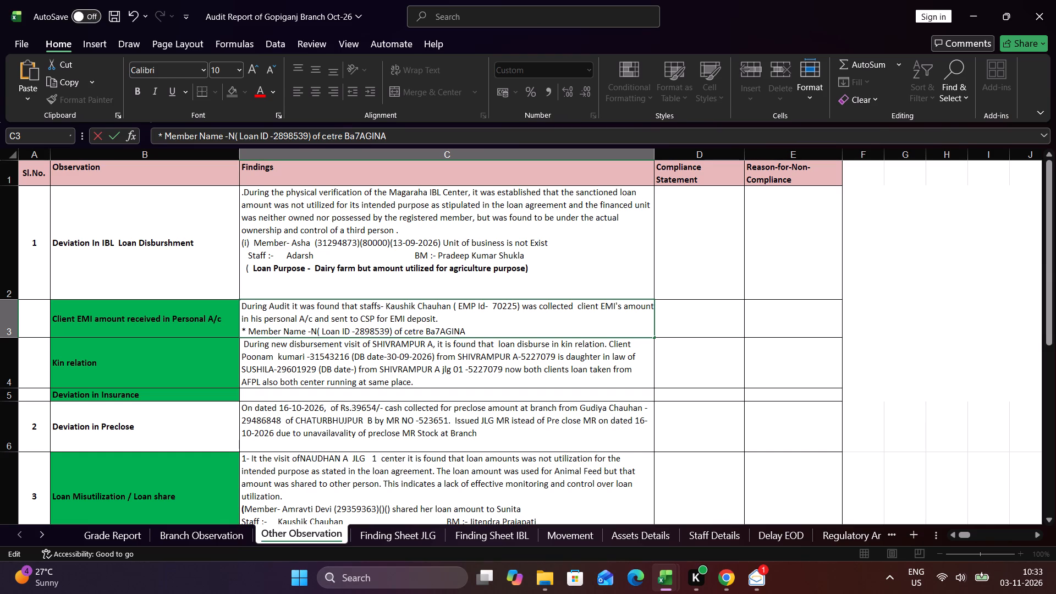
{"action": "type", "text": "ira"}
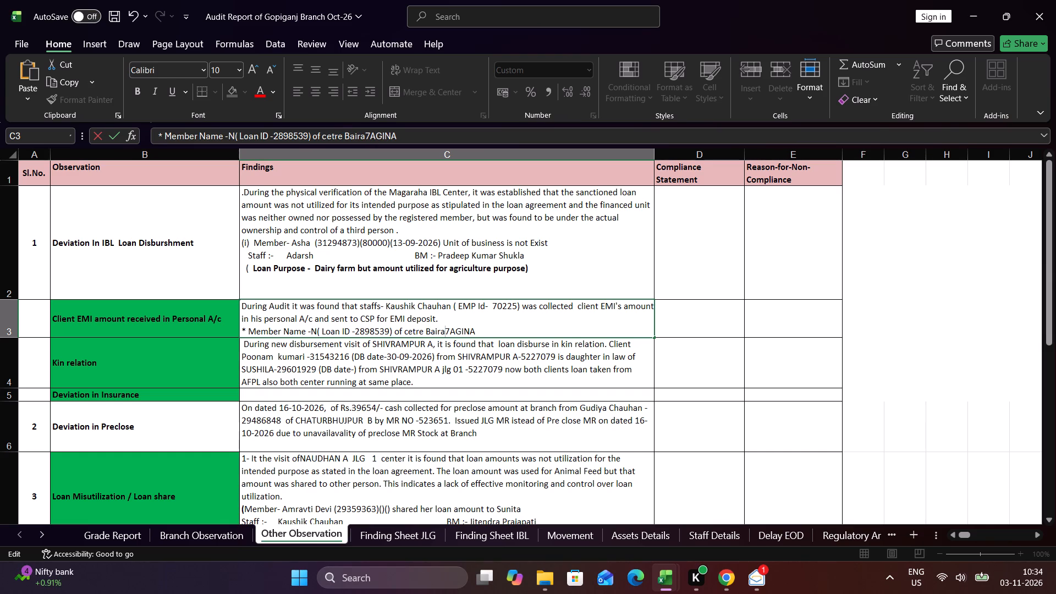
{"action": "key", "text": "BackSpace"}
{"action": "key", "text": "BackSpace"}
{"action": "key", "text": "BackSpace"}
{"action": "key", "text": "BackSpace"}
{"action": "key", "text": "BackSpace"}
Copy "BAIRA KHAS A" from the EDR sheet's group name column and paste it after "of" in the Client EMI finding's member line.
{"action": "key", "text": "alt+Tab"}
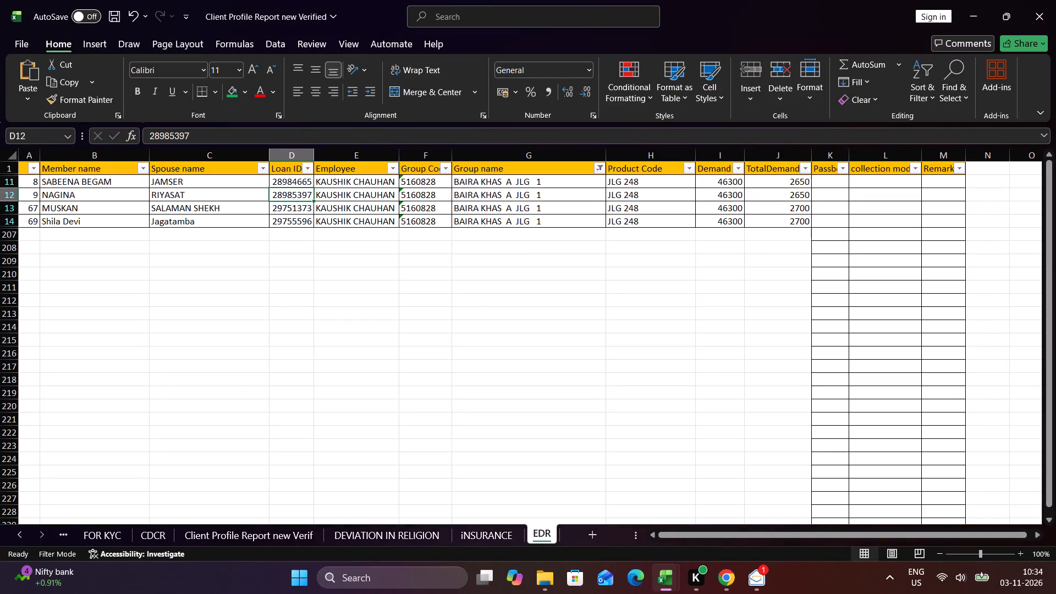
{"action": "left_click", "coordinate": [526, 207]}
{"action": "double_click", "coordinate": [526, 207]}
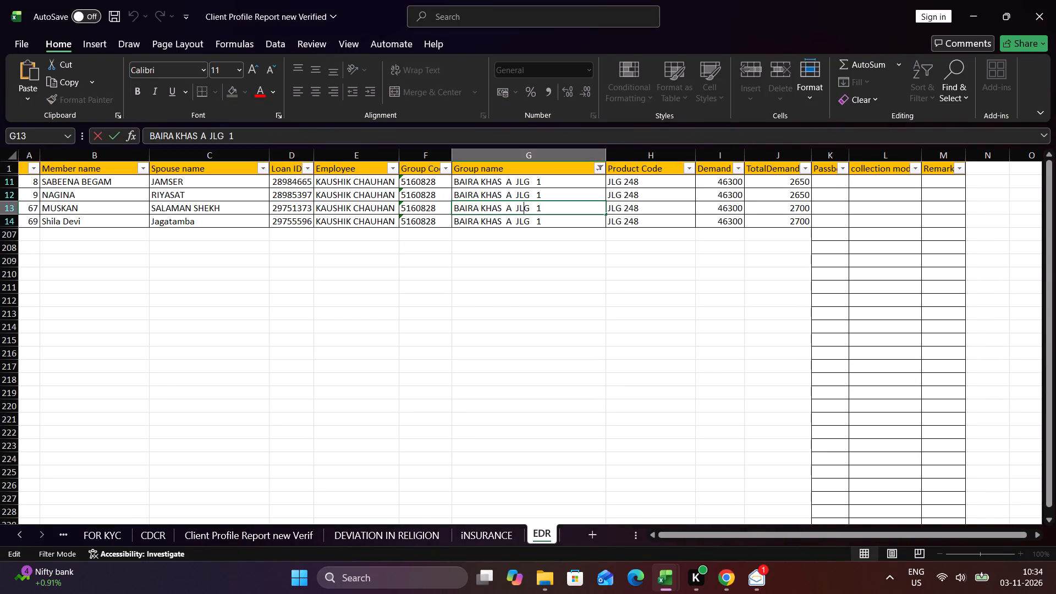
{"action": "left_click_drag", "start_coordinate": [150, 134], "coordinate": [230, 145]}
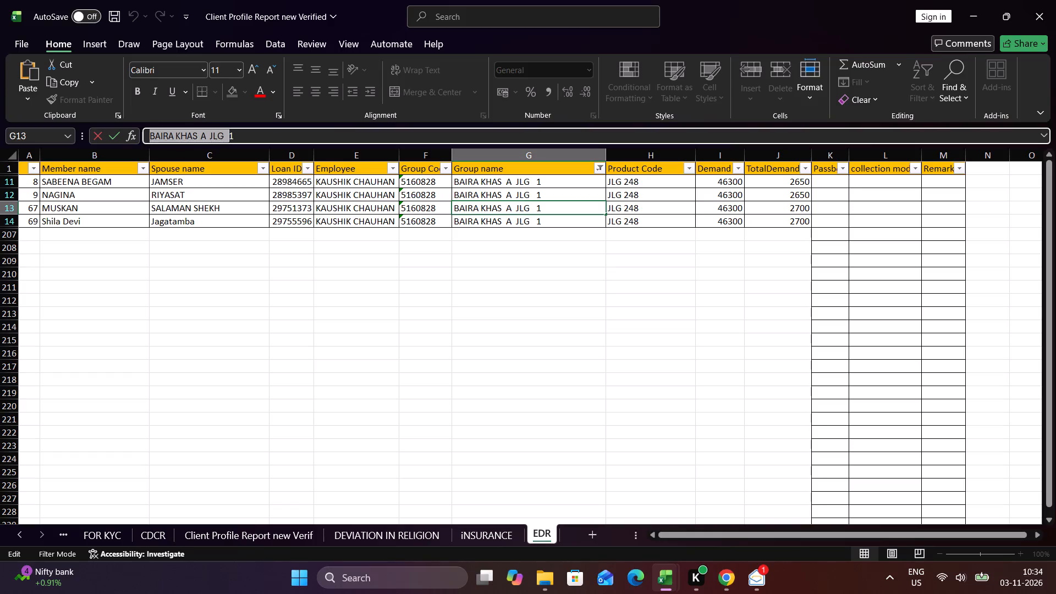
{"action": "left_click_drag", "start_coordinate": [230, 145], "coordinate": [207, 143]}
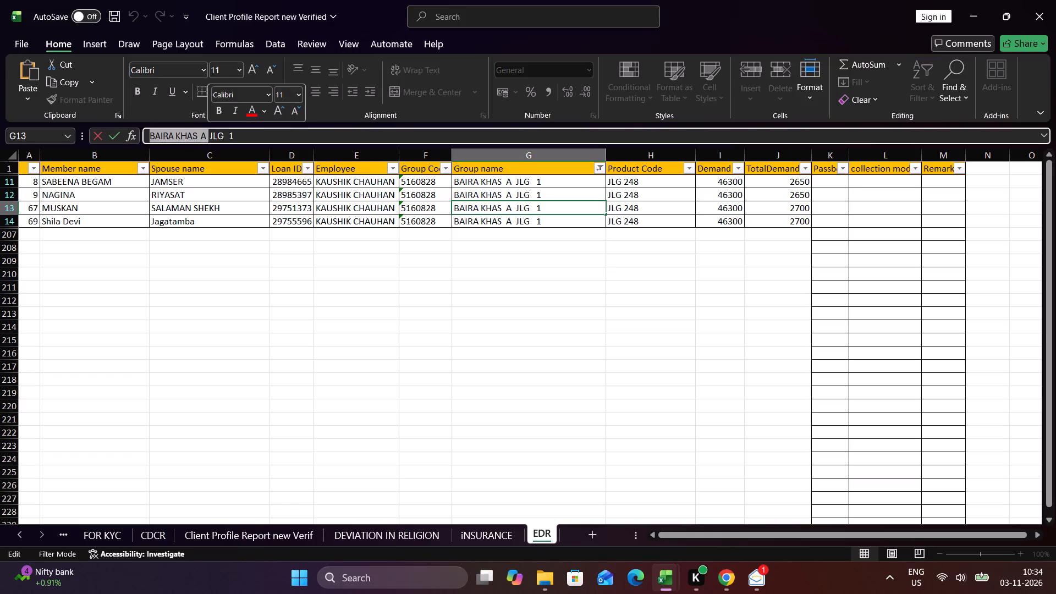
{"action": "key", "text": "ctrl+c"}
{"action": "key", "text": "alt+Tab"}
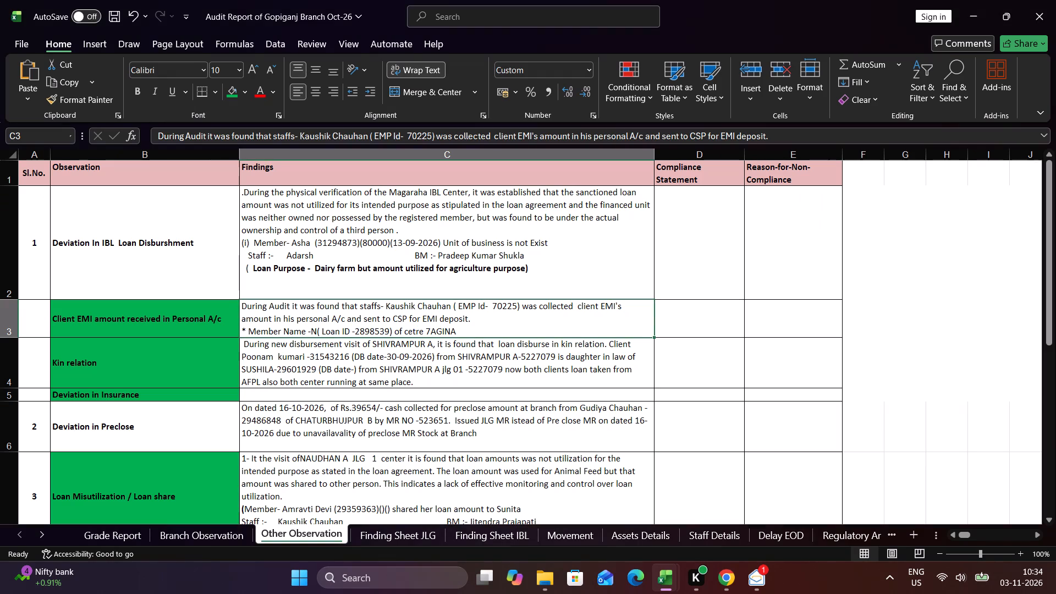
{"action": "double_click", "coordinate": [402, 327]}
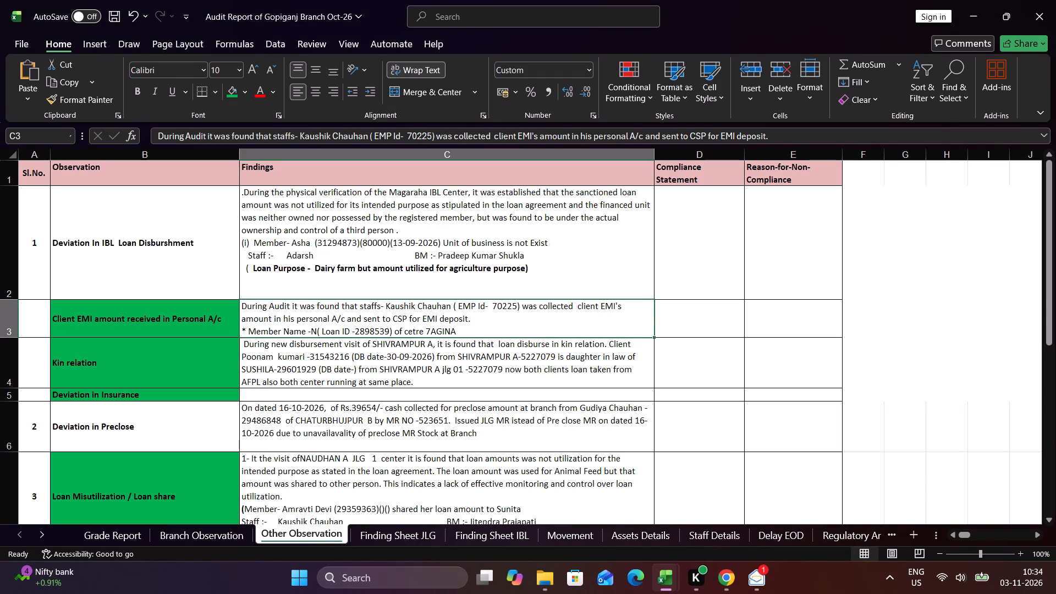
{"action": "left_click", "coordinate": [404, 333]}
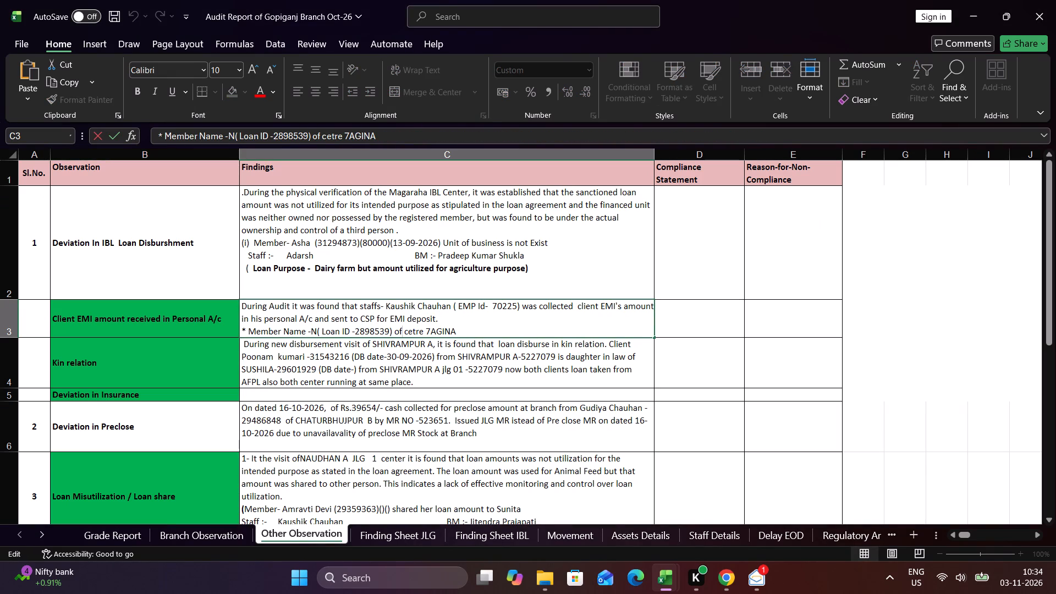
{"action": "key", "text": "ctrl+v"}
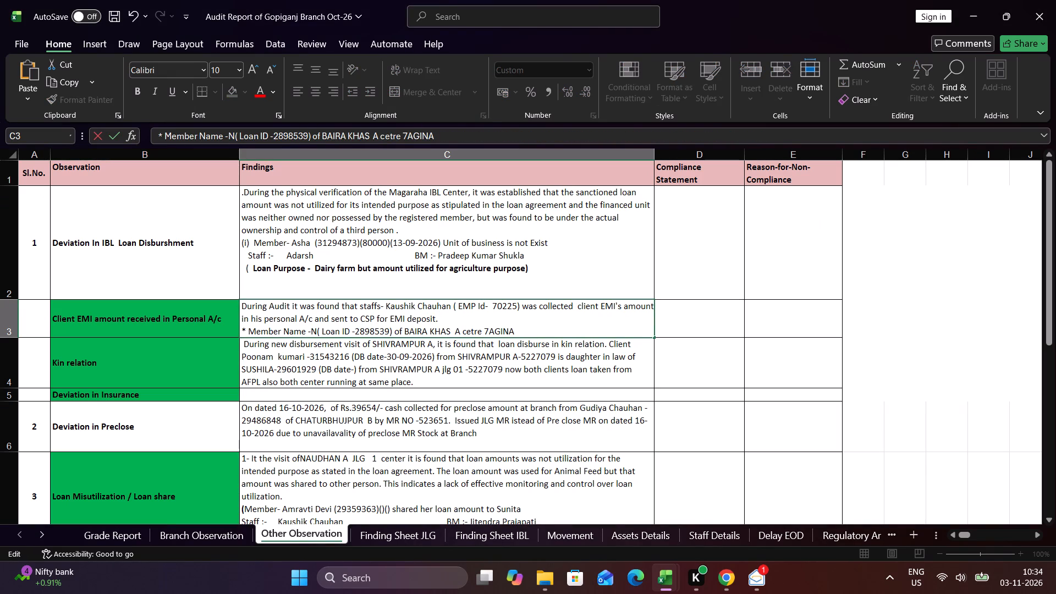
Delete the word "cetre" and its extra space after "BAIRA KHAS A" in the Client EMI finding.
{"action": "key", "text": "Delete"}
{"action": "key", "text": "Delete"}
{"action": "key", "text": "Delete"}
{"action": "key", "text": "Delete"}
{"action": "key", "text": "Delete"}
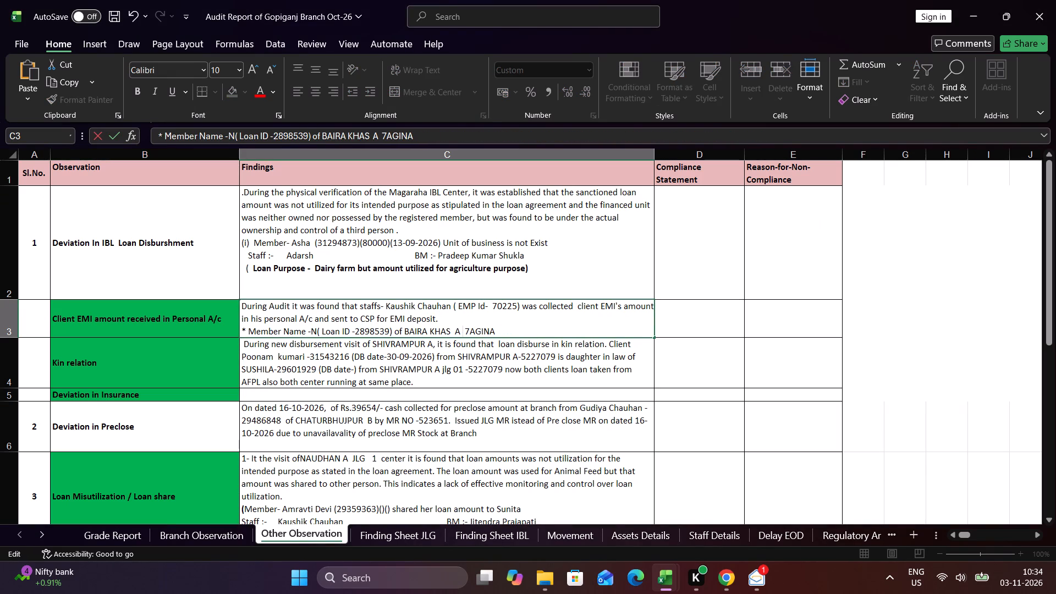
{"action": "key", "text": "Delete"}
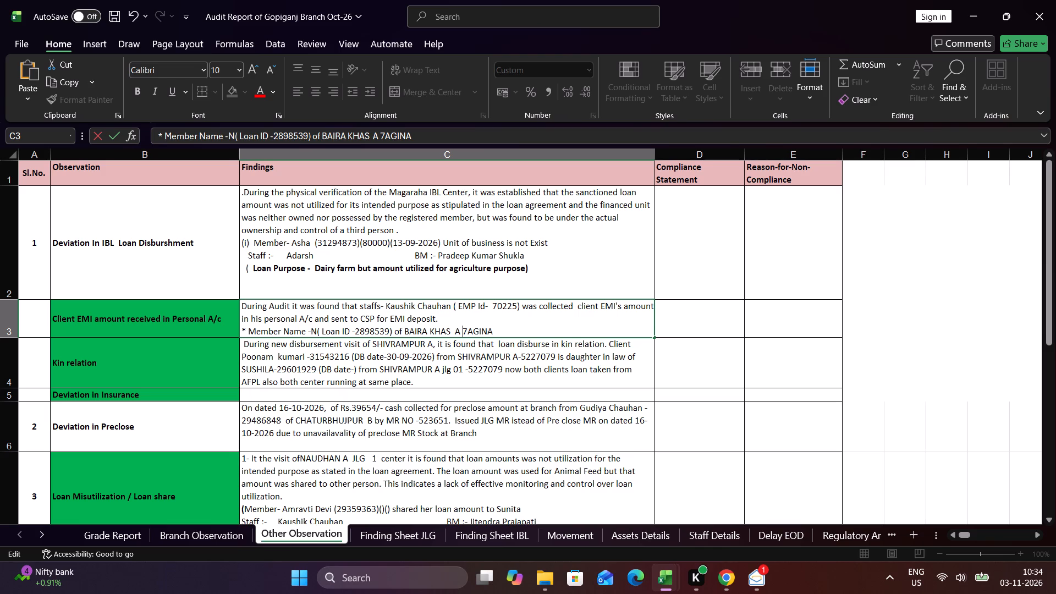
Complete the member's name after "Member Name -" in the Client EMI finding, using the second listed member on the Client Profile Report's EDR sheet.
{"action": "left_click", "coordinate": [316, 329]}
{"action": "key", "text": "alt+Tab"}
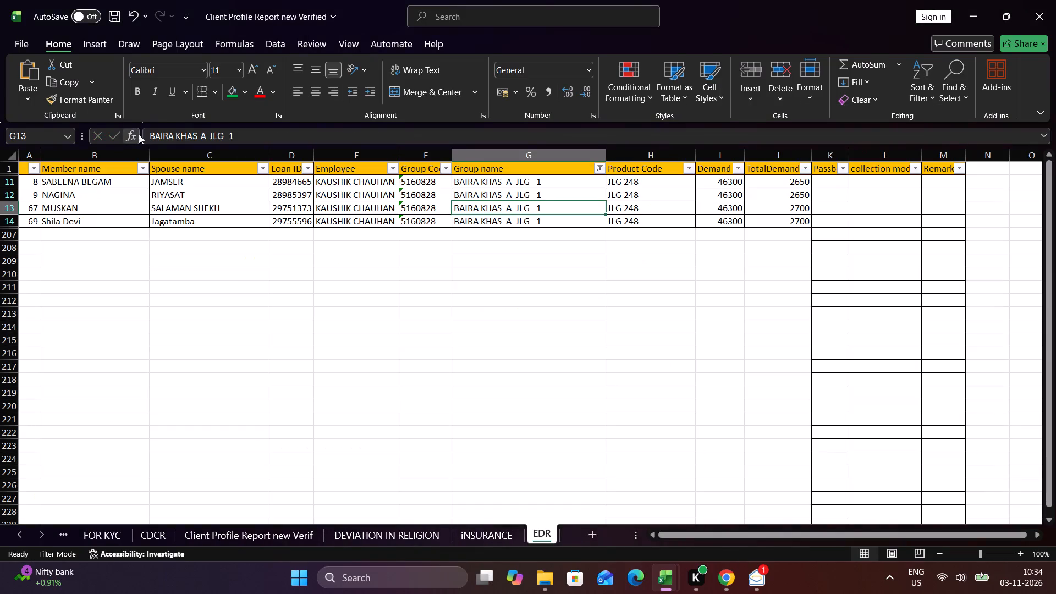
{"action": "left_click", "coordinate": [84, 202]}
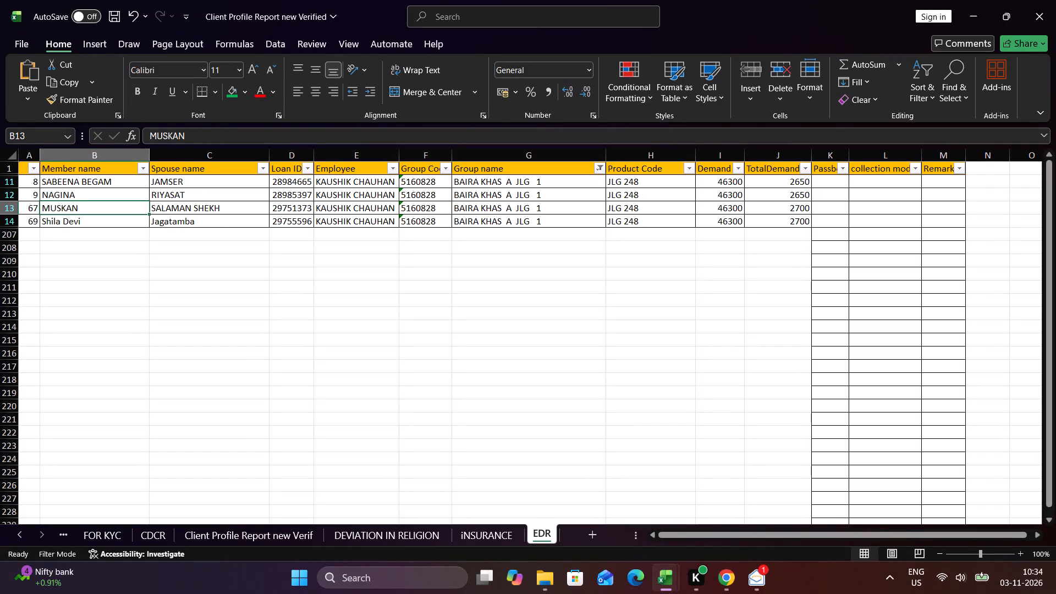
{"action": "key", "text": "super+Tab"}
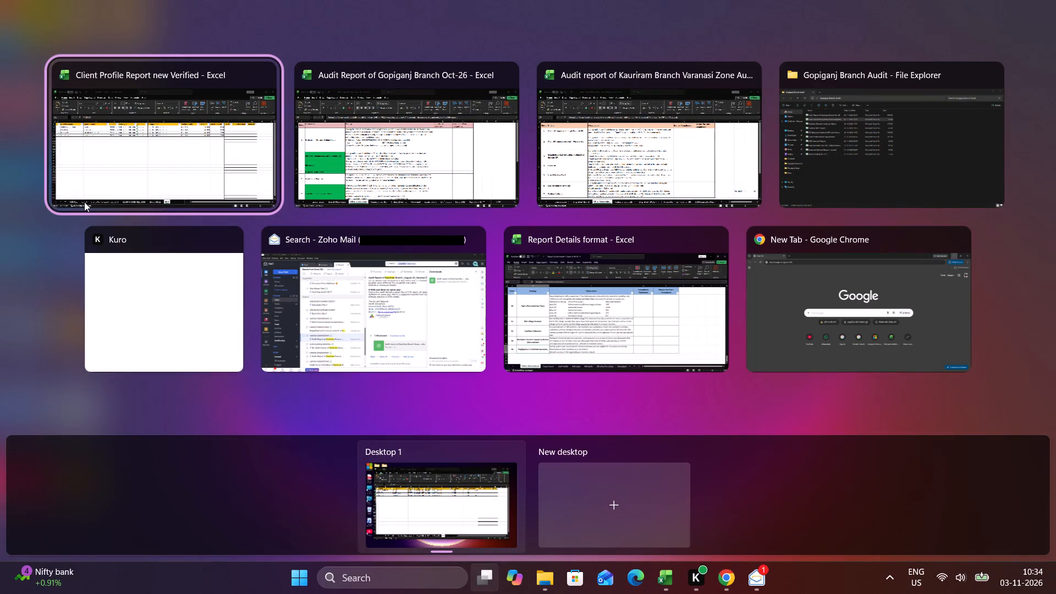
{"action": "left_click", "coordinate": [222, 96]}
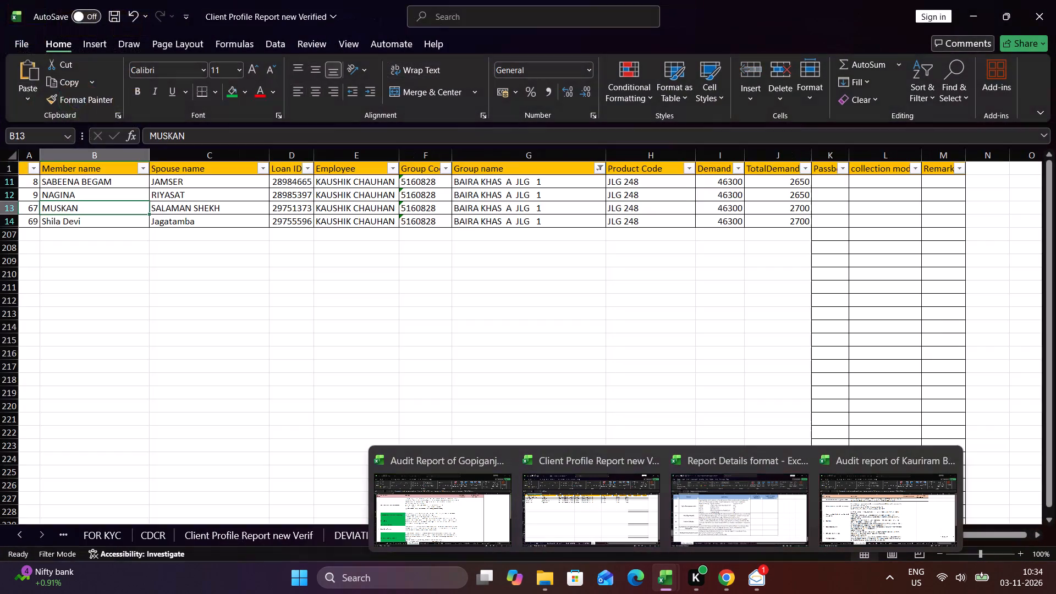
{"action": "left_click", "coordinate": [475, 524]}
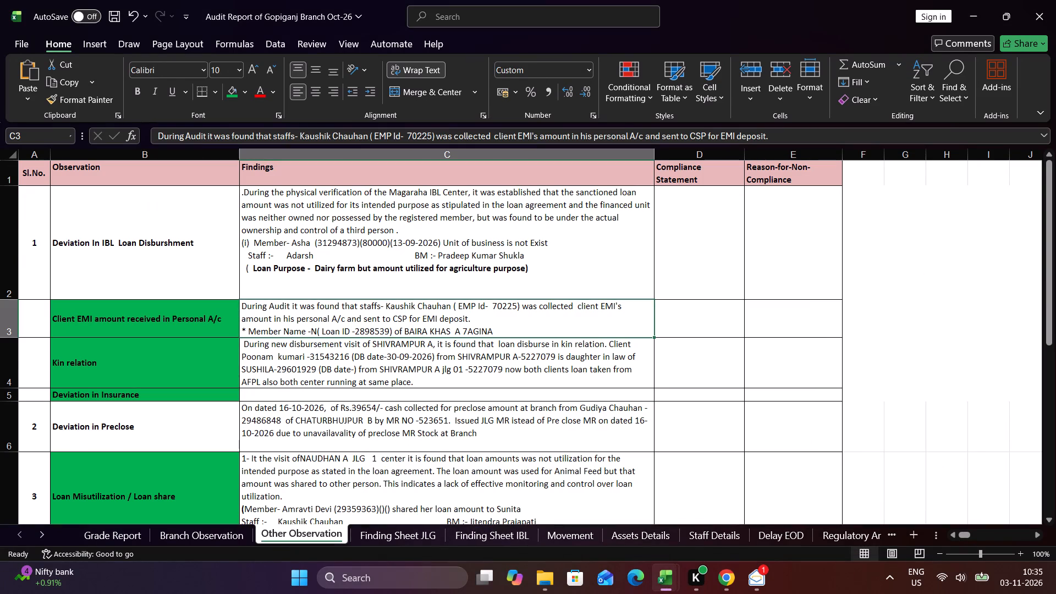
{"action": "double_click", "coordinate": [317, 331]}
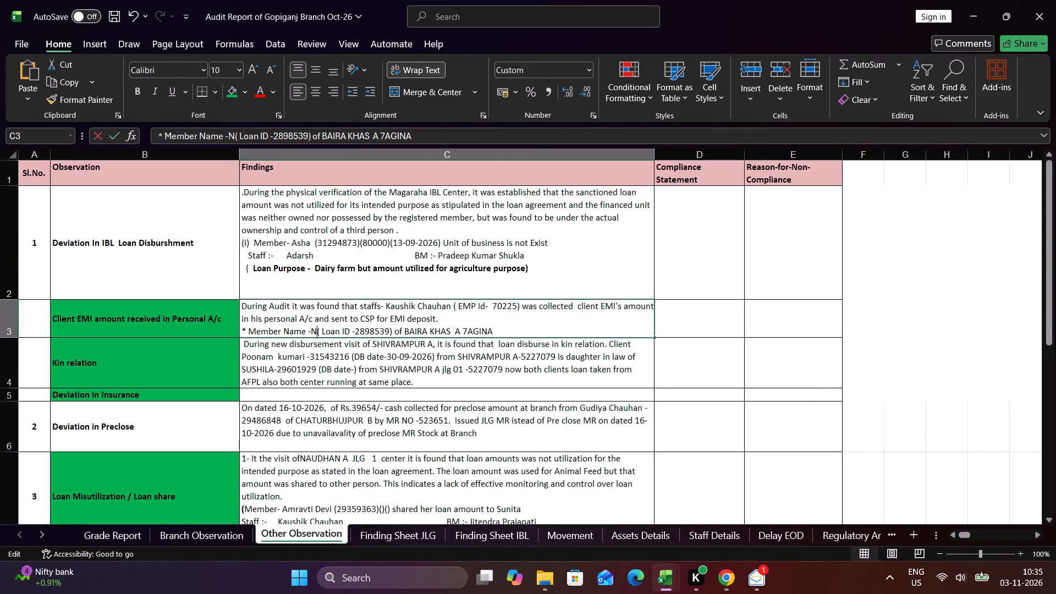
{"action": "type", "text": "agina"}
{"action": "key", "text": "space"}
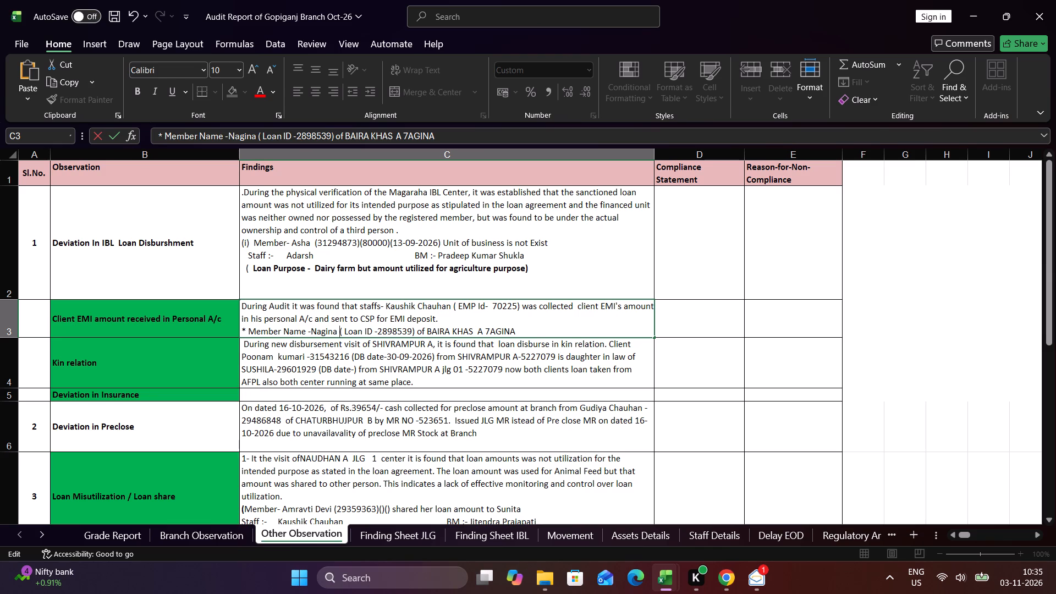
Delete the leftover characters after "BAIRA KHAS A" in the Client EMI finding's member line.
{"action": "double_click", "coordinate": [504, 334]}
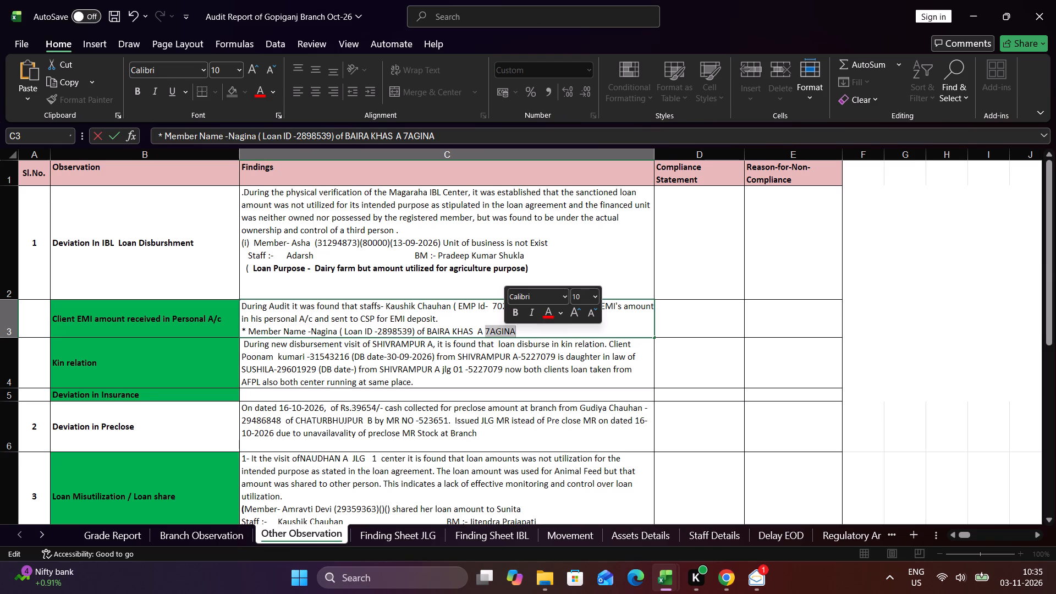
{"action": "key", "text": "Delete"}
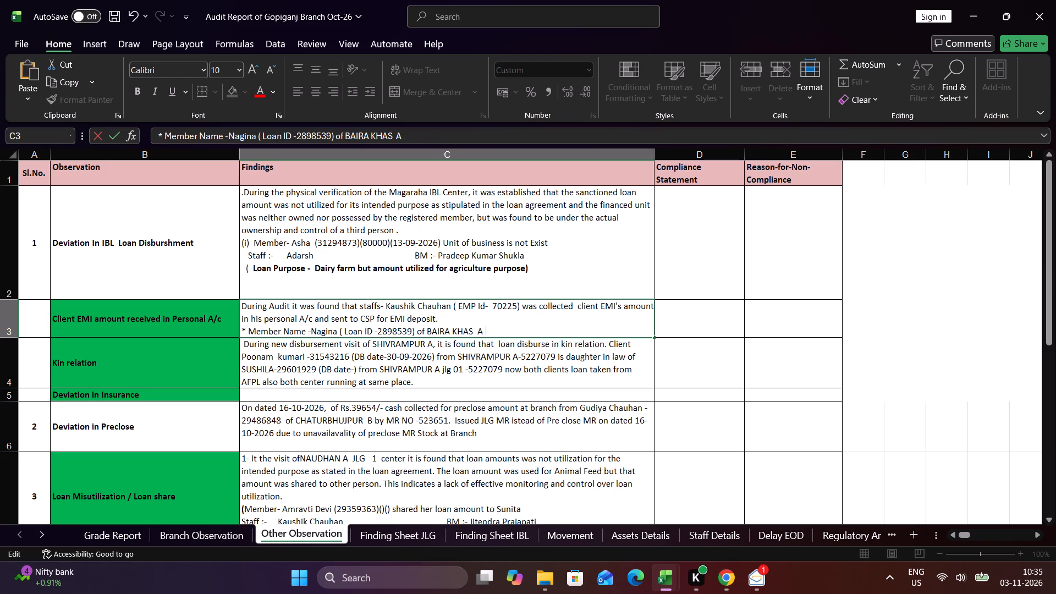
Below the Client EMI finding's member line, leave a blank line and add "Staff Name -" followed by the collecting staff member's name.
{"action": "key", "text": "alt+Return"}
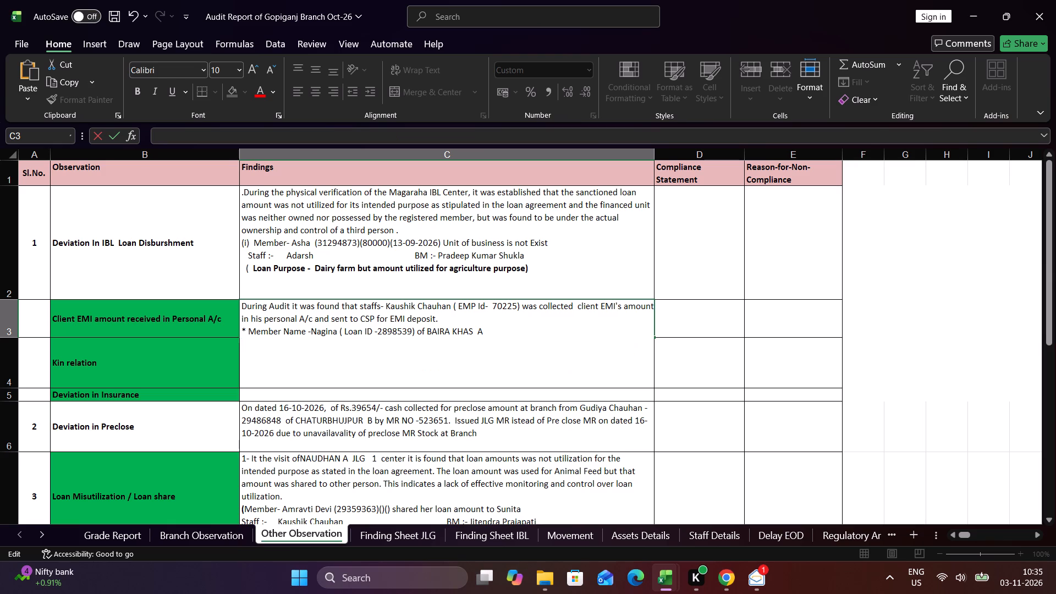
{"action": "key", "text": "alt+Return"}
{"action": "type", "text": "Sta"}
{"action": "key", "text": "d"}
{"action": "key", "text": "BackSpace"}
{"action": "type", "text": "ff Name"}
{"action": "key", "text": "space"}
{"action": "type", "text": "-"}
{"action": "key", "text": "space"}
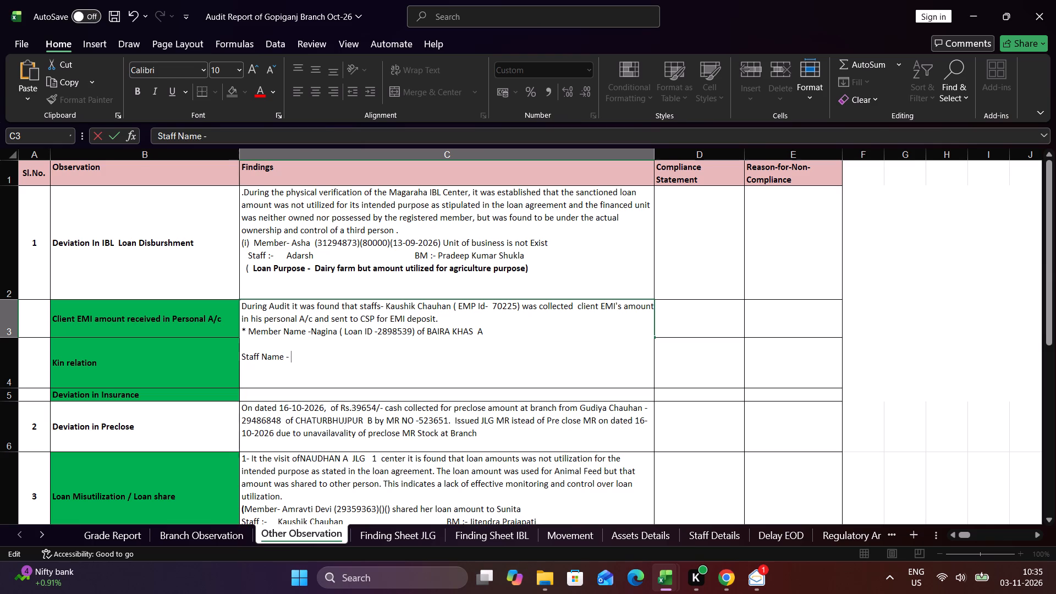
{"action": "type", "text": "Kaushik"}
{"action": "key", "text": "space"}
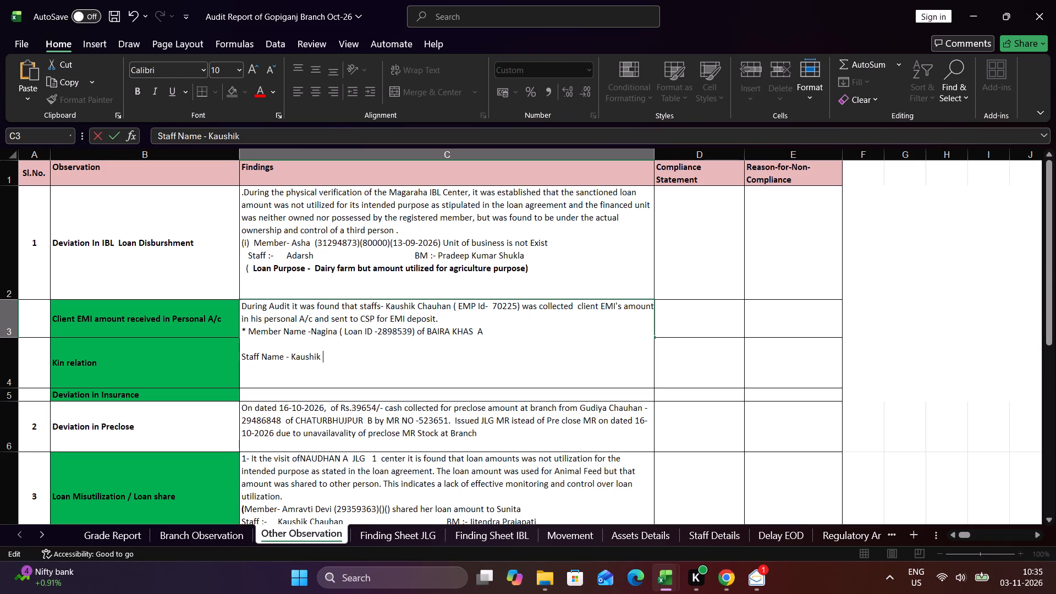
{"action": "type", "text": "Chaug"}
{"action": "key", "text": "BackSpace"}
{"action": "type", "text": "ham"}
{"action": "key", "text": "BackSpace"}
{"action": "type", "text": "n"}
Add "BM -" and the branch manager's name on the same line, spaced well apart from the staff name.
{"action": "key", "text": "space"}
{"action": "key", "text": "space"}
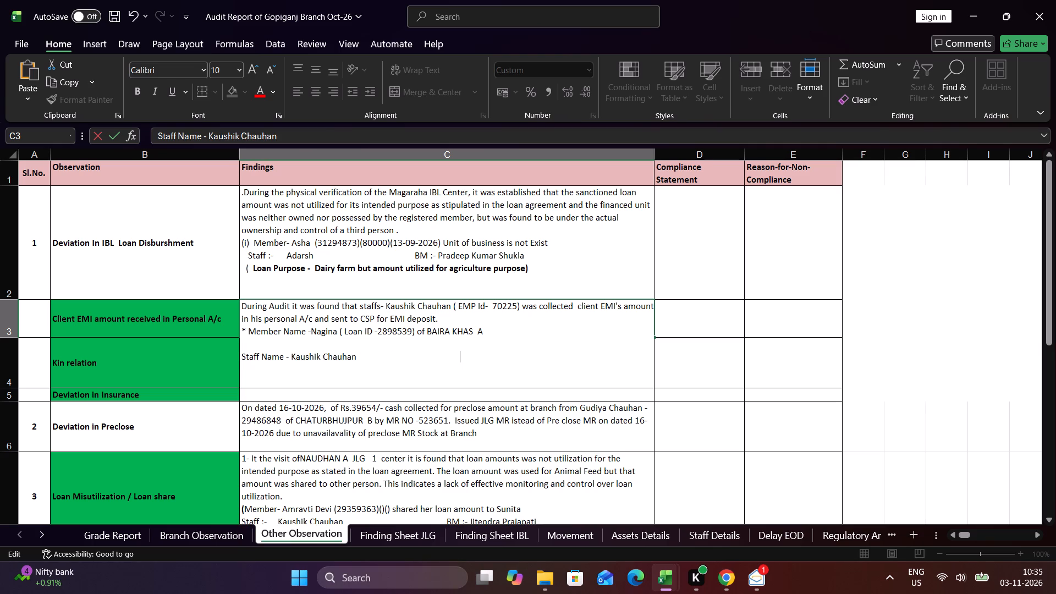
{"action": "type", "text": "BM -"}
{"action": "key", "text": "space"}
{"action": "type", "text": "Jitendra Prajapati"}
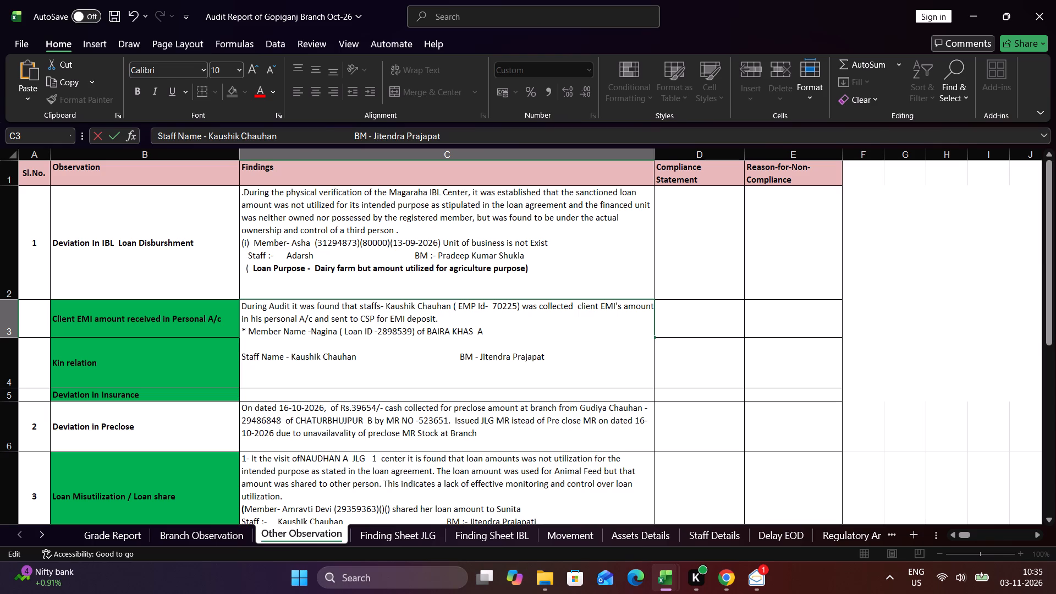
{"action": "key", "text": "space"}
Insert "of Rs .2650" after "client EMI's amount" in the Client EMI finding's first sentence.
{"action": "left_click", "coordinate": [621, 306]}
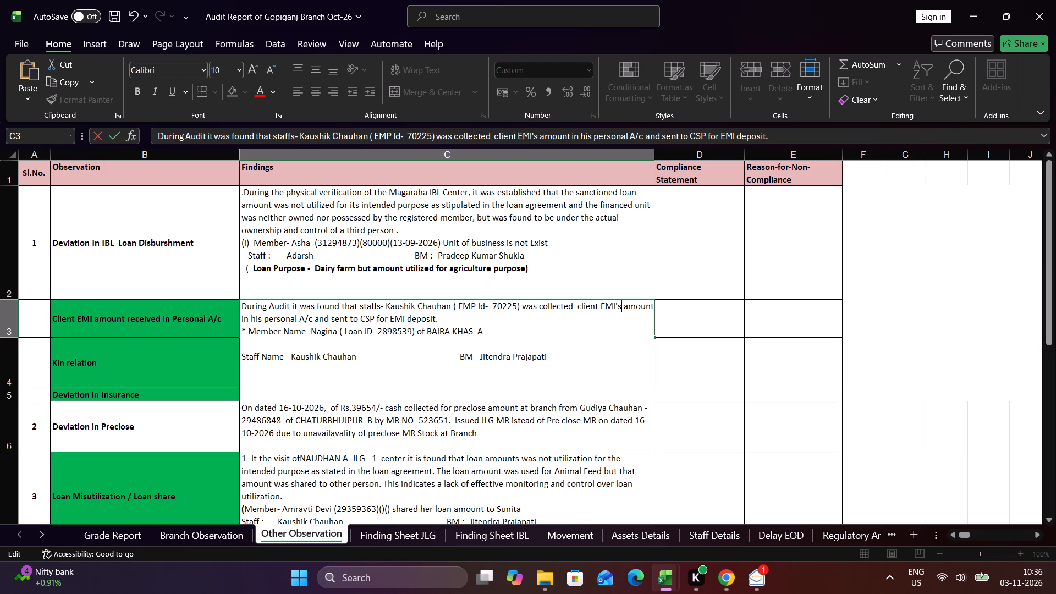
{"action": "left_click", "coordinate": [240, 318]}
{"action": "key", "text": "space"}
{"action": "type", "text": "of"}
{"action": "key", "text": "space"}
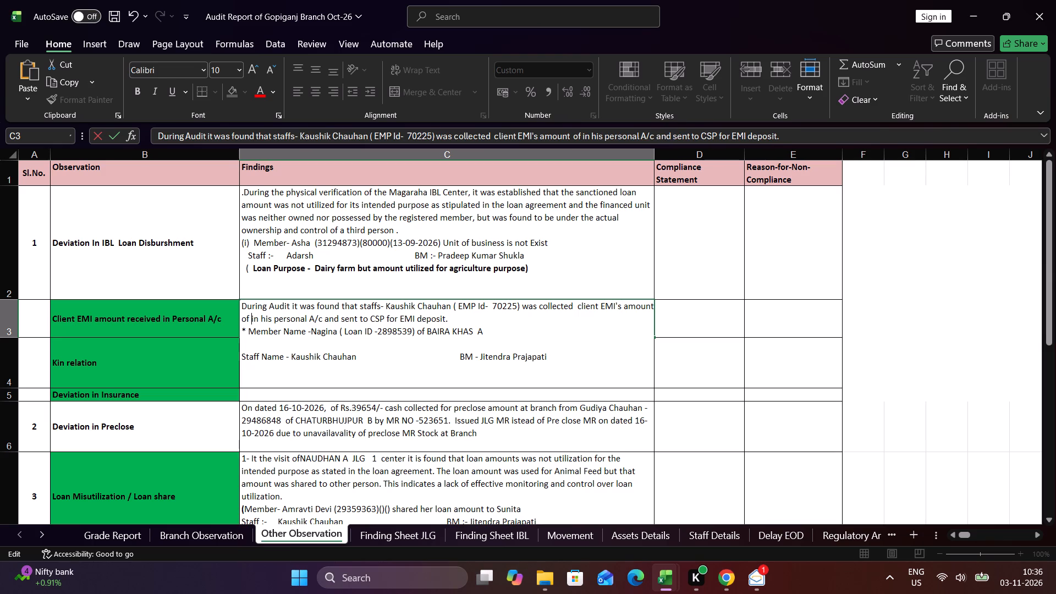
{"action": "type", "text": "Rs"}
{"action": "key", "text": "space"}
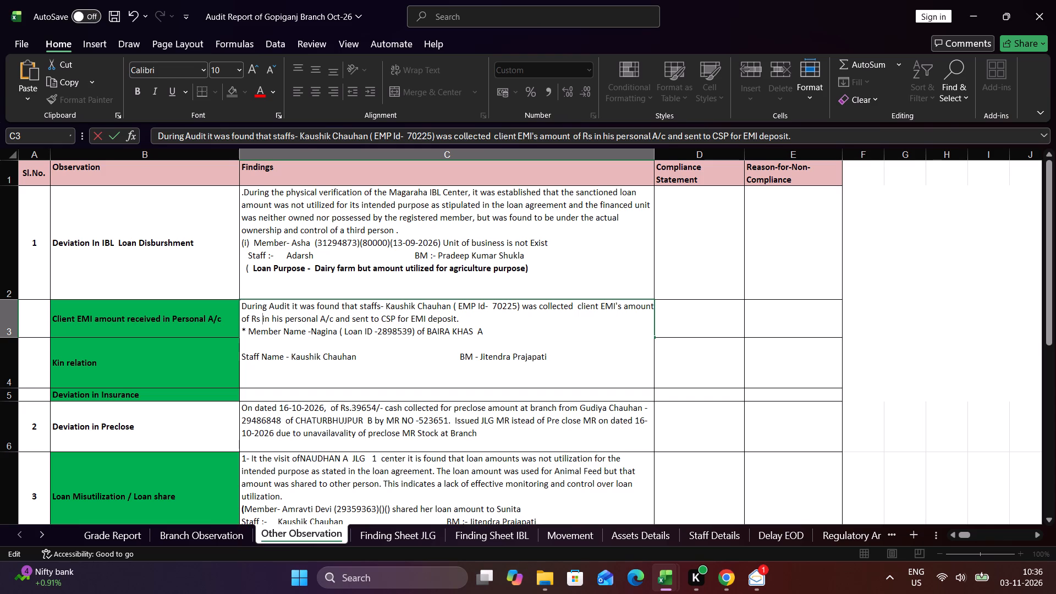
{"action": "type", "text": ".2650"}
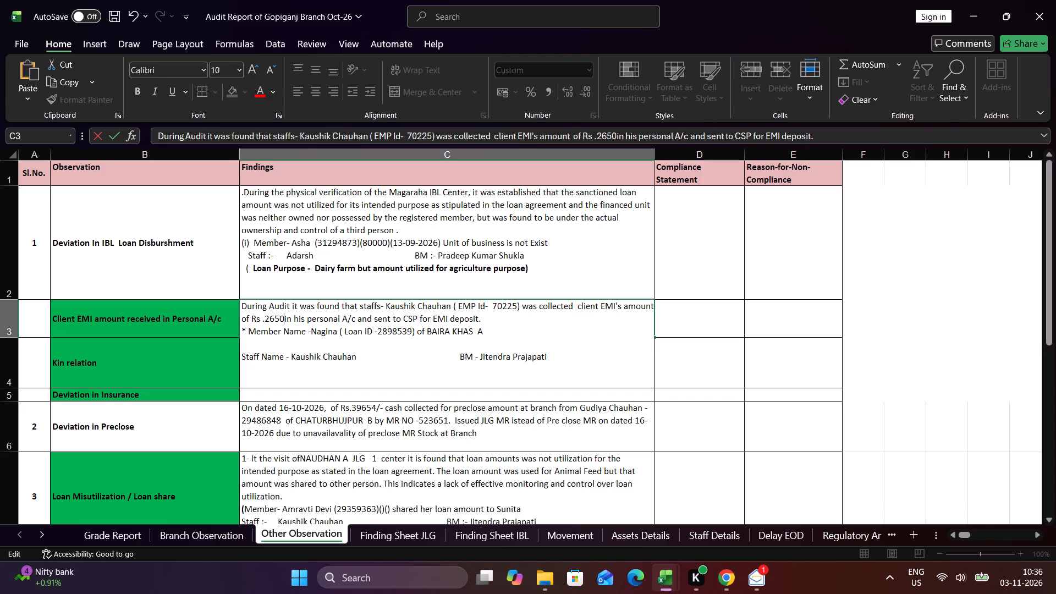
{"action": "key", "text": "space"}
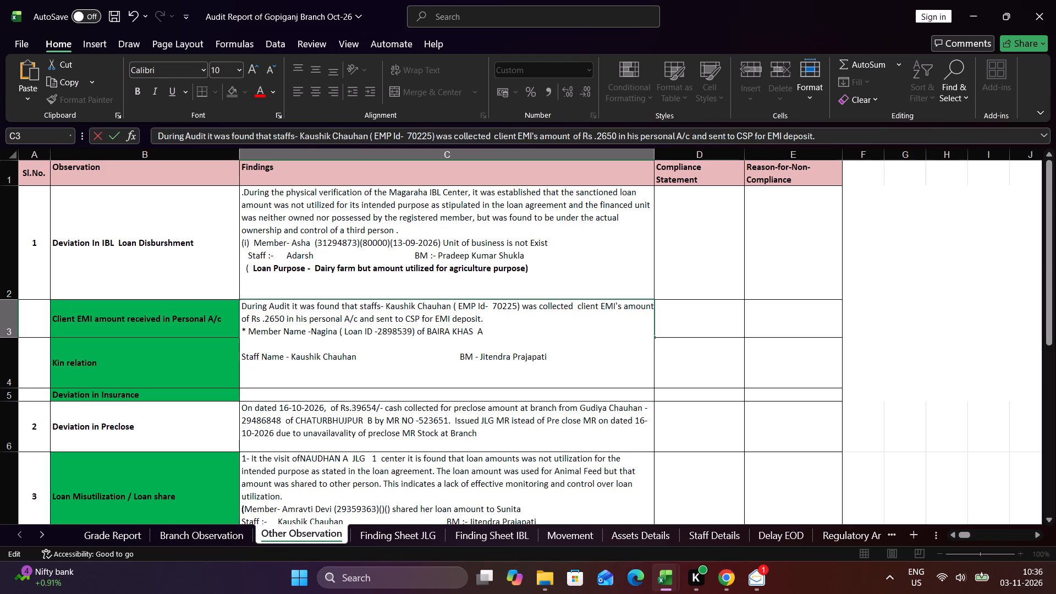
{"action": "left_click", "coordinate": [715, 370]}
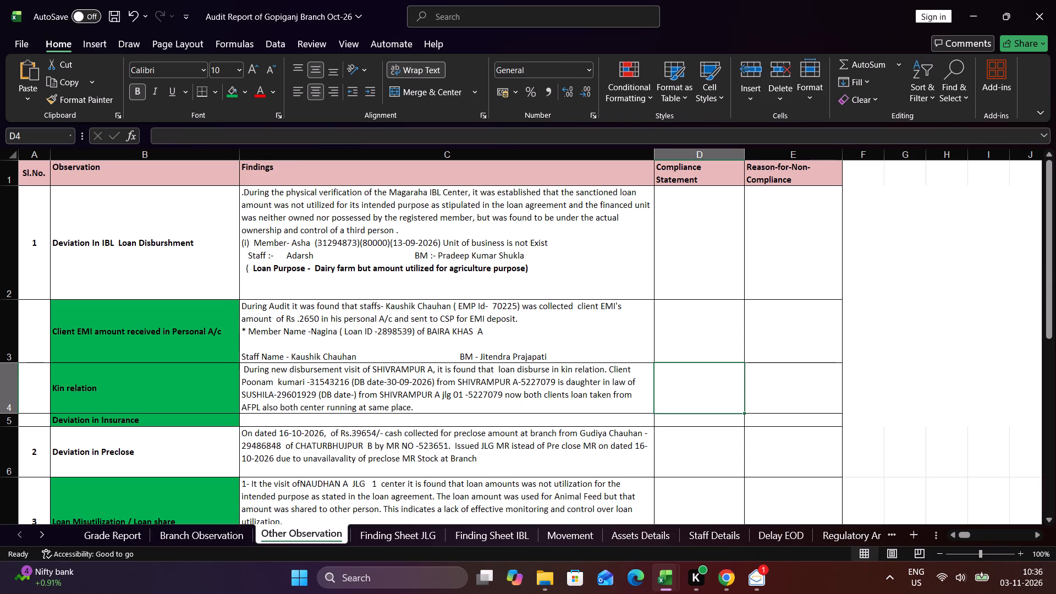
Copy the staff and BM line from the Client EMI finding to the end of the Kin relation finding, below a blank line.
{"action": "double_click", "coordinate": [515, 388]}
{"action": "left_click", "coordinate": [403, 409]}
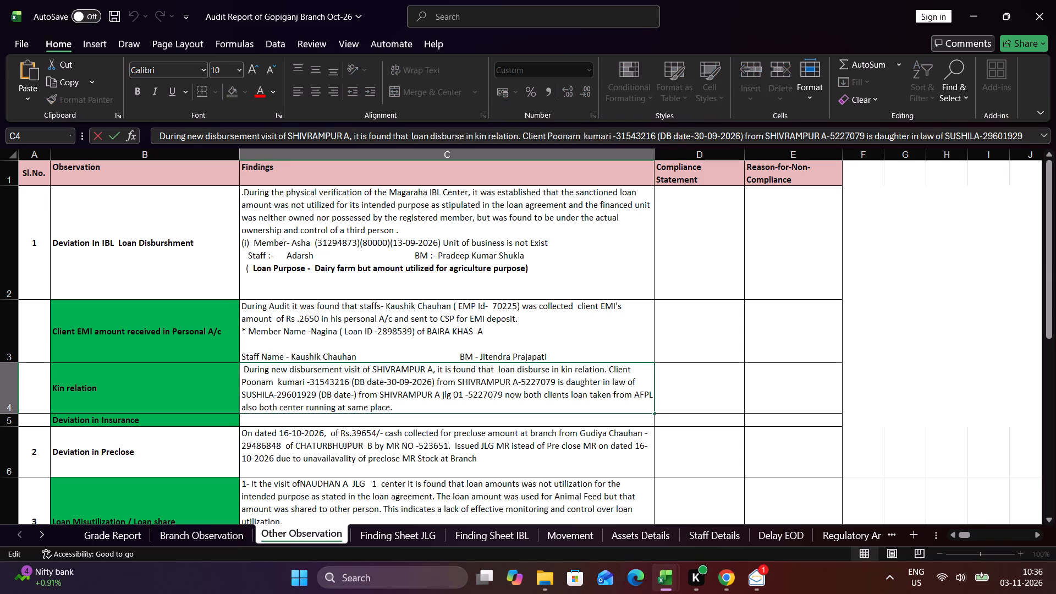
{"action": "key", "text": "alt+Return"}
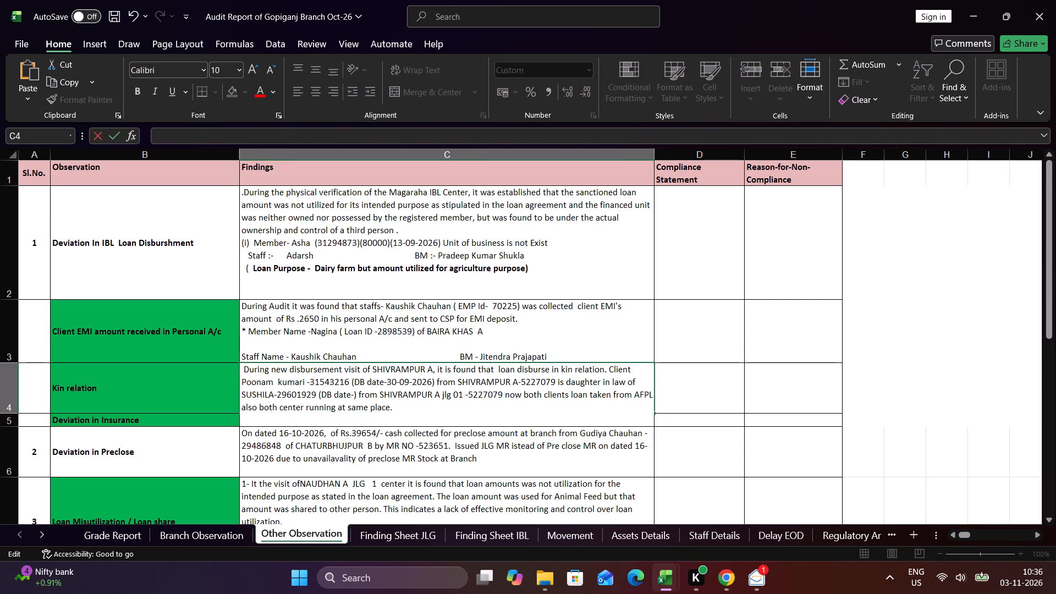
{"action": "double_click", "coordinate": [243, 350]}
{"action": "left_click_drag", "start_coordinate": [243, 358], "coordinate": [560, 351]}
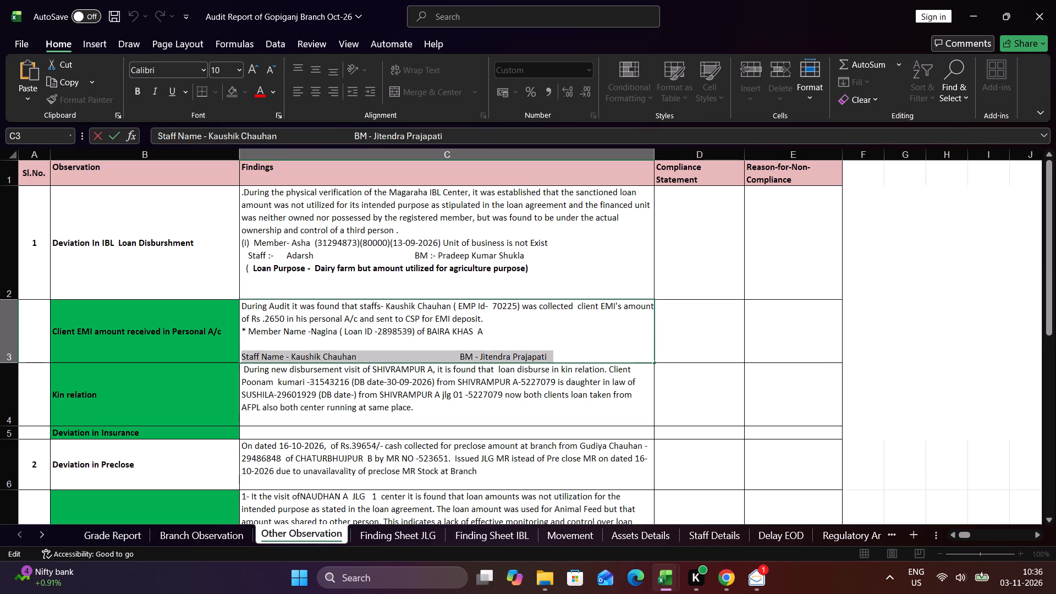
{"action": "left_click_drag", "start_coordinate": [560, 351], "coordinate": [575, 350]}
{"action": "key", "text": "ctrl+c"}
{"action": "double_click", "coordinate": [423, 410]}
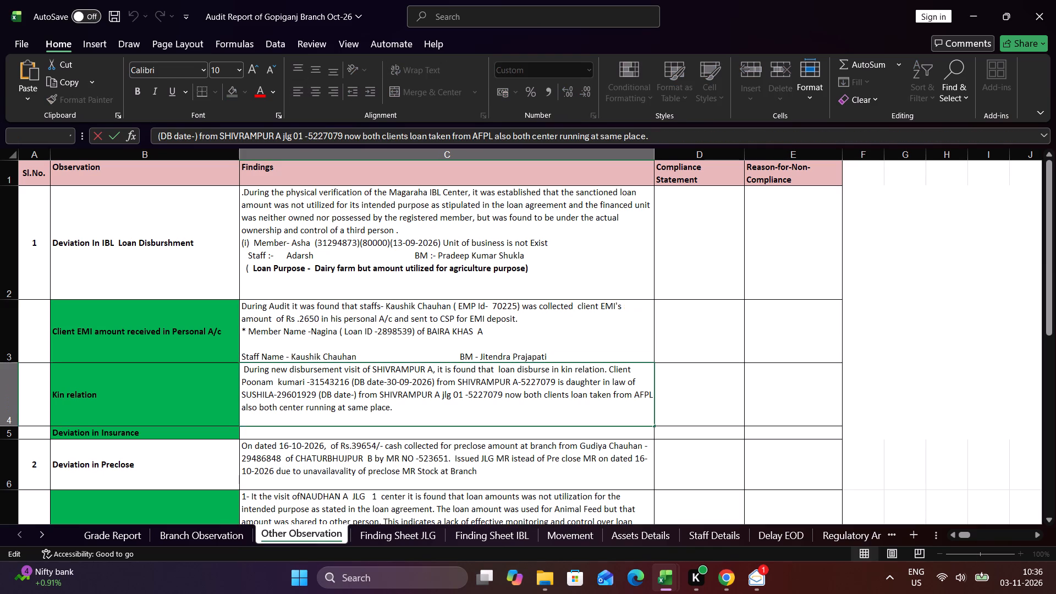
{"action": "key", "text": "alt+Return"}
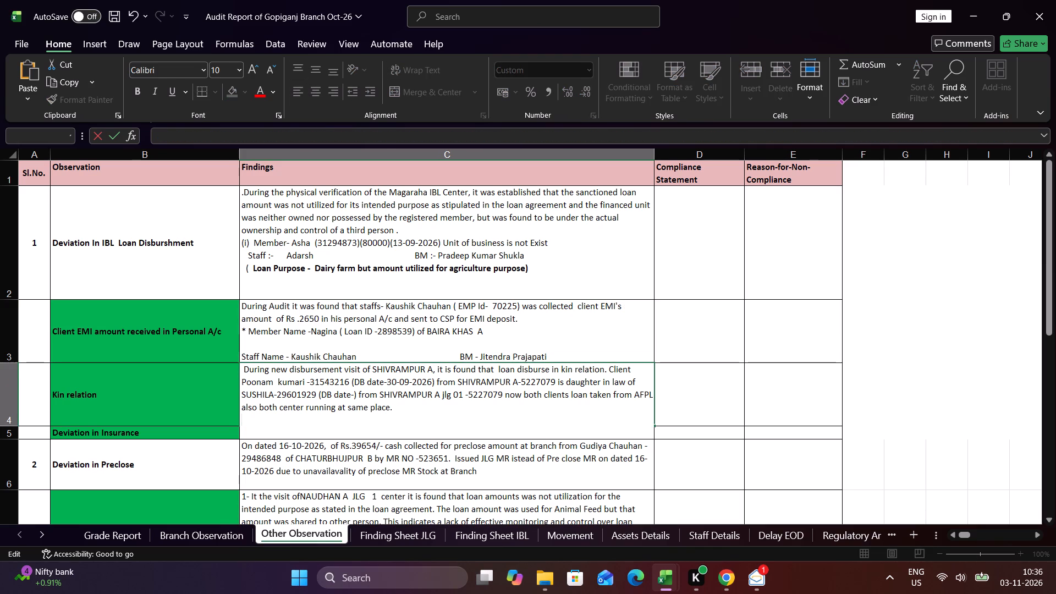
{"action": "key", "text": "alt+Return"}
{"action": "key", "text": "ctrl+v"}
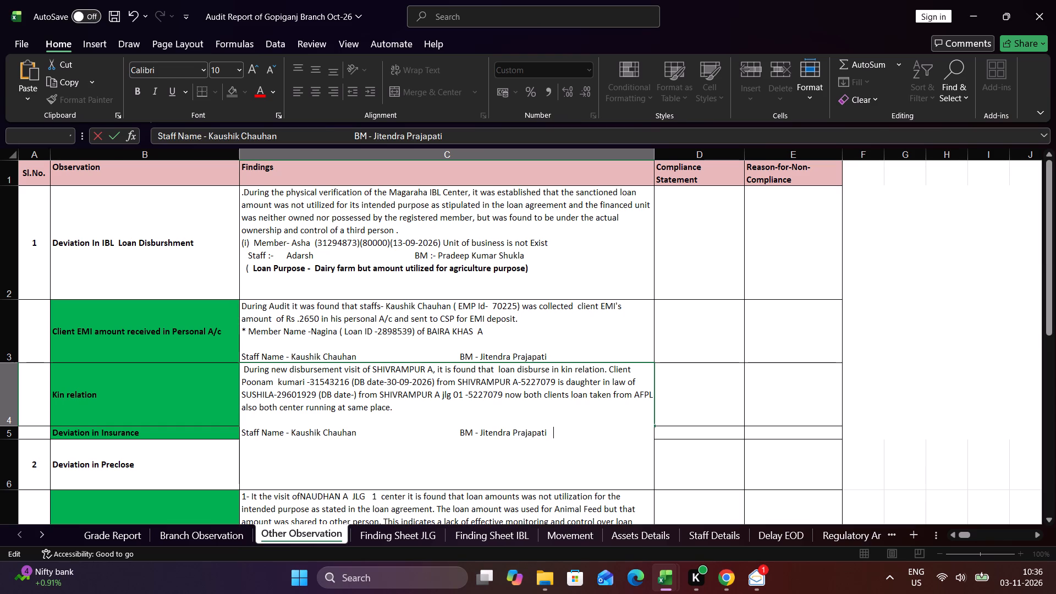
{"action": "left_click", "coordinate": [708, 395]}
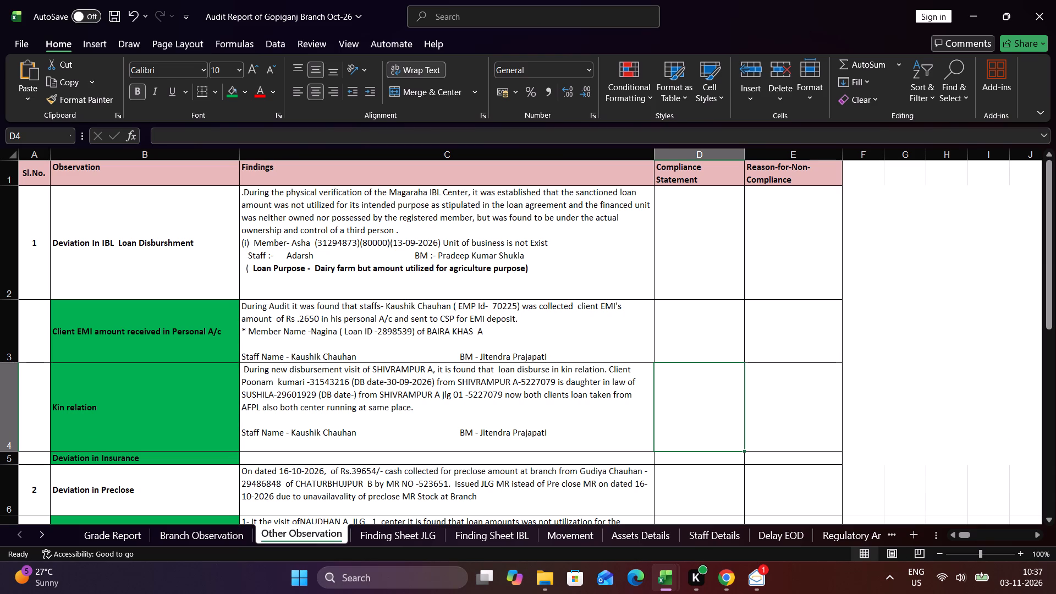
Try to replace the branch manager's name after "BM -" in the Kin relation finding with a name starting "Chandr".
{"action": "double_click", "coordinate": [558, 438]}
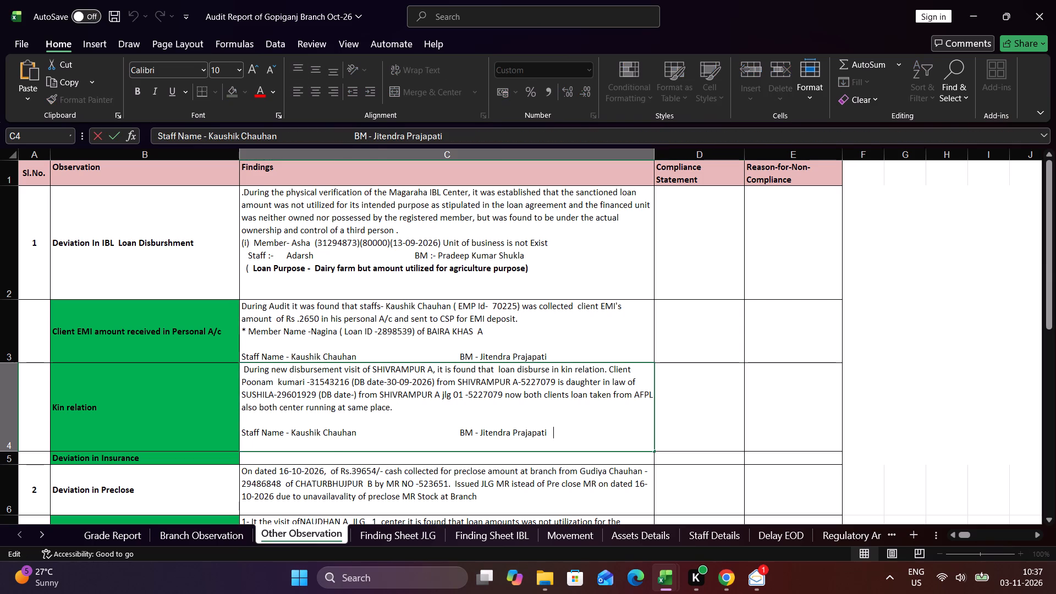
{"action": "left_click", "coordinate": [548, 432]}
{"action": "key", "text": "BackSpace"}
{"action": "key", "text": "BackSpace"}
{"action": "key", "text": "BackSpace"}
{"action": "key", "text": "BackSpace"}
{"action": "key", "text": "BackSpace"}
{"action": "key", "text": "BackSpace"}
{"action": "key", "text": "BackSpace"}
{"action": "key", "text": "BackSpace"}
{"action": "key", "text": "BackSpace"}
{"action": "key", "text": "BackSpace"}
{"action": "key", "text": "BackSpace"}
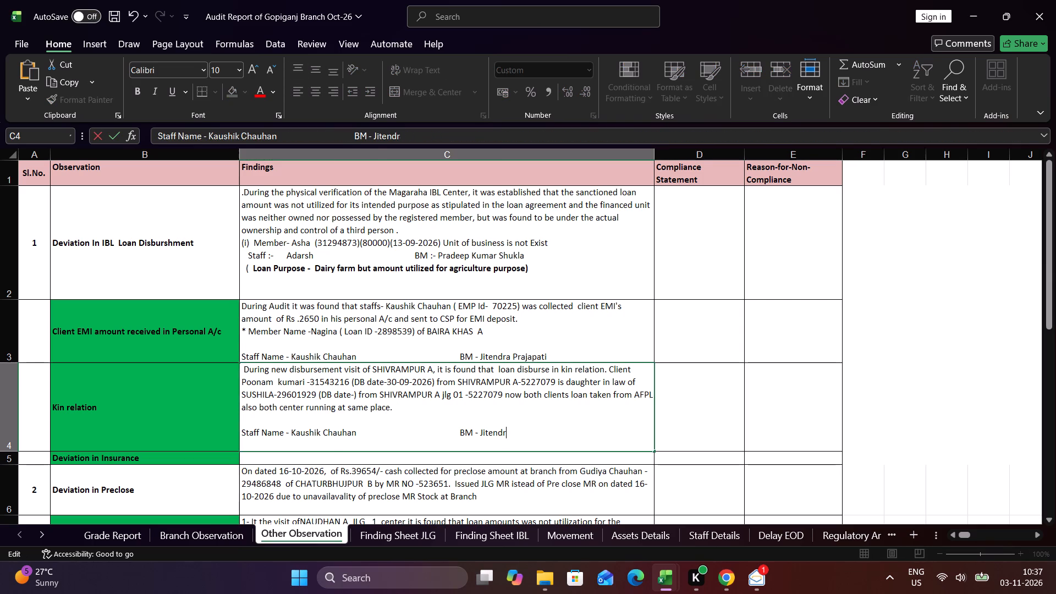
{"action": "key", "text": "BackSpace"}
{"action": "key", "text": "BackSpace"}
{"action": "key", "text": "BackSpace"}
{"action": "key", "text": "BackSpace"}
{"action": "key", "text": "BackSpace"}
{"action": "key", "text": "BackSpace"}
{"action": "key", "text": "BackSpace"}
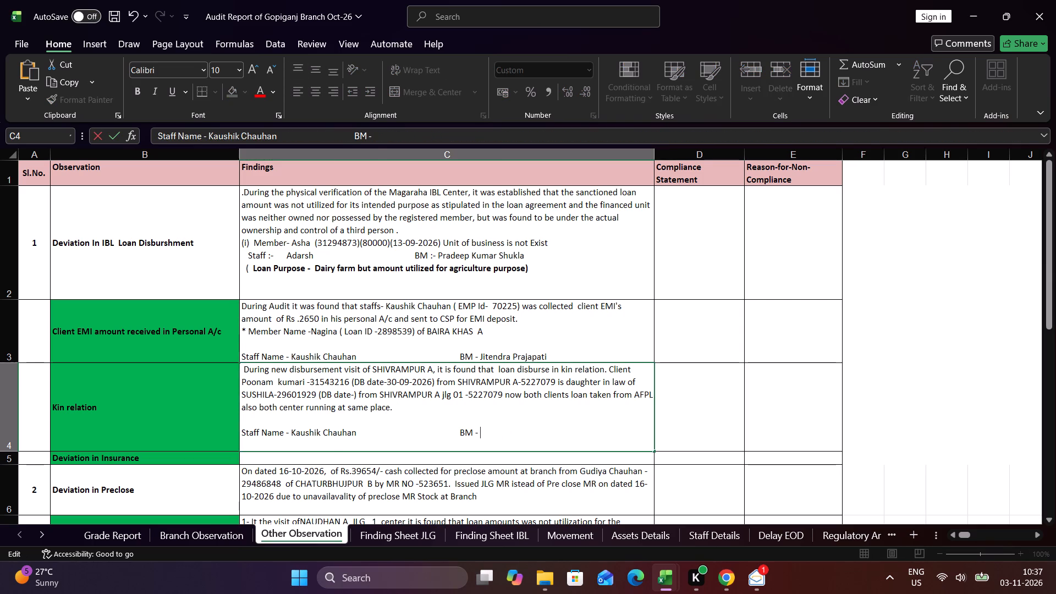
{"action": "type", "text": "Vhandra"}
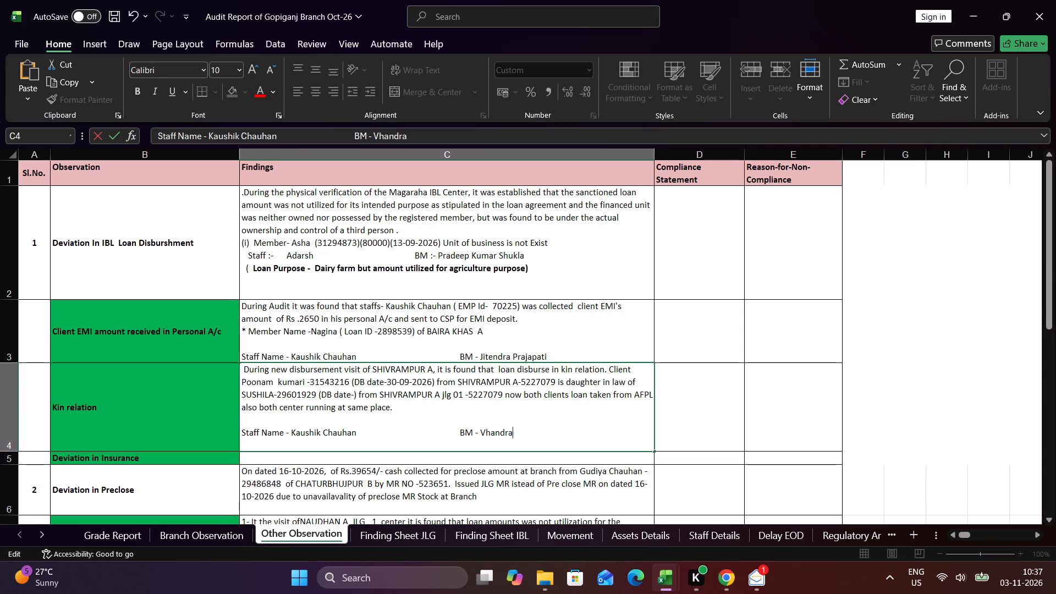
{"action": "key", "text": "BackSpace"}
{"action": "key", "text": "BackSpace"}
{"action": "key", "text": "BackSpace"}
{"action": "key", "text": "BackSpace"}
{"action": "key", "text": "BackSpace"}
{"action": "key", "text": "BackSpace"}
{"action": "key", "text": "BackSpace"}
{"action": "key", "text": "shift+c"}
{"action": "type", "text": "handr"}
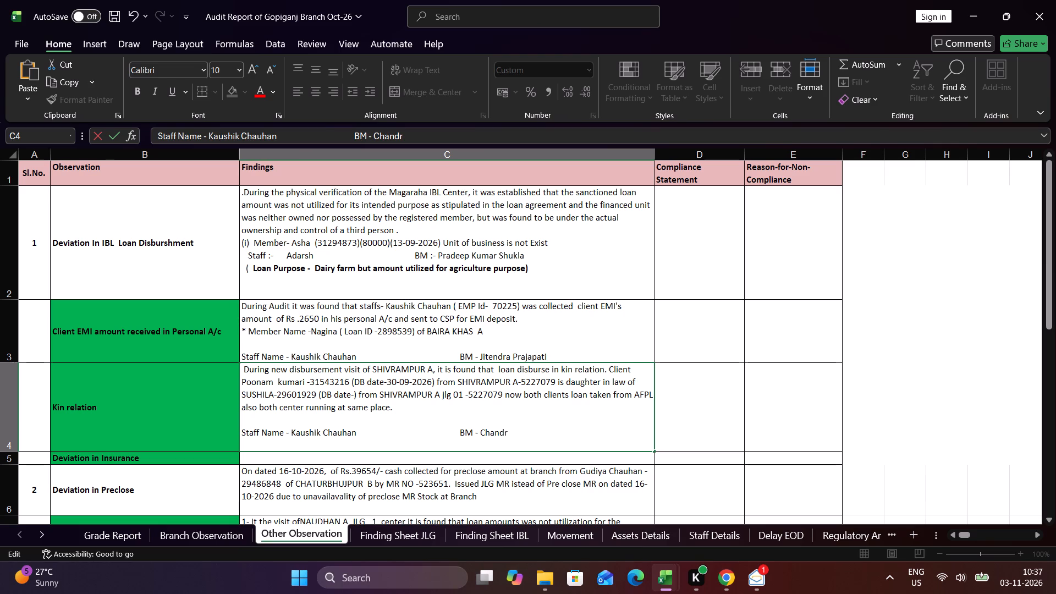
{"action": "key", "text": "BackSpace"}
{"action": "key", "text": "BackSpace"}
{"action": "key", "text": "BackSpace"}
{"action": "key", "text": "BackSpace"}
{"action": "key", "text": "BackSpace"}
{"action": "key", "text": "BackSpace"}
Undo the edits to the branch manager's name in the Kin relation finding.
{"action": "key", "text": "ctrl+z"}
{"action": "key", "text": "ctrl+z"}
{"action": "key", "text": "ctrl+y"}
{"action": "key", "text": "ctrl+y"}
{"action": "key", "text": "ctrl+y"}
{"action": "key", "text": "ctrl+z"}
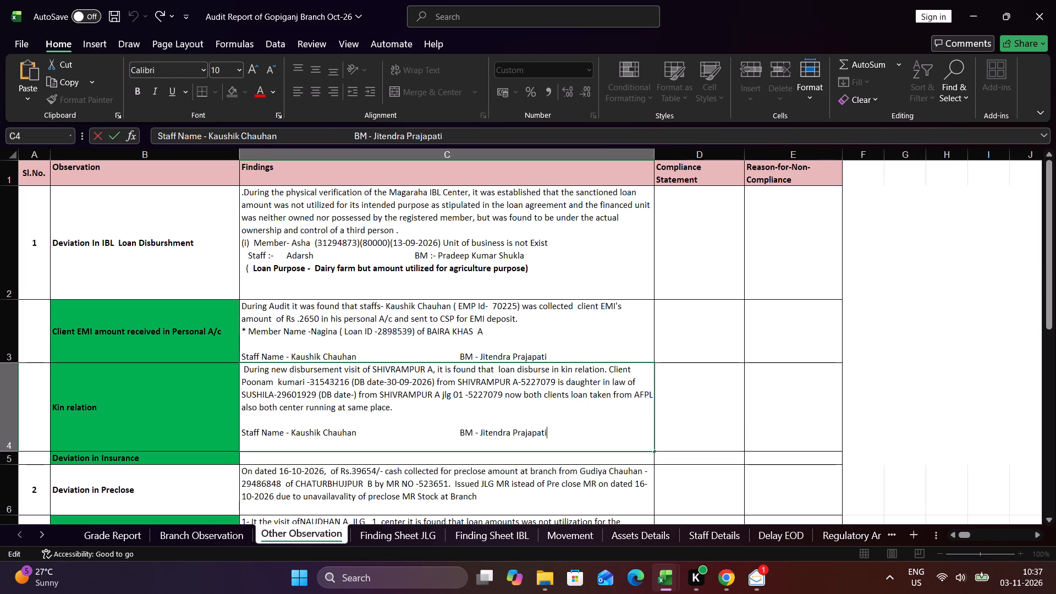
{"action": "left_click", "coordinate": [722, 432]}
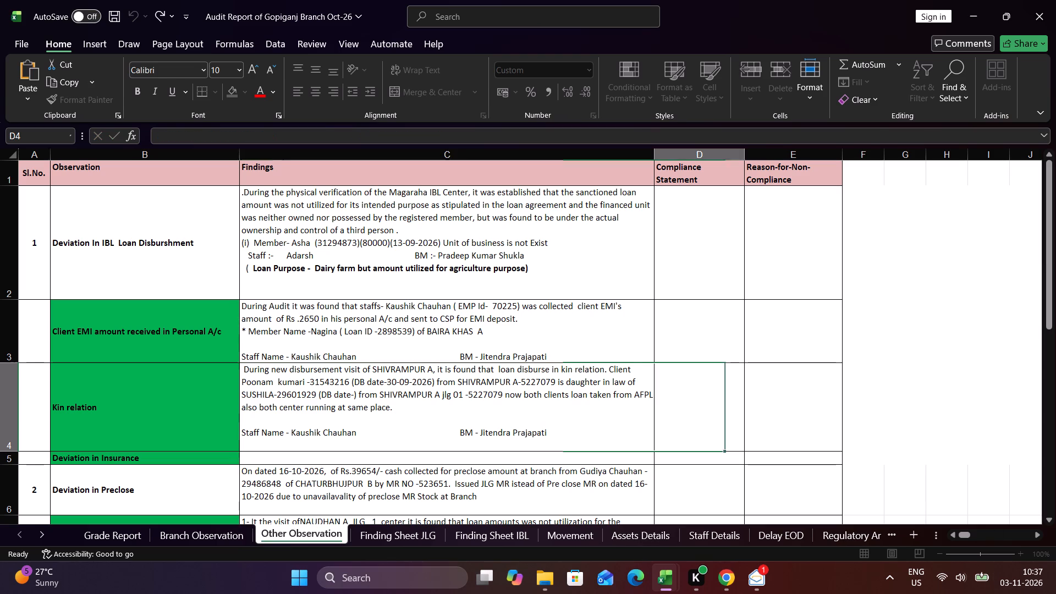
Save the Gopiganj Branch audit report workbook.
{"action": "left_click", "coordinate": [265, 464]}
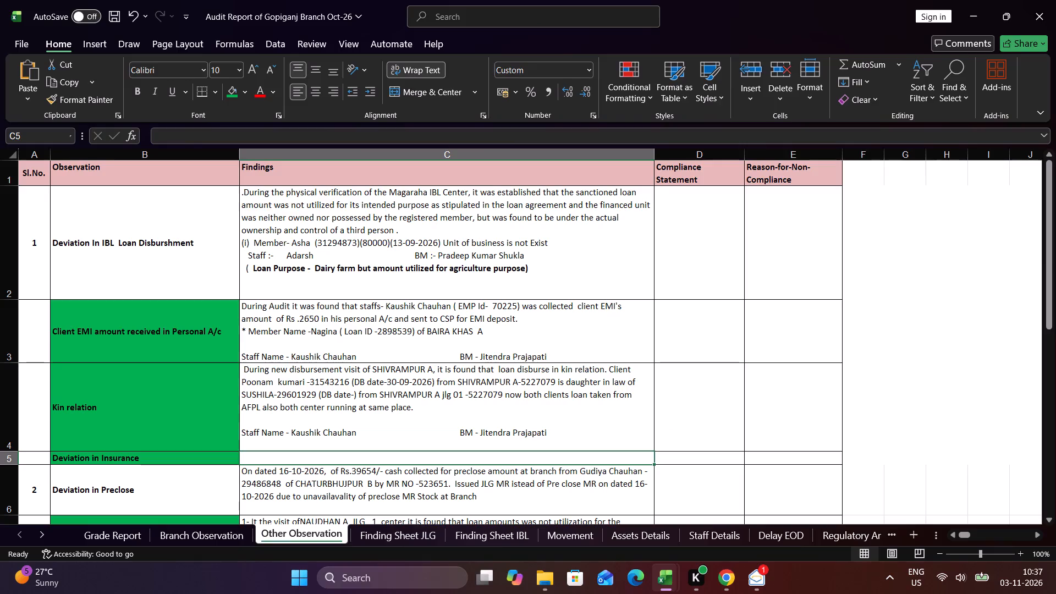
{"action": "left_click", "coordinate": [719, 421]}
{"action": "key", "text": "ctrl+s"}
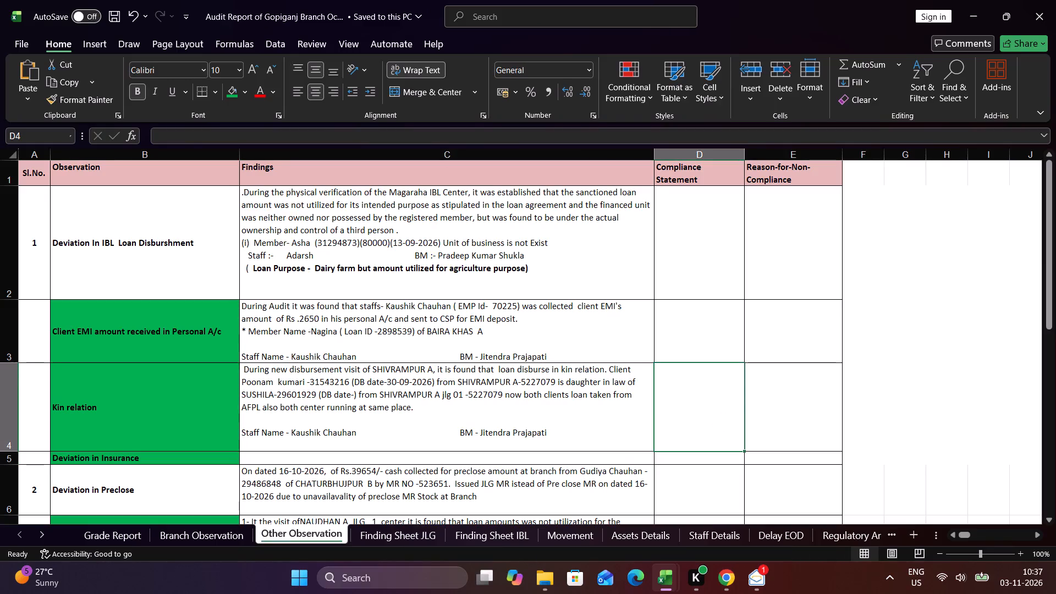
Switch to Zoho Mail and check the subject and text of the sent "Audit Report of Gopiganj Branch ( Prayagraj Zone )Nov -2026" email.
{"action": "left_click", "coordinate": [772, 585]}
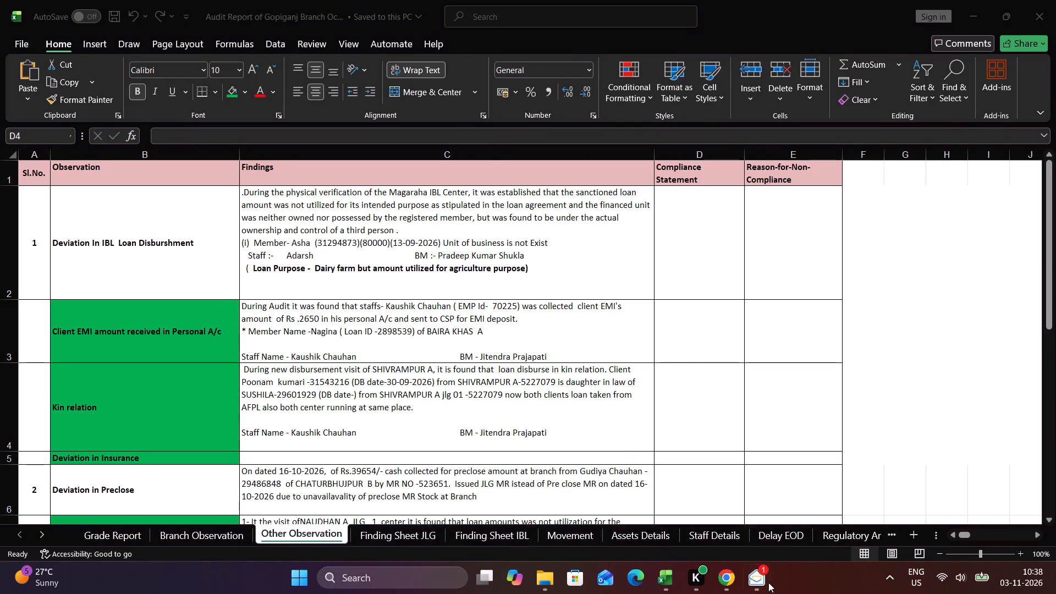
{"action": "left_click", "coordinate": [757, 579]}
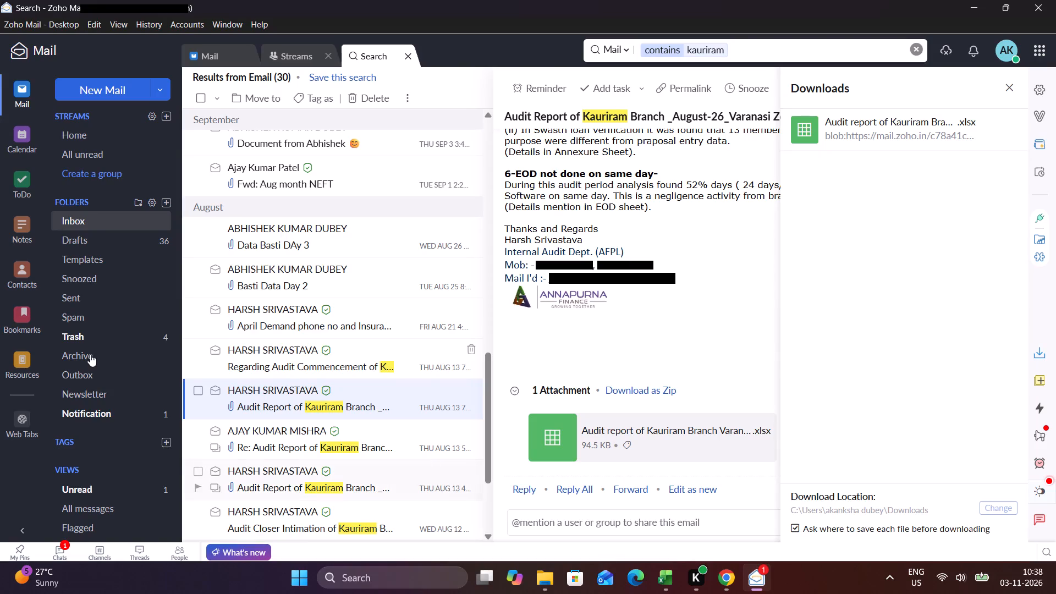
{"action": "double_click", "coordinate": [92, 216]}
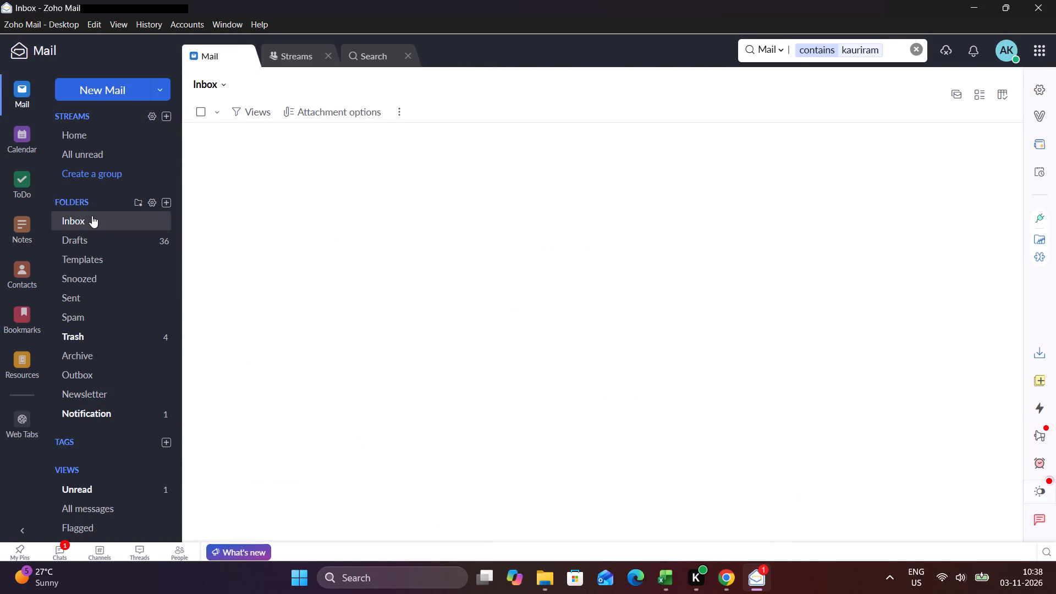
{"action": "triple_click", "coordinate": [92, 216]}
{"action": "left_click", "coordinate": [92, 216]}
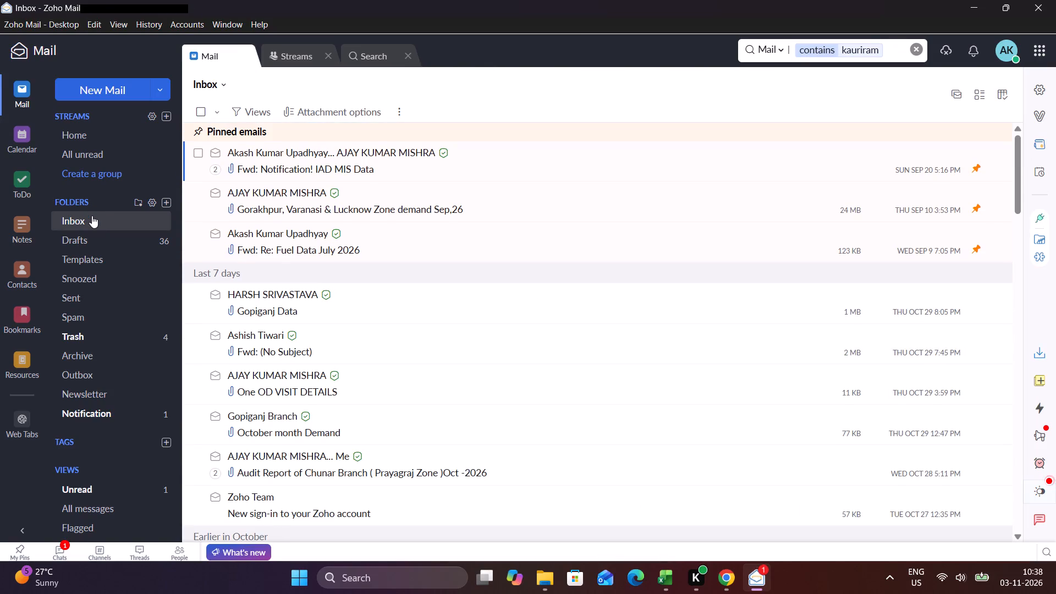
{"action": "left_click", "coordinate": [86, 289]}
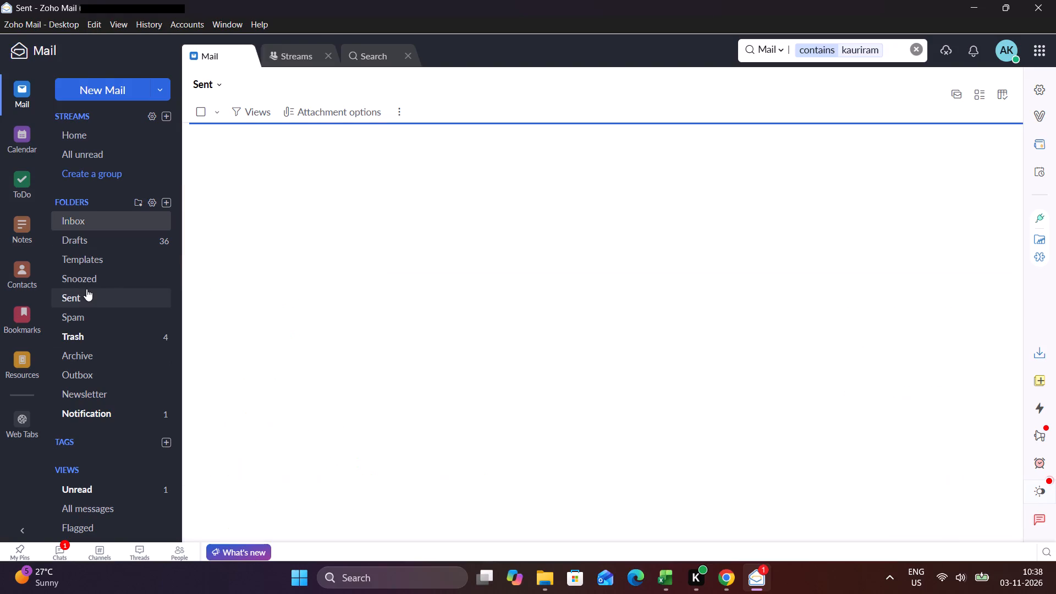
{"action": "left_click", "coordinate": [357, 178]}
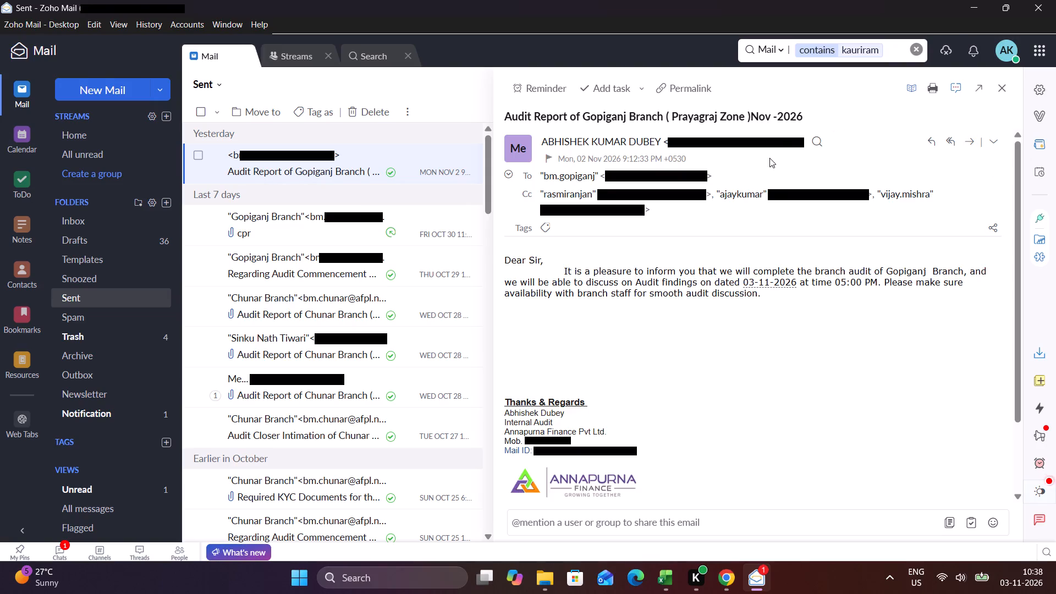
{"action": "left_click", "coordinate": [766, 111]}
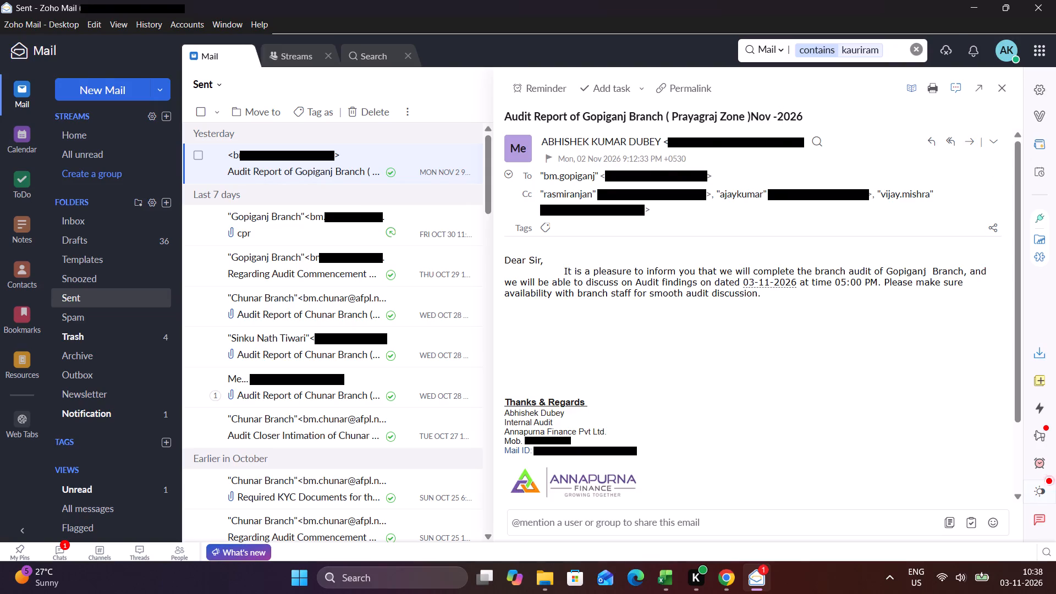
{"action": "double_click", "coordinate": [766, 111]}
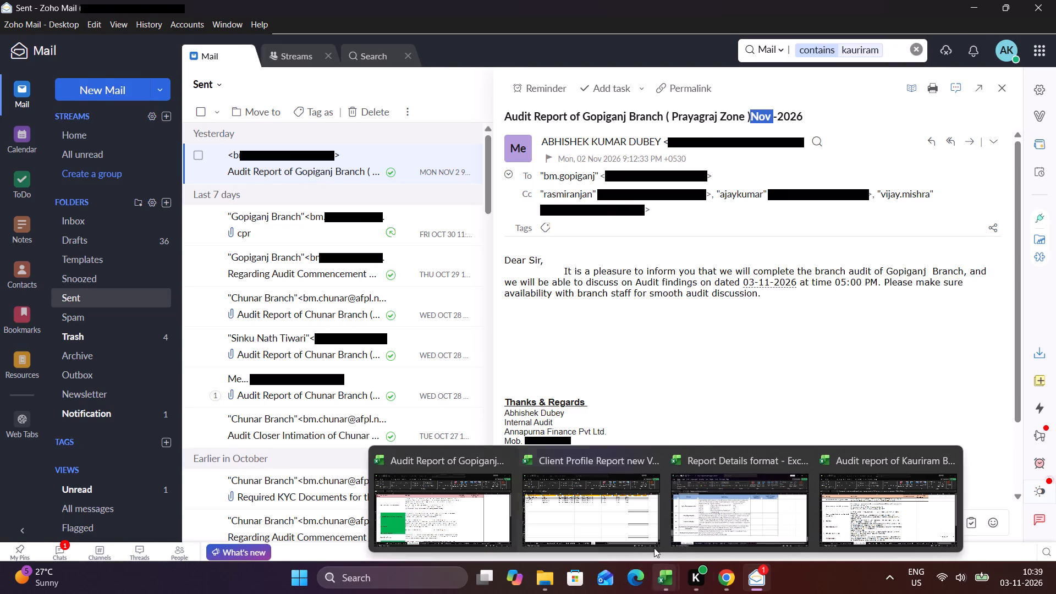
{"action": "left_click", "coordinate": [458, 498]}
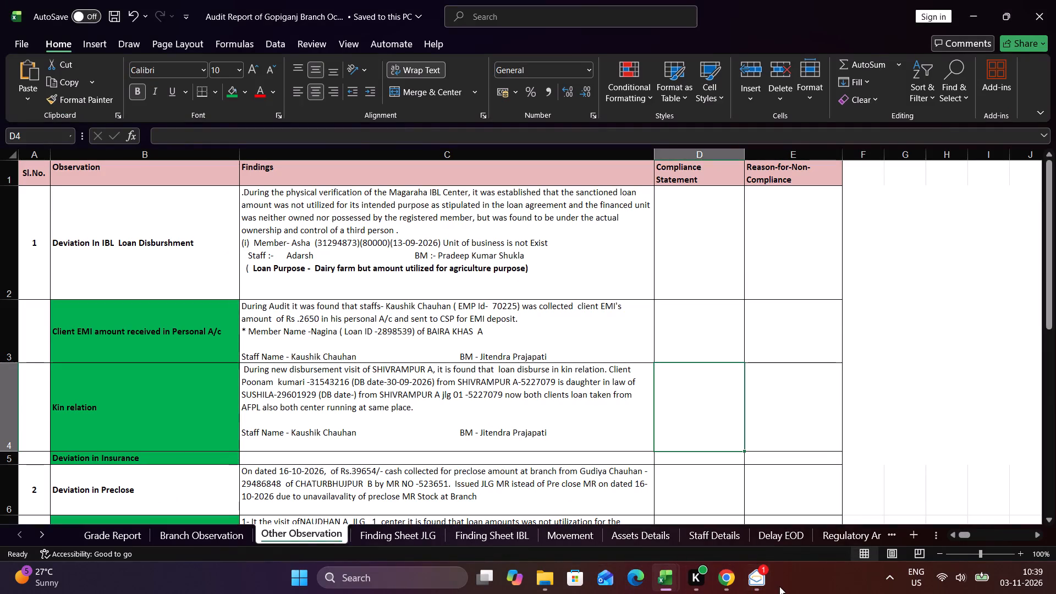
Switch to Zoho Mail and look through the sent emails back to September for earlier branch audit reports.
{"action": "left_click", "coordinate": [755, 584]}
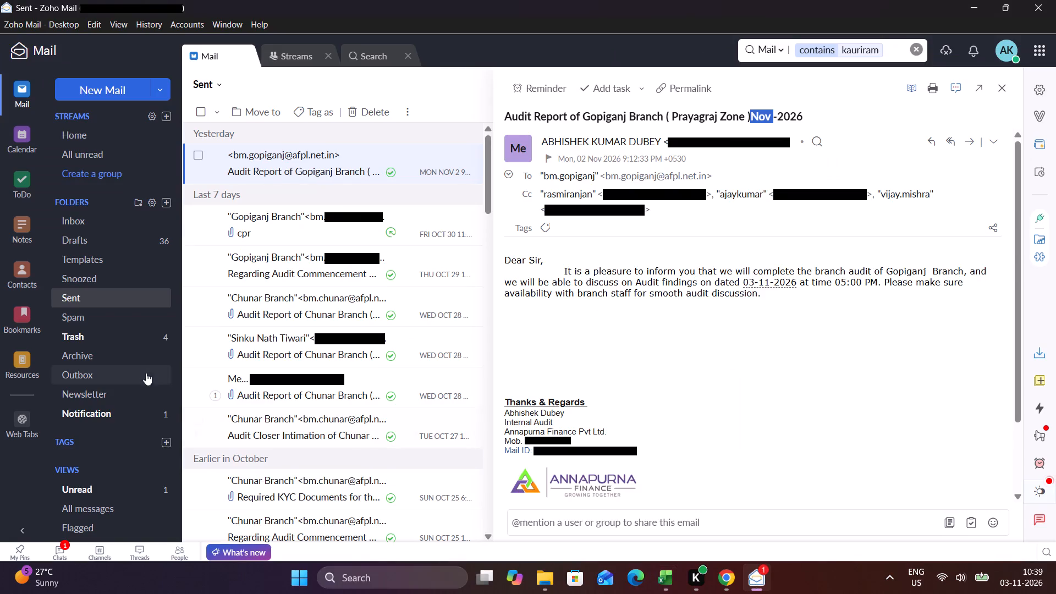
{"action": "left_click", "coordinate": [118, 212]}
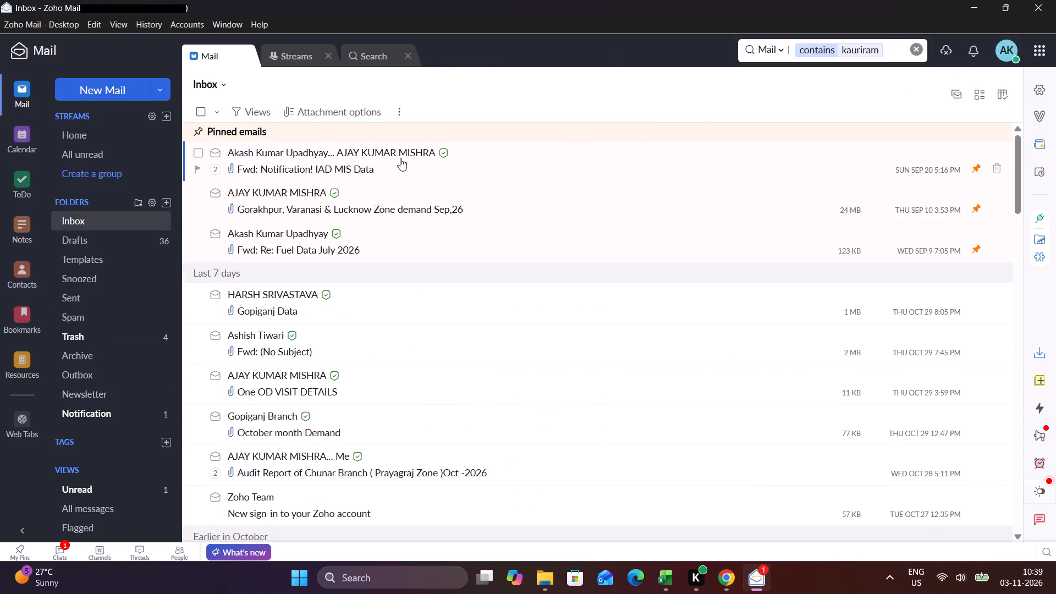
{"action": "left_click", "coordinate": [67, 293]}
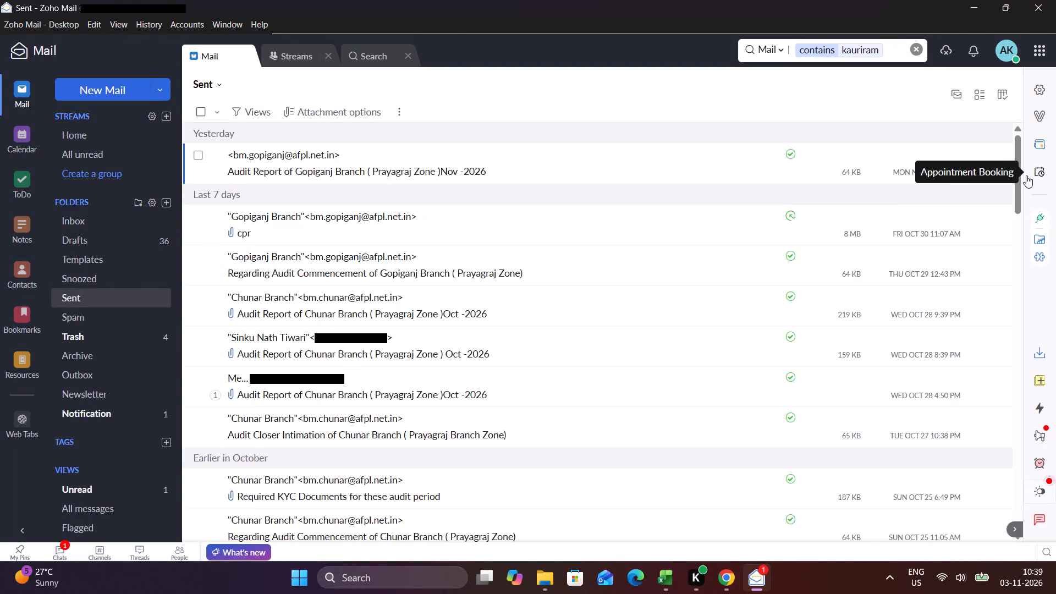
{"action": "left_click_drag", "start_coordinate": [1018, 177], "coordinate": [1020, 260]}
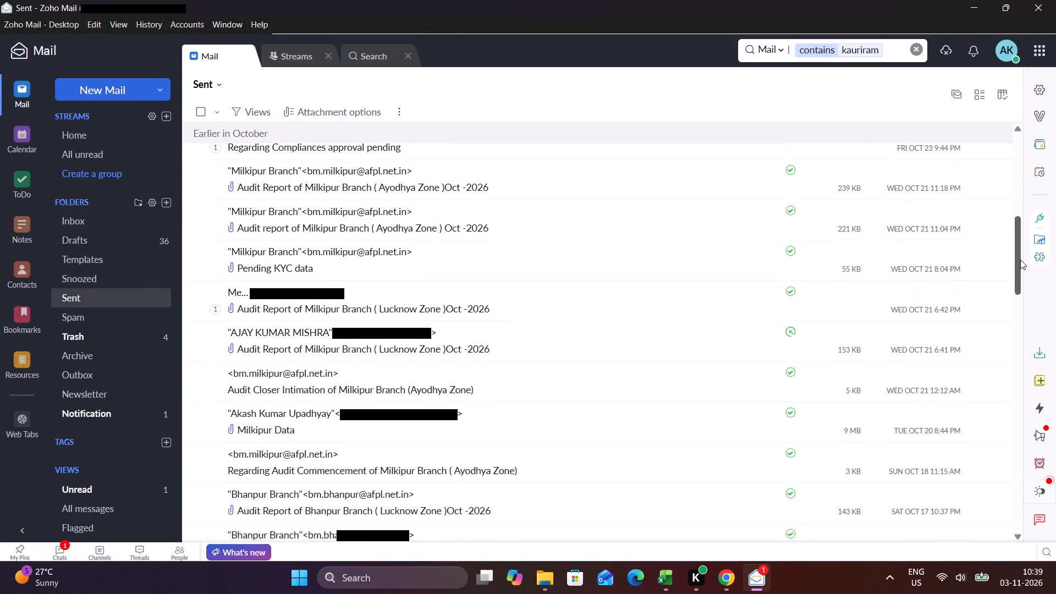
{"action": "left_click_drag", "start_coordinate": [1020, 260], "coordinate": [1018, 277]}
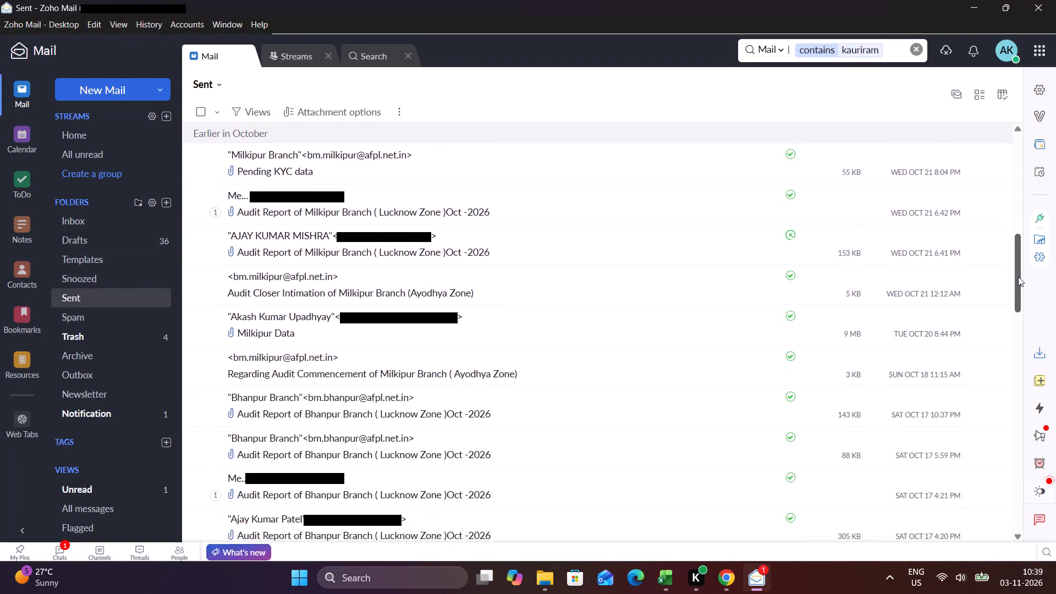
{"action": "left_click_drag", "start_coordinate": [1018, 277], "coordinate": [1018, 286]}
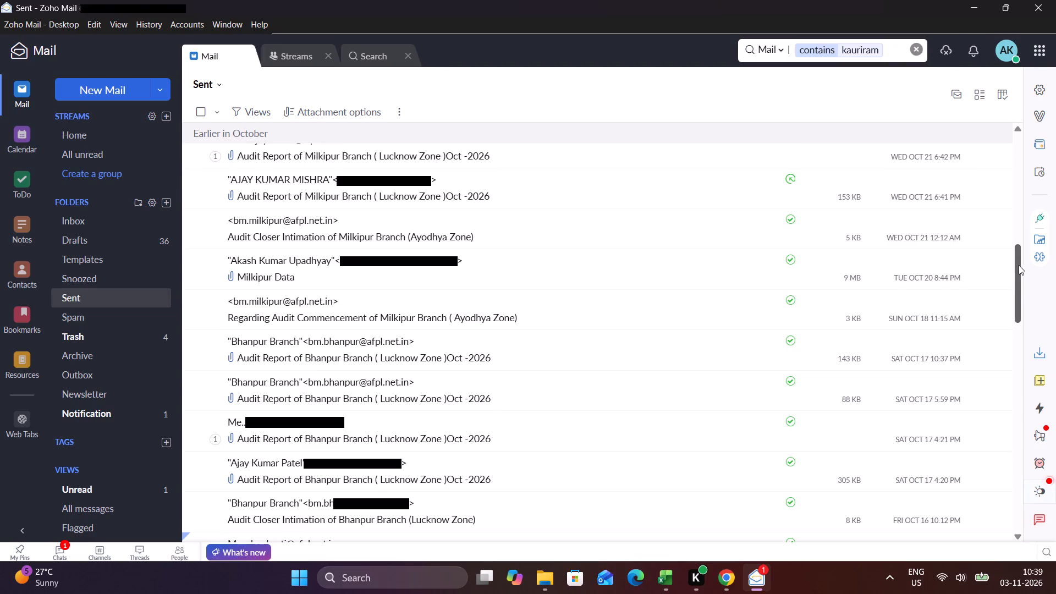
{"action": "left_click_drag", "start_coordinate": [1018, 260], "coordinate": [1018, 274]}
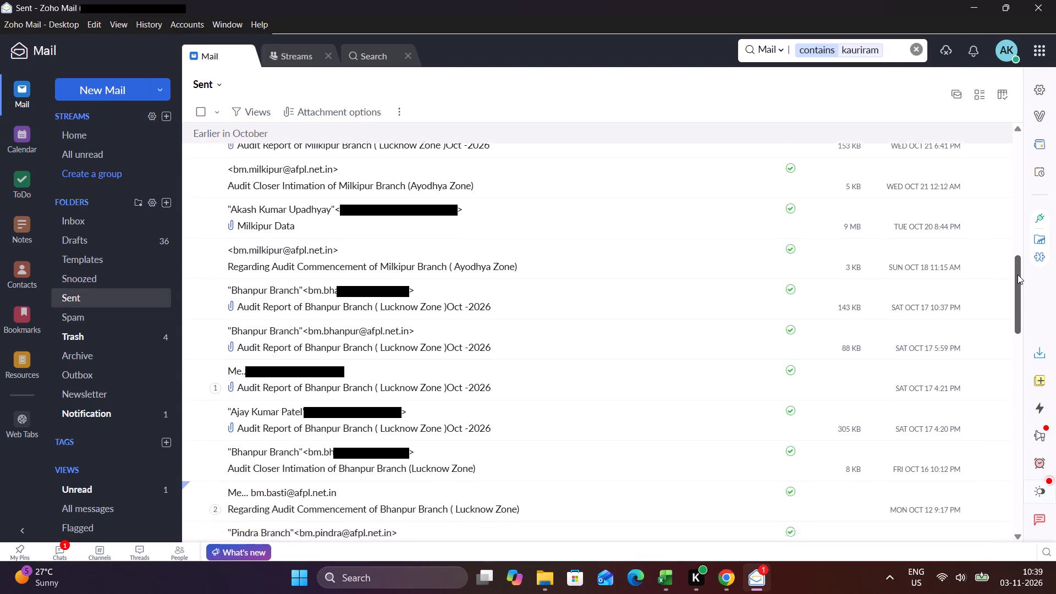
{"action": "left_click_drag", "start_coordinate": [1018, 274], "coordinate": [1015, 294]}
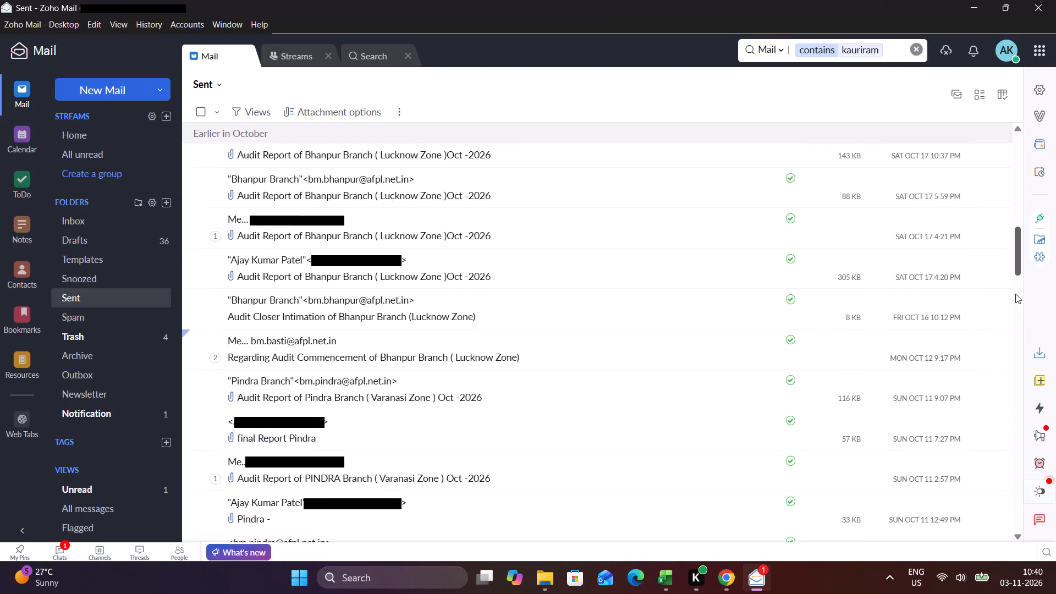
{"action": "left_click_drag", "start_coordinate": [1015, 294], "coordinate": [1015, 315]}
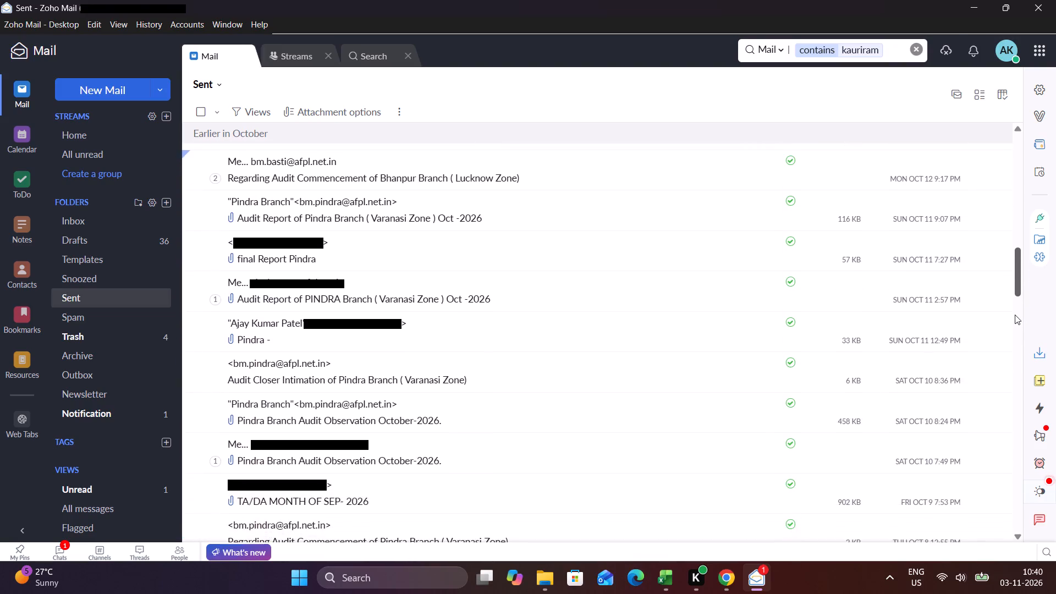
{"action": "left_click_drag", "start_coordinate": [1015, 315], "coordinate": [1014, 326]}
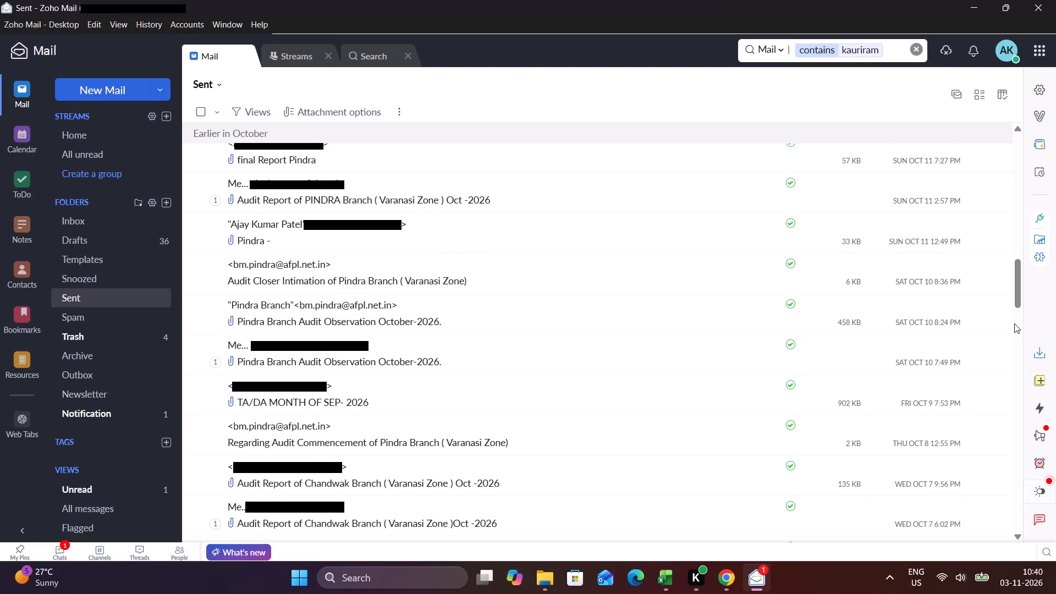
{"action": "left_click_drag", "start_coordinate": [1016, 278], "coordinate": [1016, 290]}
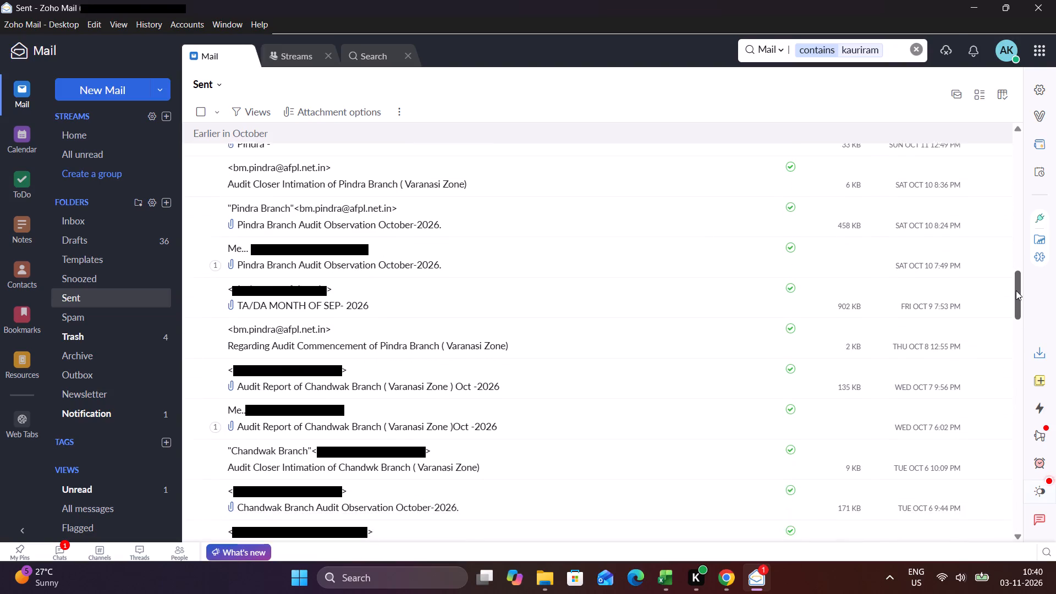
{"action": "left_click_drag", "start_coordinate": [1016, 290], "coordinate": [1016, 306]}
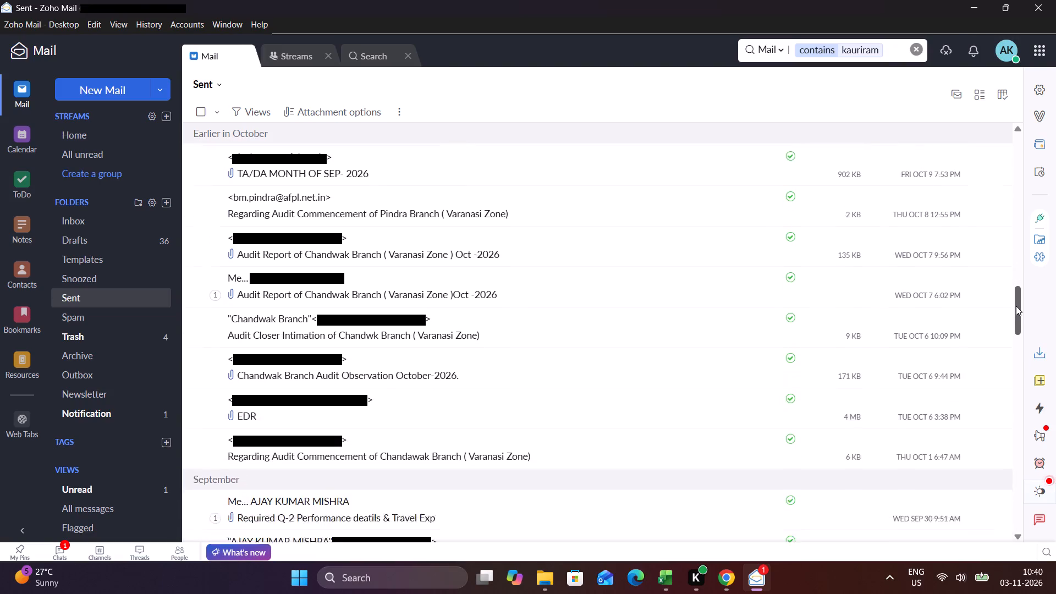
{"action": "left_click_drag", "start_coordinate": [1016, 306], "coordinate": [1016, 317]}
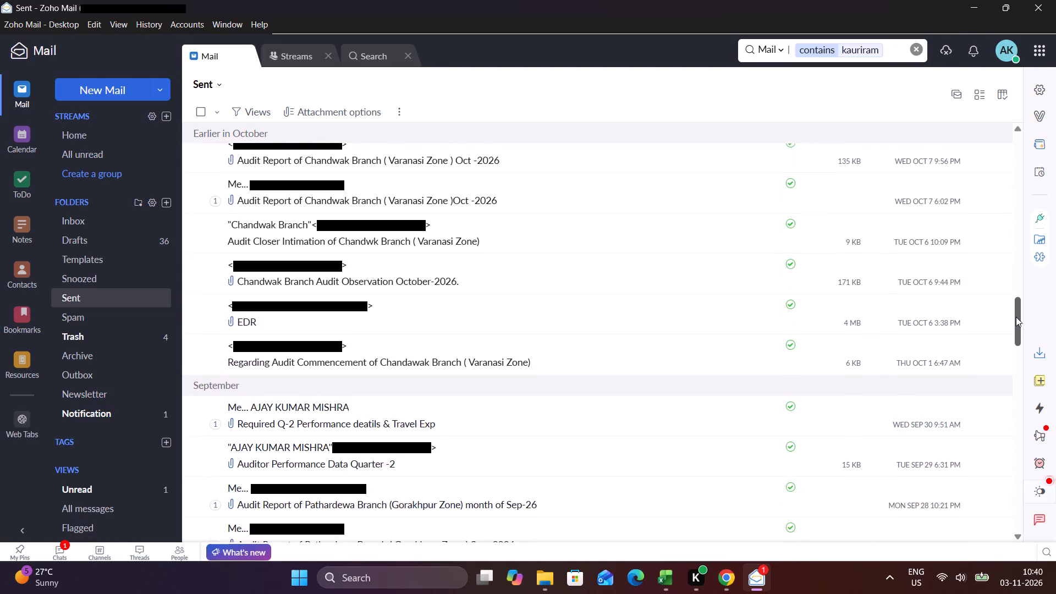
{"action": "left_click_drag", "start_coordinate": [1016, 317], "coordinate": [1014, 326]}
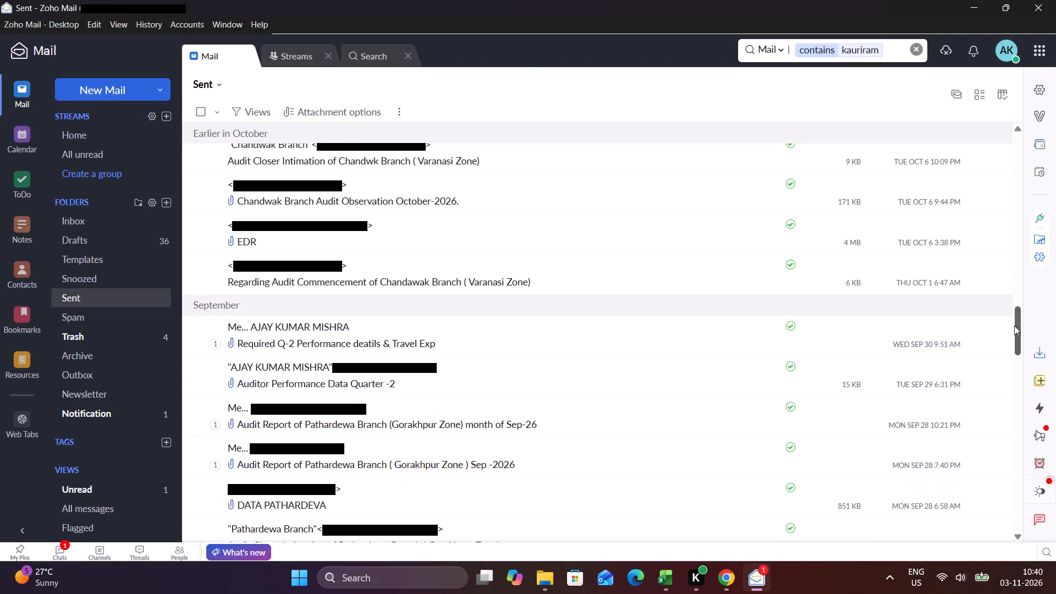
{"action": "left_click_drag", "start_coordinate": [1014, 326], "coordinate": [1014, 327]}
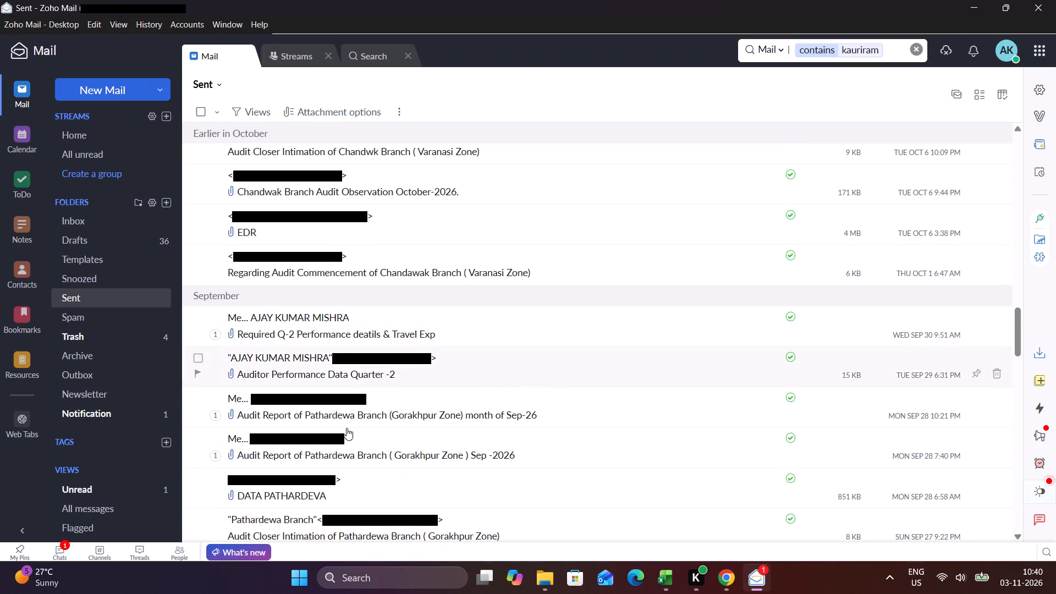
Open the sent "Audit Report of Pathardewa Branch (Gorakhpur Zone) month of Sep-26" email and read through its numbered observations.
{"action": "left_click", "coordinate": [335, 428]}
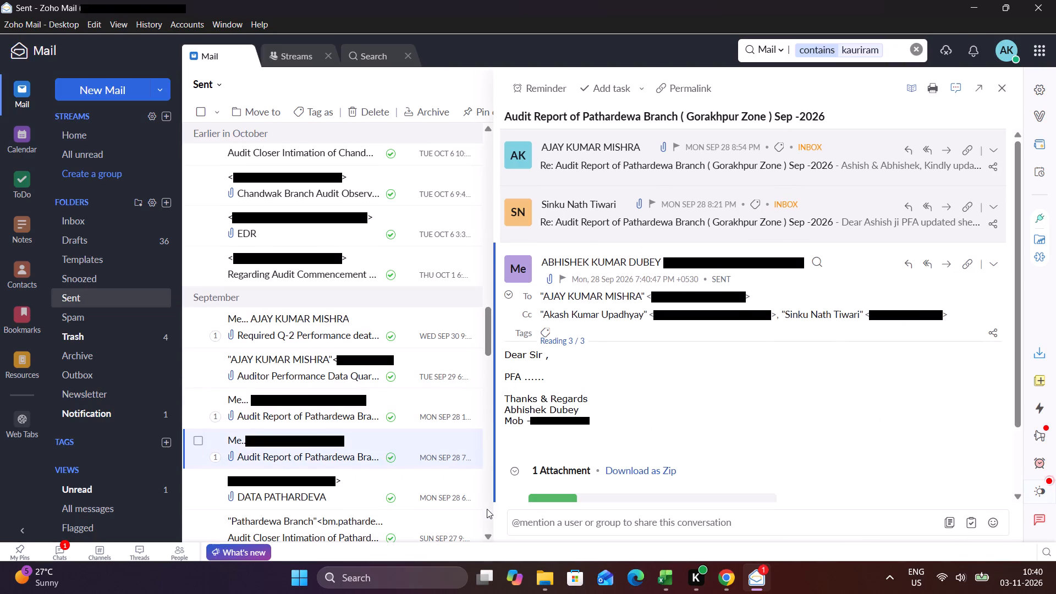
{"action": "left_click", "coordinate": [289, 413]}
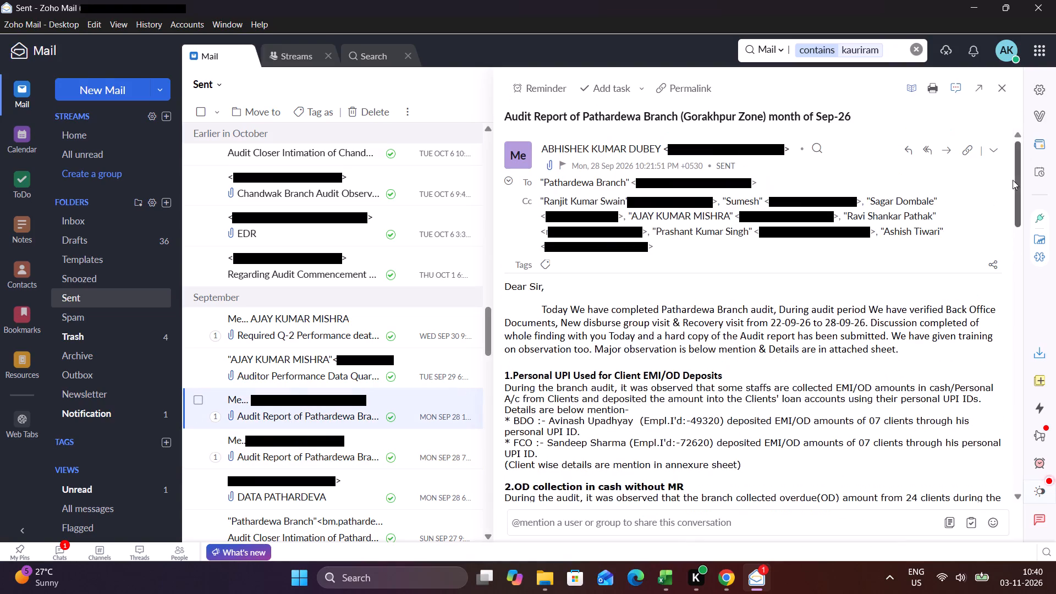
{"action": "left_click", "coordinate": [1018, 180]}
{"action": "left_click_drag", "start_coordinate": [1018, 180], "coordinate": [1016, 195]}
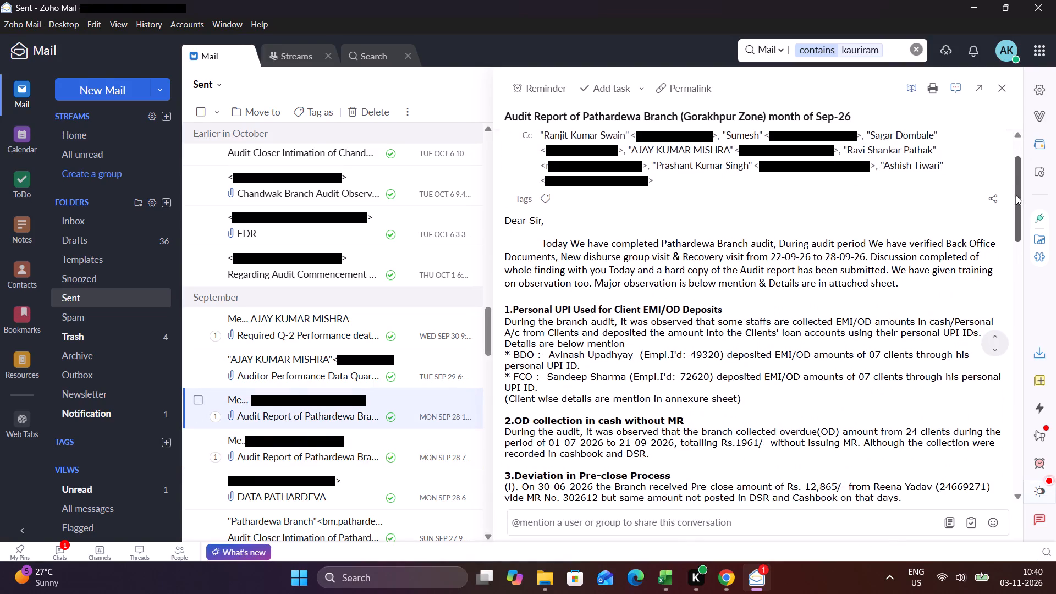
{"action": "left_click_drag", "start_coordinate": [1016, 195], "coordinate": [1008, 253]}
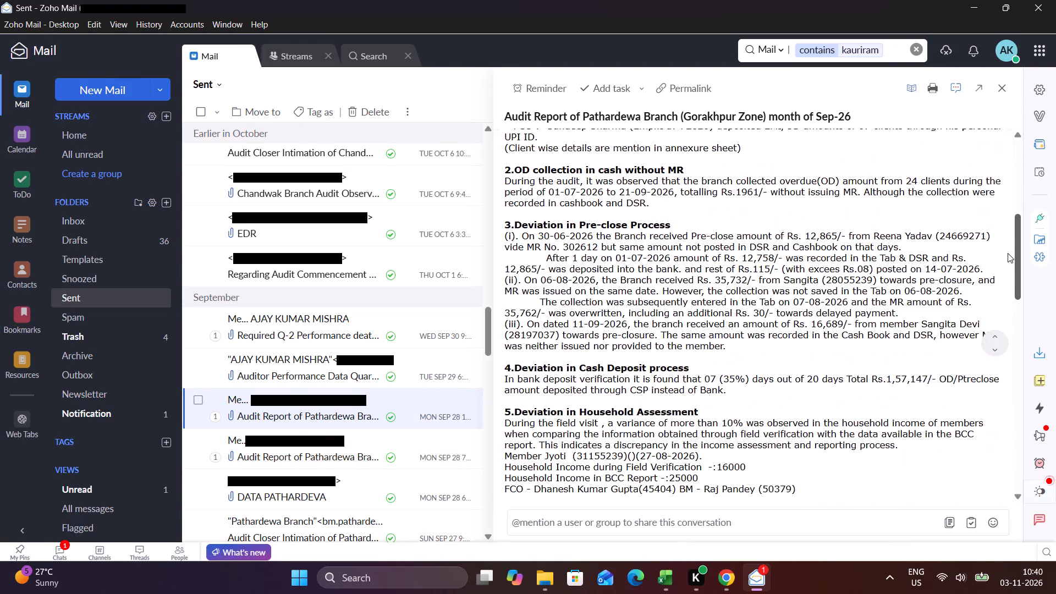
{"action": "left_click_drag", "start_coordinate": [1008, 253], "coordinate": [1006, 266]}
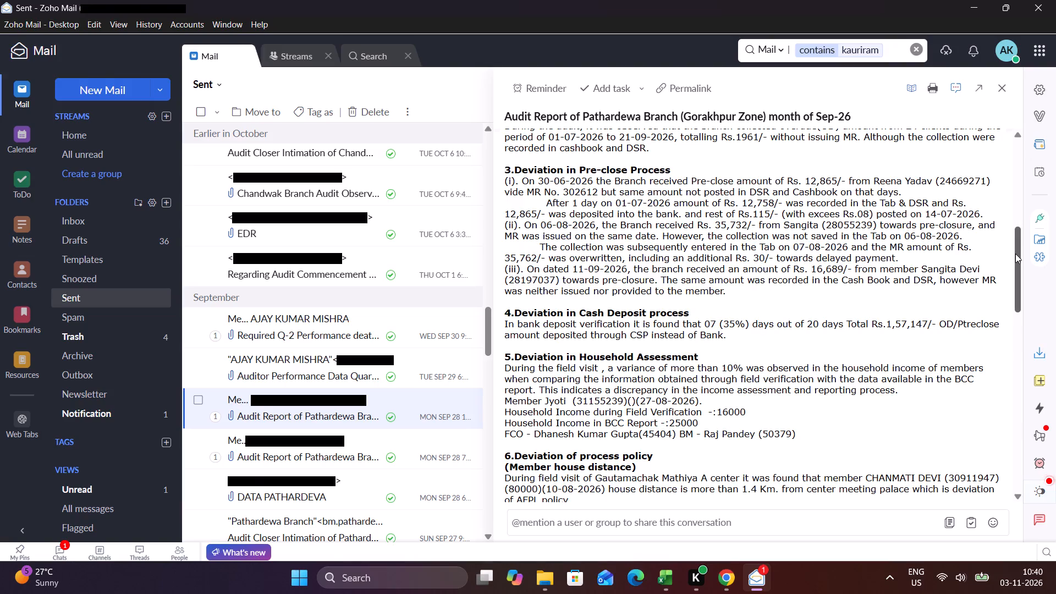
{"action": "left_click_drag", "start_coordinate": [1015, 254], "coordinate": [1014, 286]}
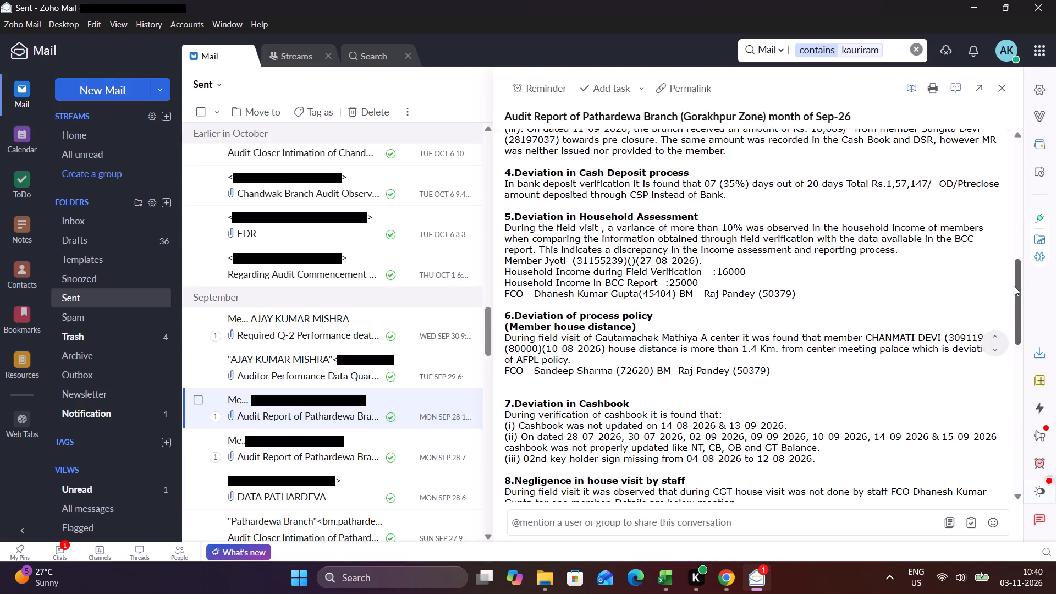
{"action": "left_click_drag", "start_coordinate": [1014, 286], "coordinate": [1013, 295]}
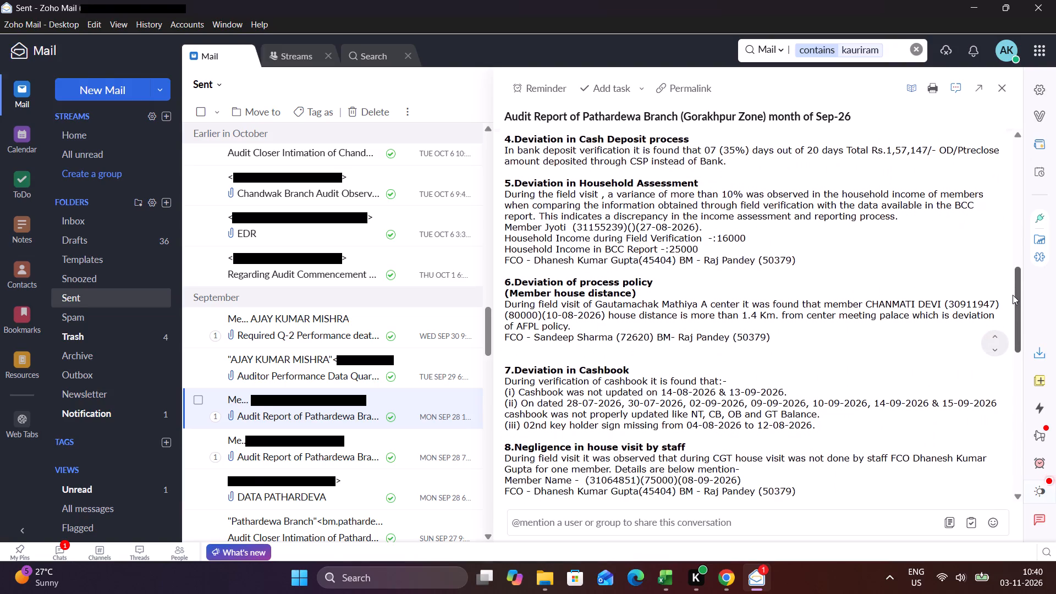
{"action": "left_click_drag", "start_coordinate": [1013, 295], "coordinate": [1007, 324]}
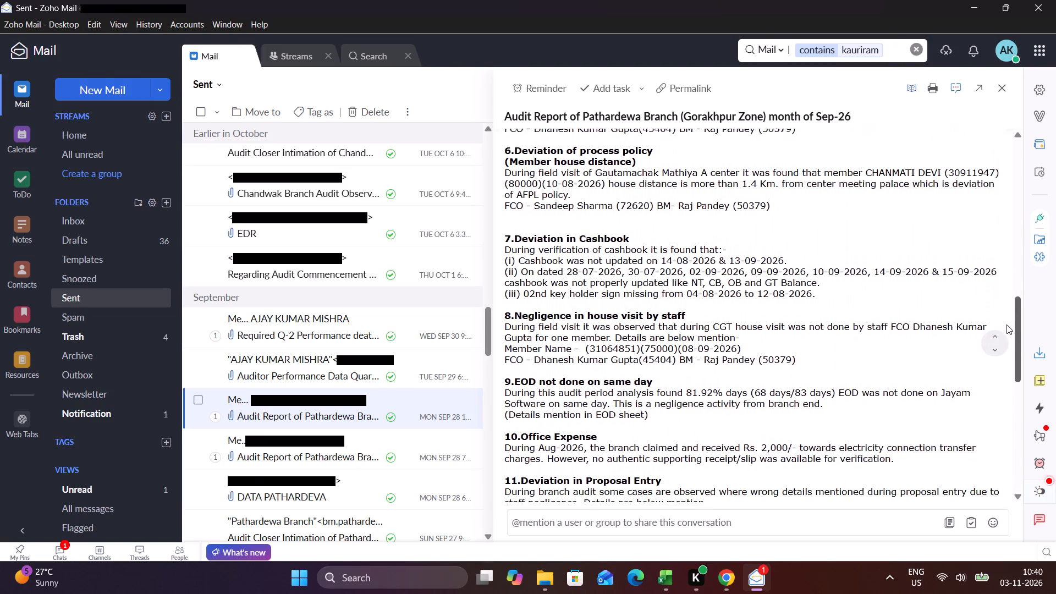
{"action": "left_click_drag", "start_coordinate": [1007, 324], "coordinate": [1005, 329]}
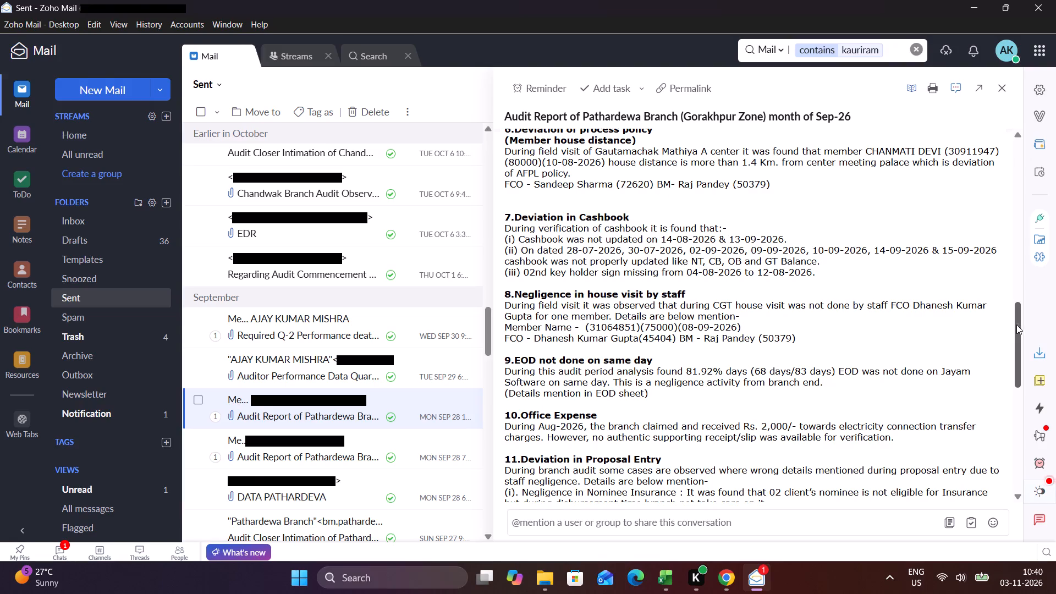
{"action": "left_click_drag", "start_coordinate": [1018, 324], "coordinate": [1018, 349]}
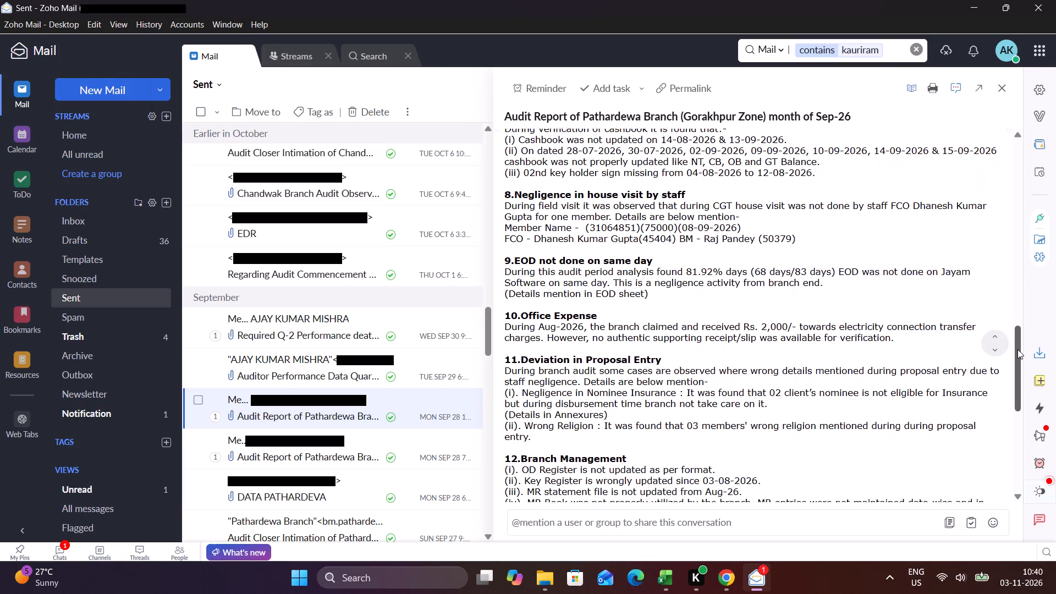
{"action": "left_click_drag", "start_coordinate": [1018, 349], "coordinate": [1015, 372]}
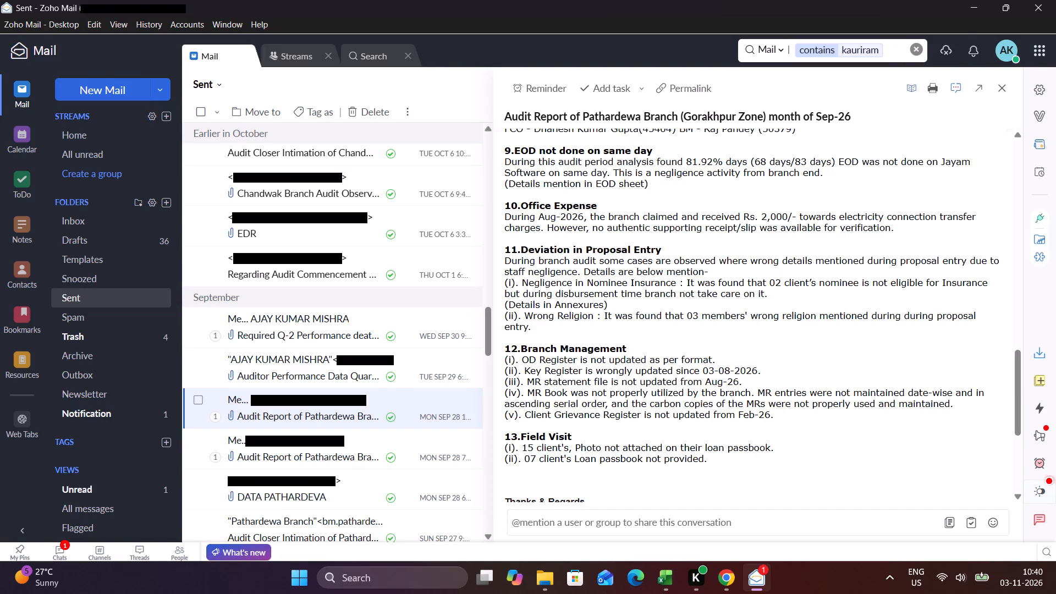
Copy the heading text "Deviation in Proposal Entry", without its number, from observation 11 of the Pathardewa email.
{"action": "left_click_drag", "start_coordinate": [507, 251], "coordinate": [542, 325]}
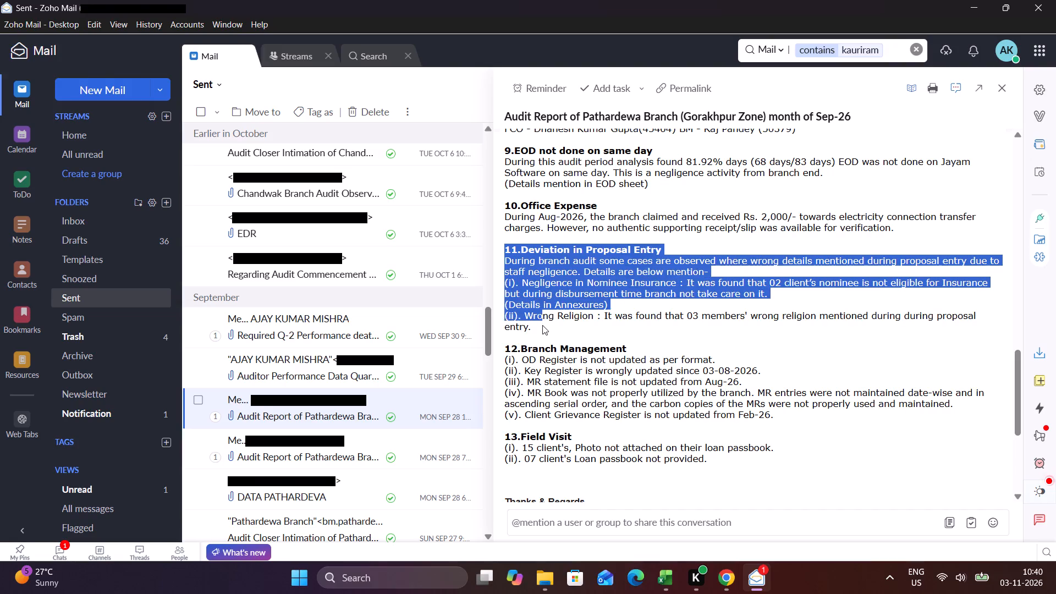
{"action": "left_click_drag", "start_coordinate": [542, 325], "coordinate": [542, 326]}
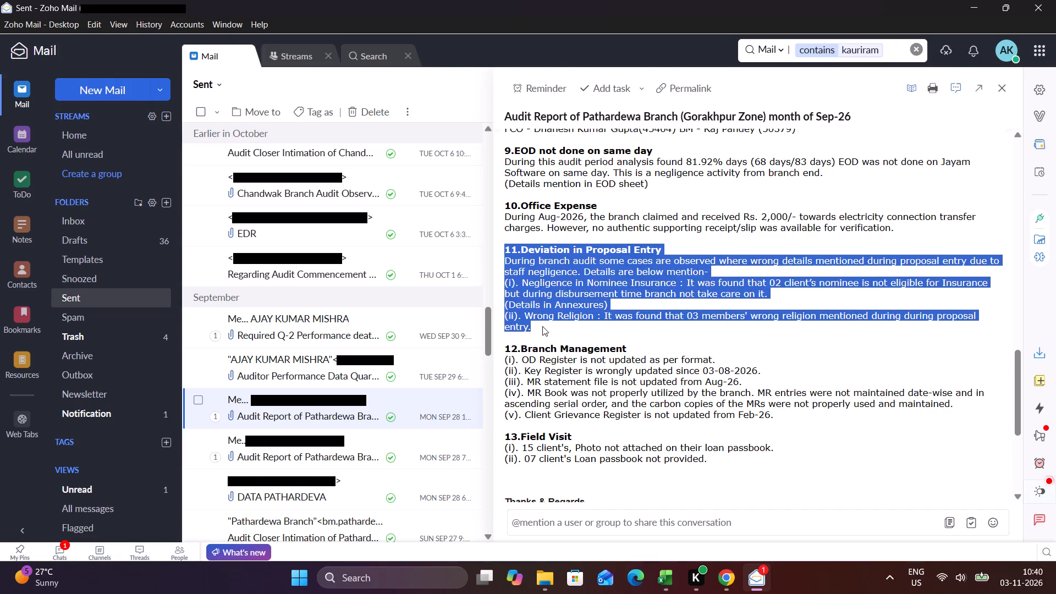
{"action": "left_click", "coordinate": [603, 334]}
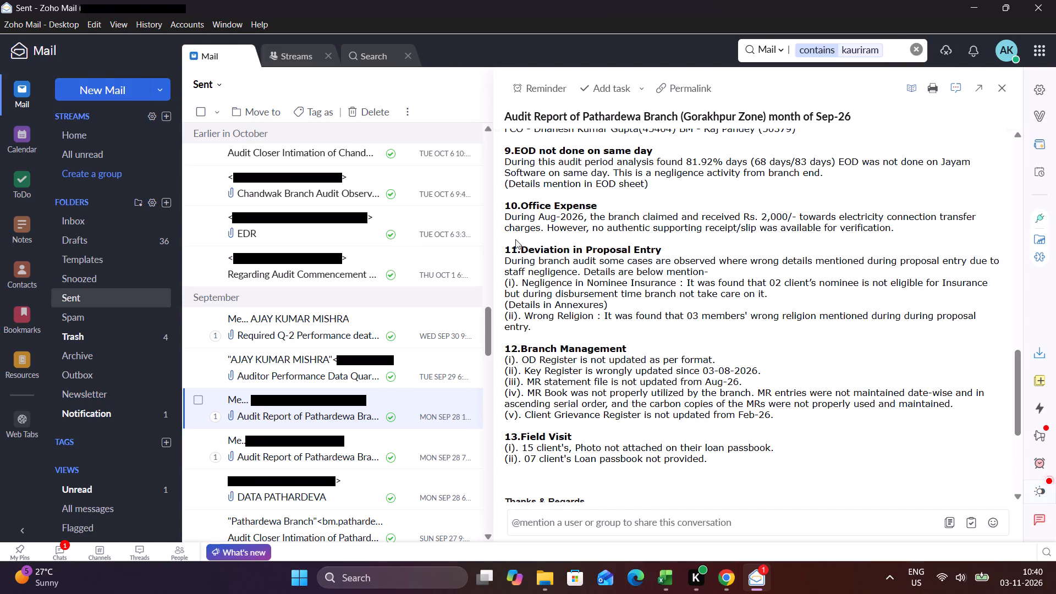
{"action": "left_click_drag", "start_coordinate": [520, 248], "coordinate": [683, 247]}
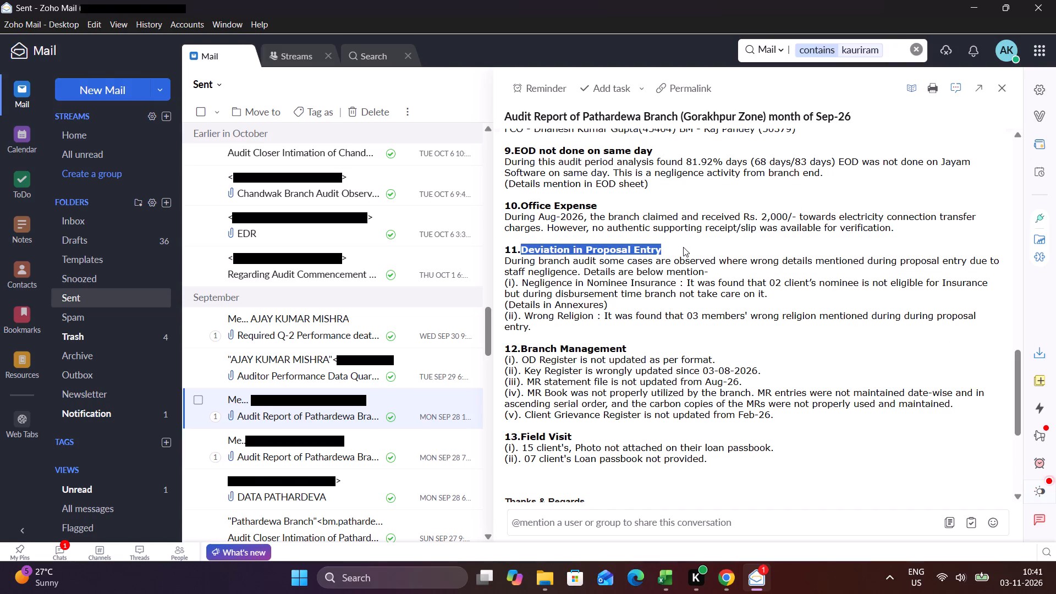
{"action": "left_click_drag", "start_coordinate": [683, 247], "coordinate": [684, 247]}
{"action": "key", "text": "ctrl+c"}
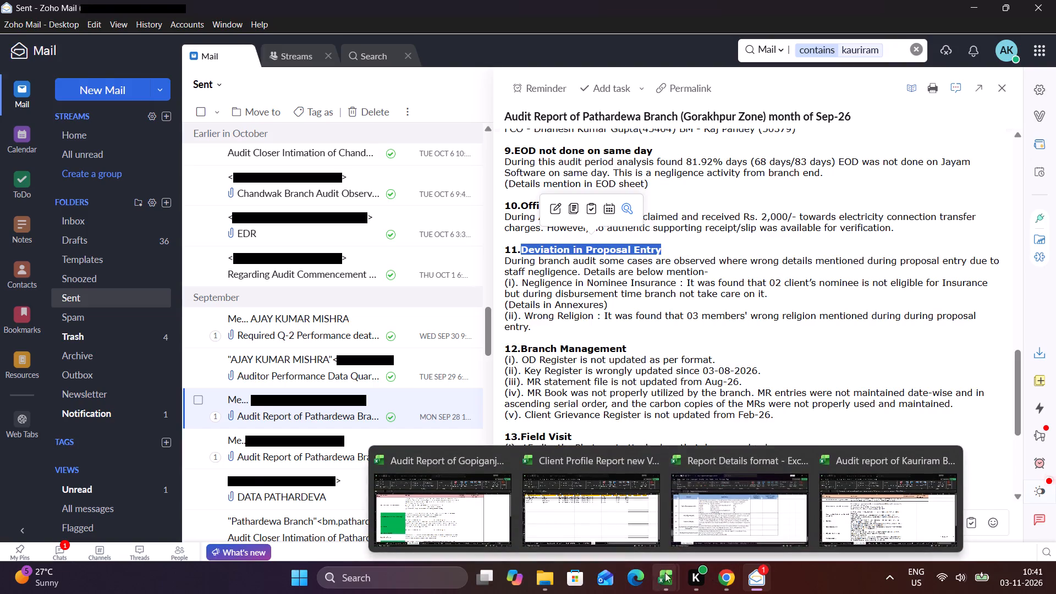
In the Gopiganj audit workbook, insert a row above "Client EMI amount received in Personal A/c" and paste "Deviation in Proposal Entry" as its observation.
{"action": "left_click", "coordinate": [378, 529]}
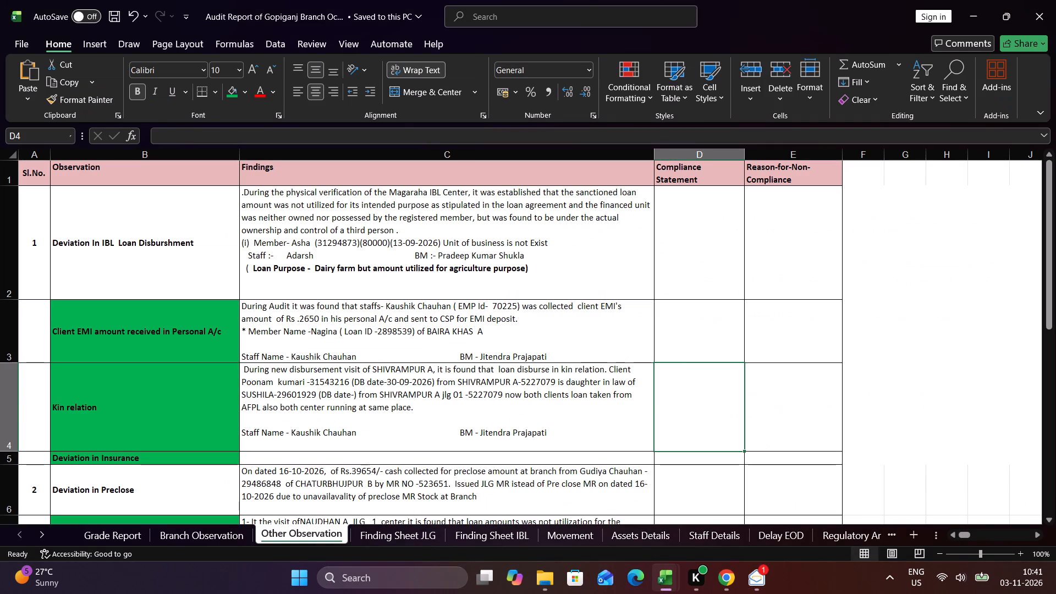
{"action": "left_click", "coordinate": [4, 344]}
{"action": "key", "text": "ctrl+plus"}
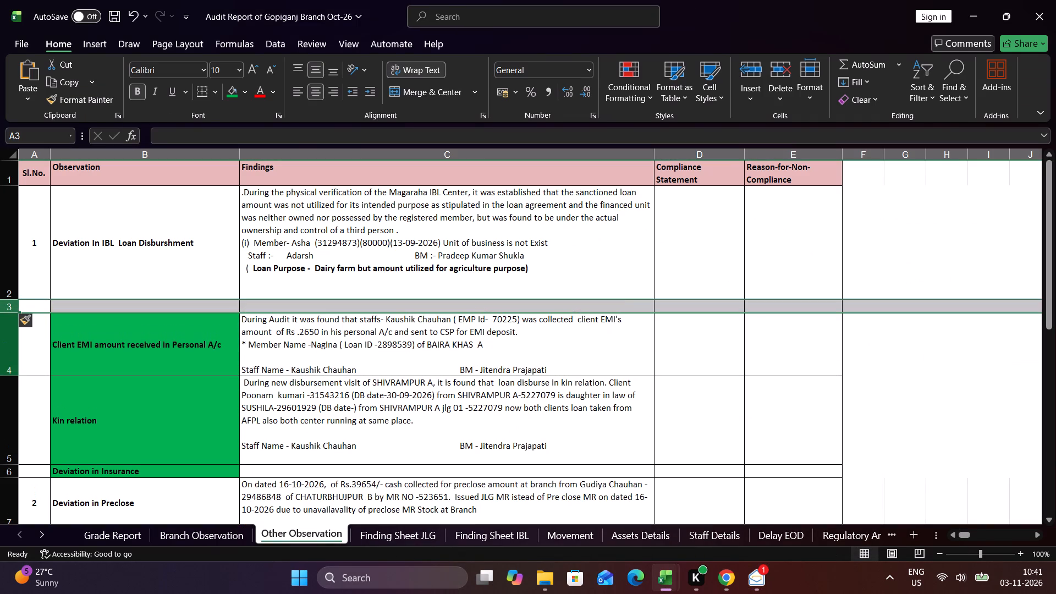
{"action": "left_click", "coordinate": [103, 304]}
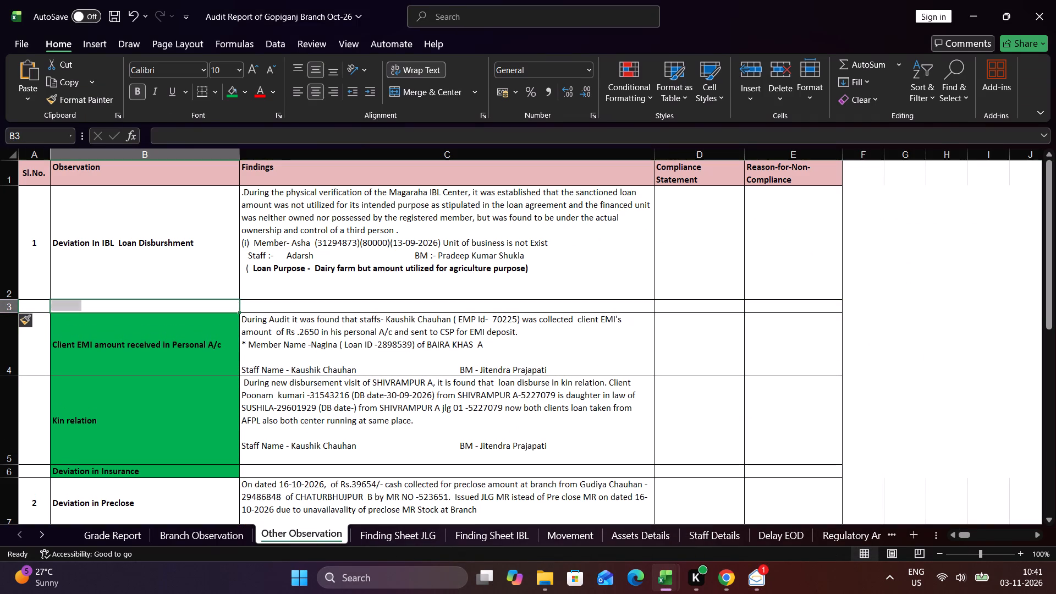
{"action": "key", "text": "ctrl+v"}
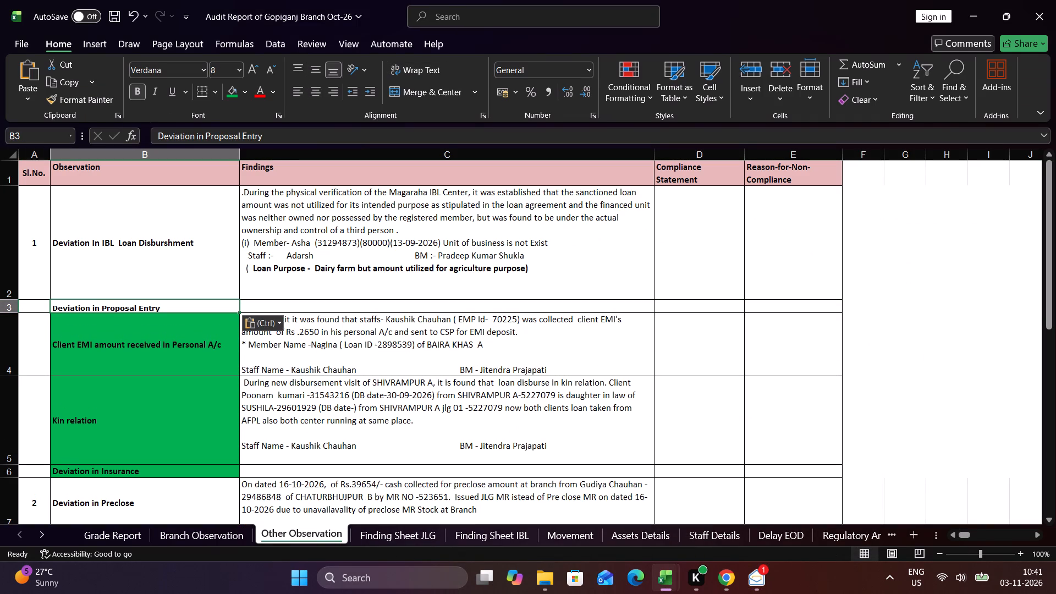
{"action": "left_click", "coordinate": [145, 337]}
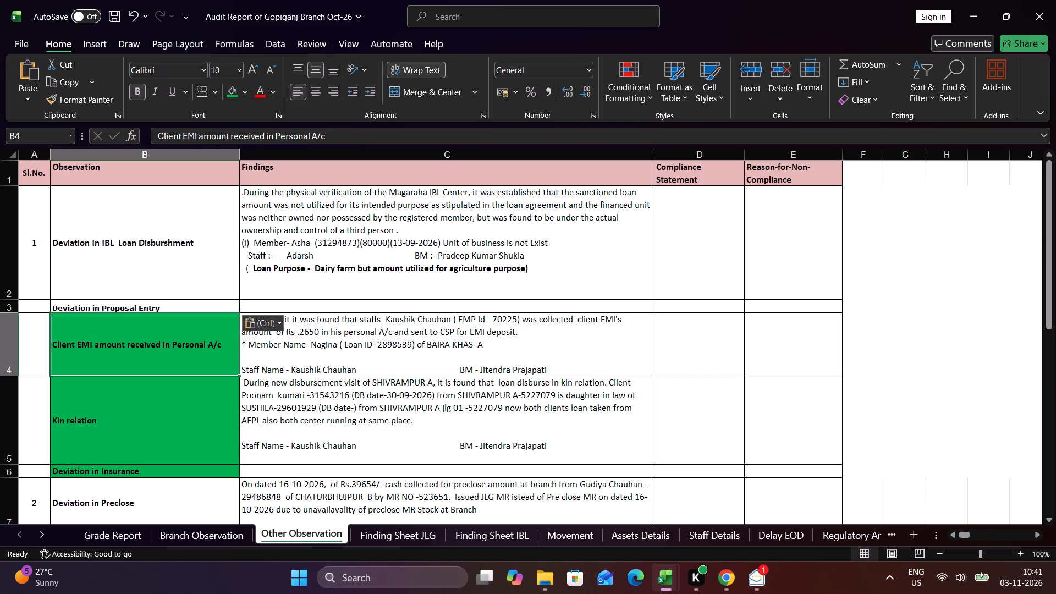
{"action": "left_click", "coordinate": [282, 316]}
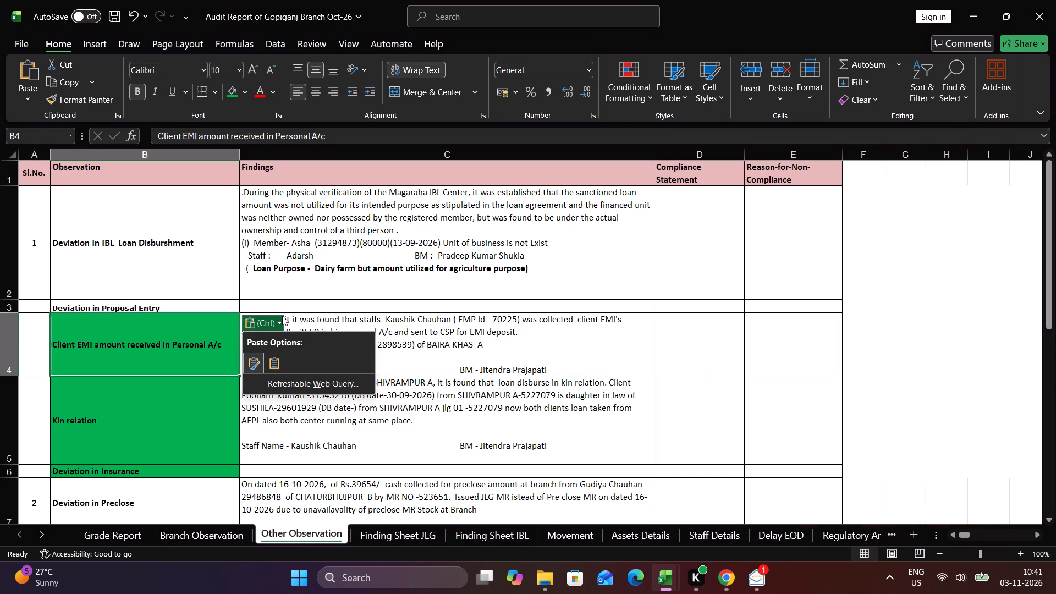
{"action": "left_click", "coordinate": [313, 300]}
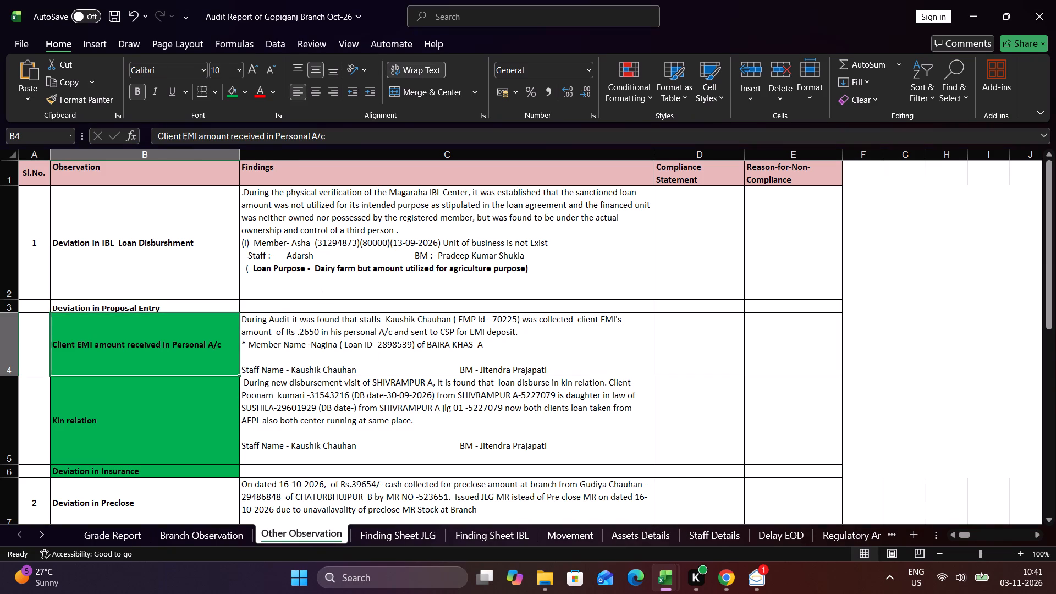
Switch to Zoho Mail and copy observation 11's text from "During branch audit some cases" through "(Details in Annexures)" in the Pathardewa email.
{"action": "key", "text": "alt+Tab"}
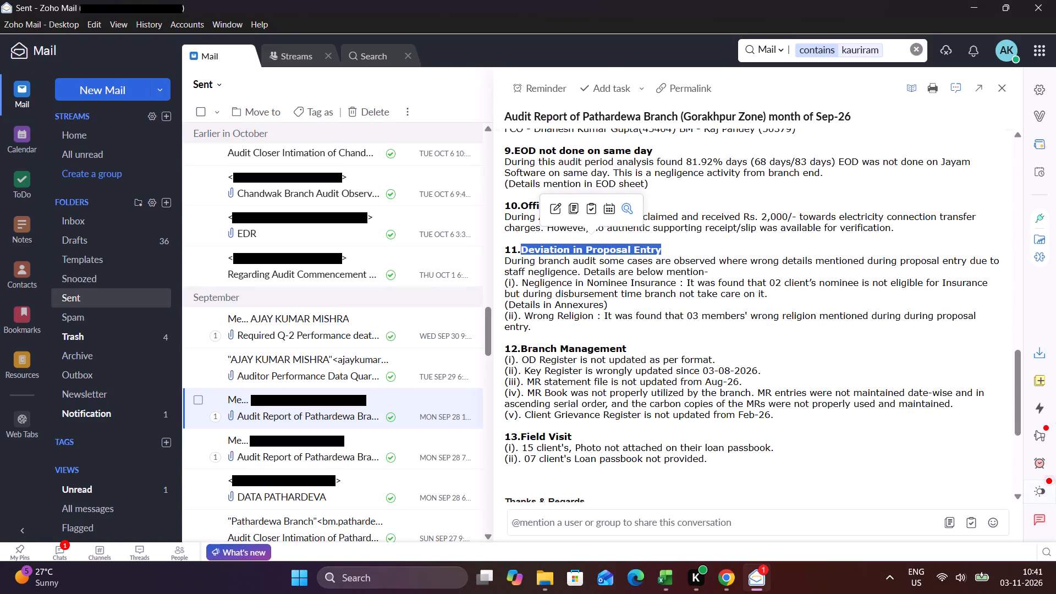
{"action": "left_click", "coordinate": [560, 271]}
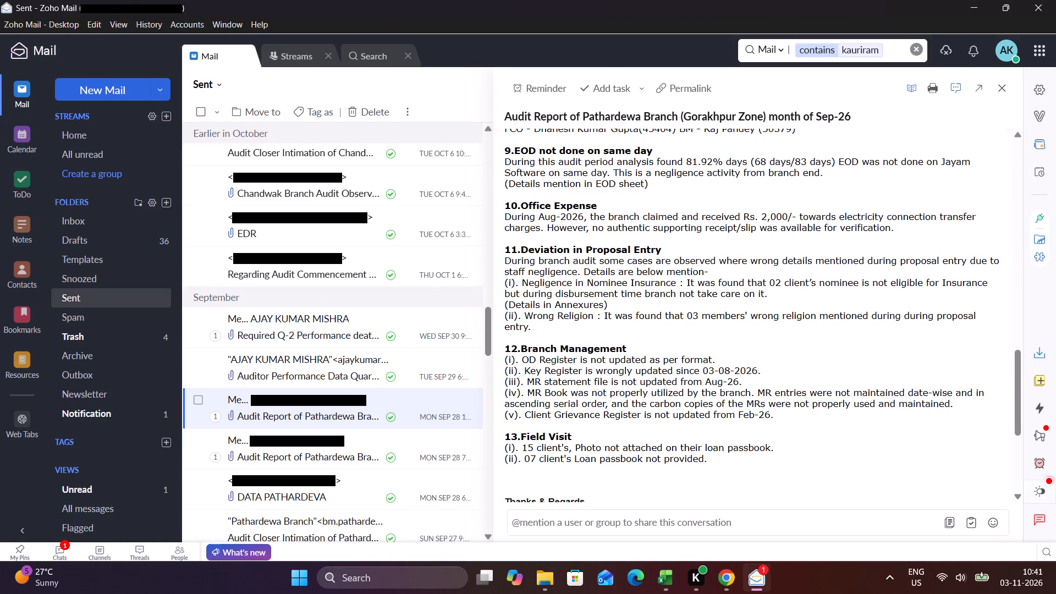
{"action": "left_click_drag", "start_coordinate": [505, 260], "coordinate": [679, 283]}
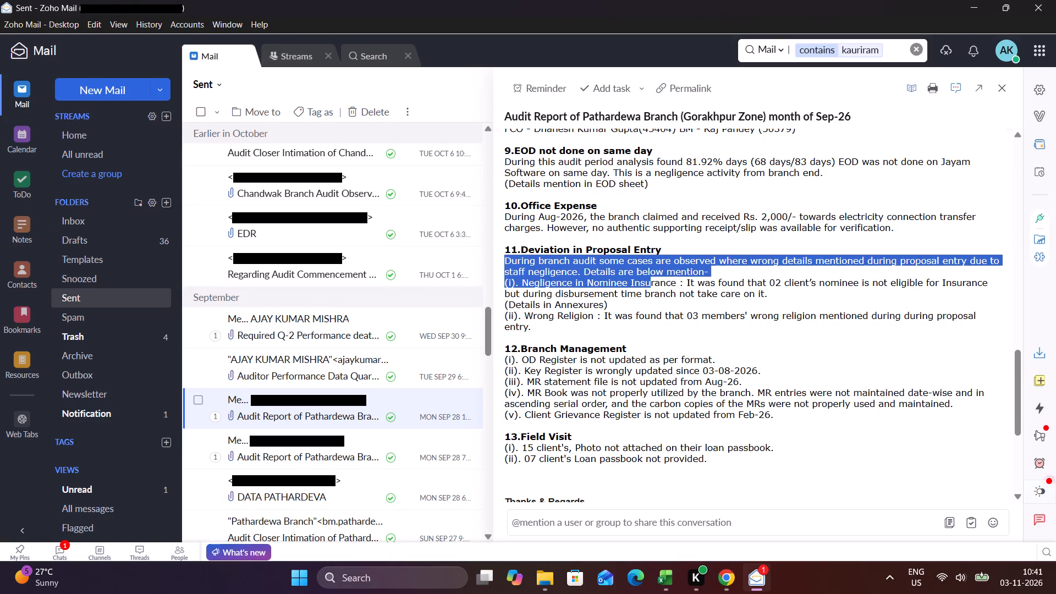
{"action": "left_click_drag", "start_coordinate": [679, 283], "coordinate": [760, 299]}
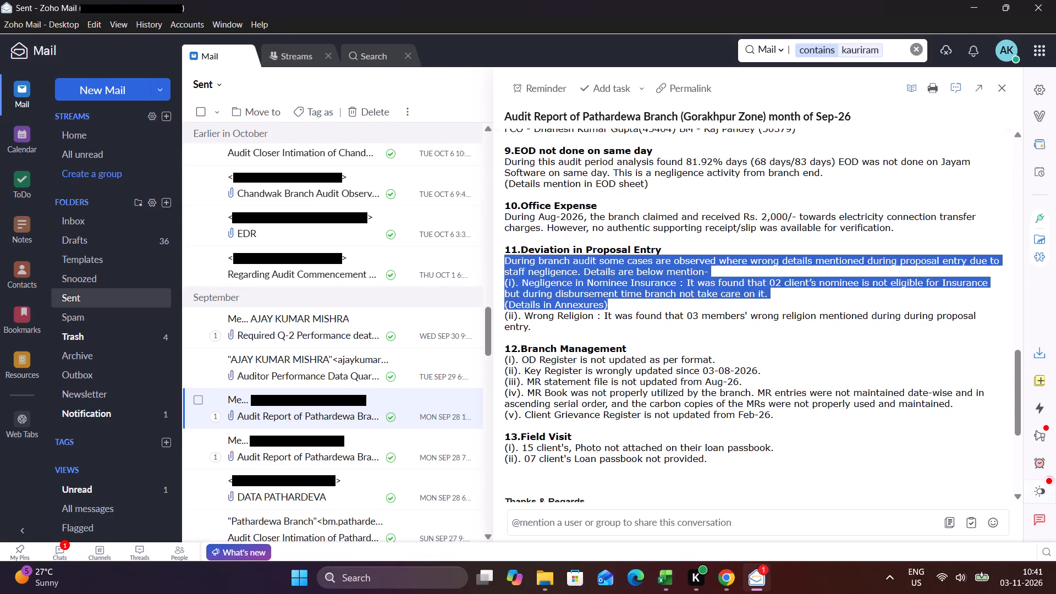
{"action": "left_click_drag", "start_coordinate": [760, 299], "coordinate": [761, 294]}
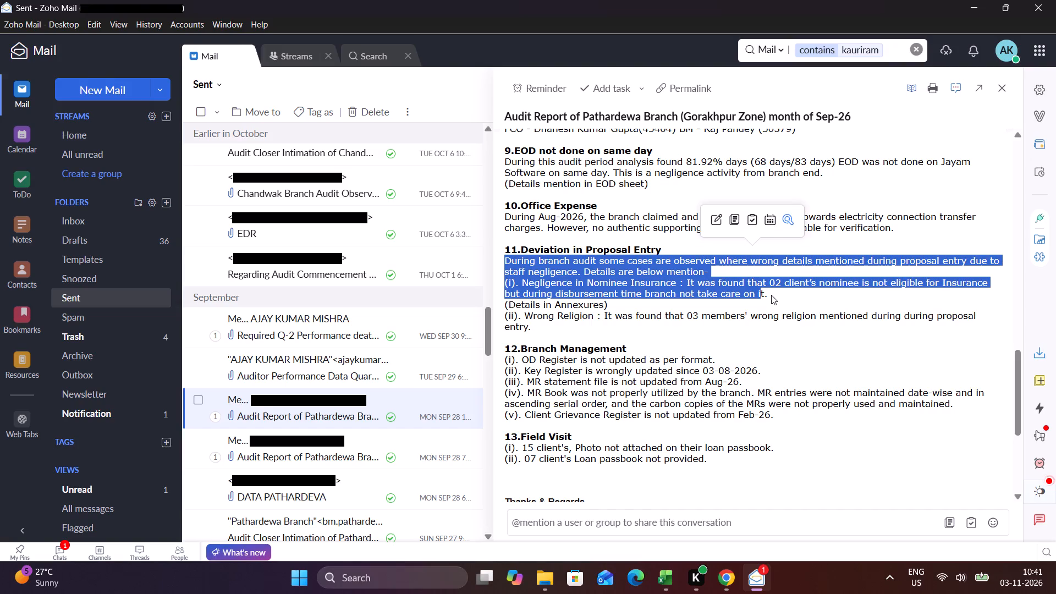
{"action": "left_click", "coordinate": [646, 296]}
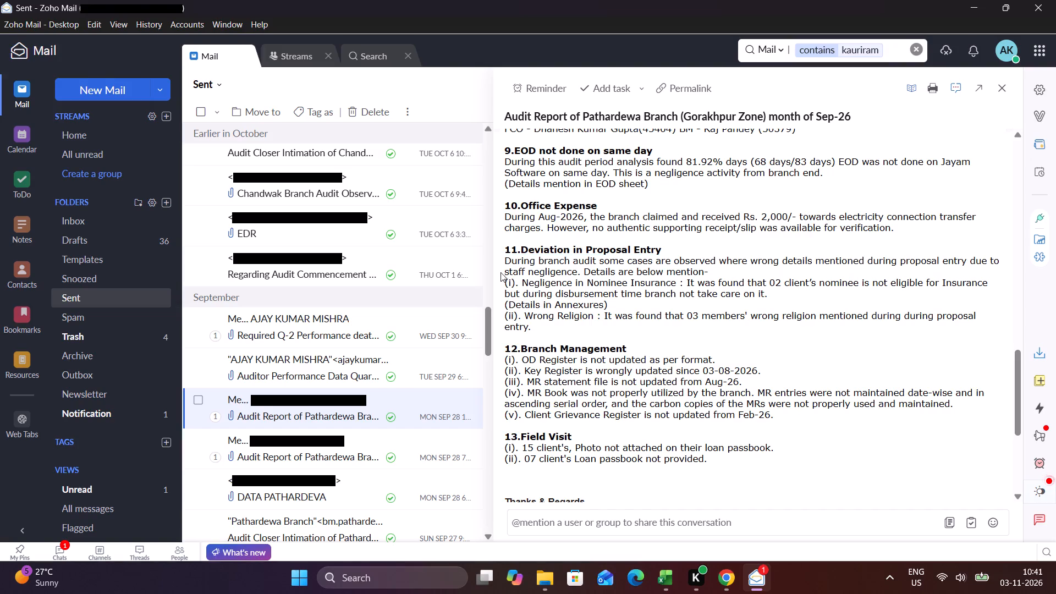
{"action": "left_click_drag", "start_coordinate": [507, 259], "coordinate": [598, 298]}
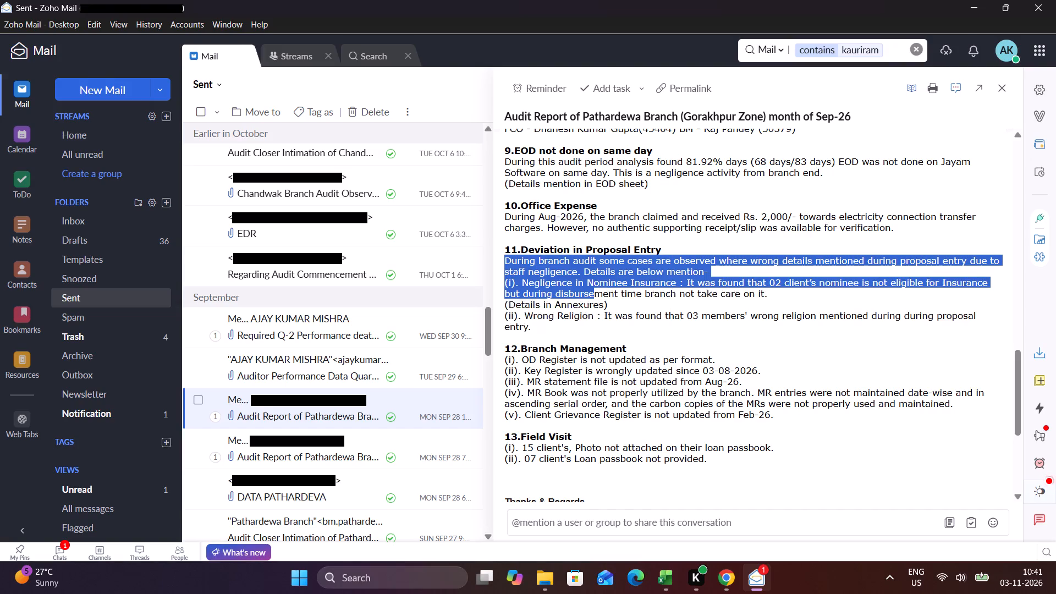
{"action": "left_click_drag", "start_coordinate": [598, 298], "coordinate": [609, 304]}
{"action": "key", "text": "ctrl+c"}
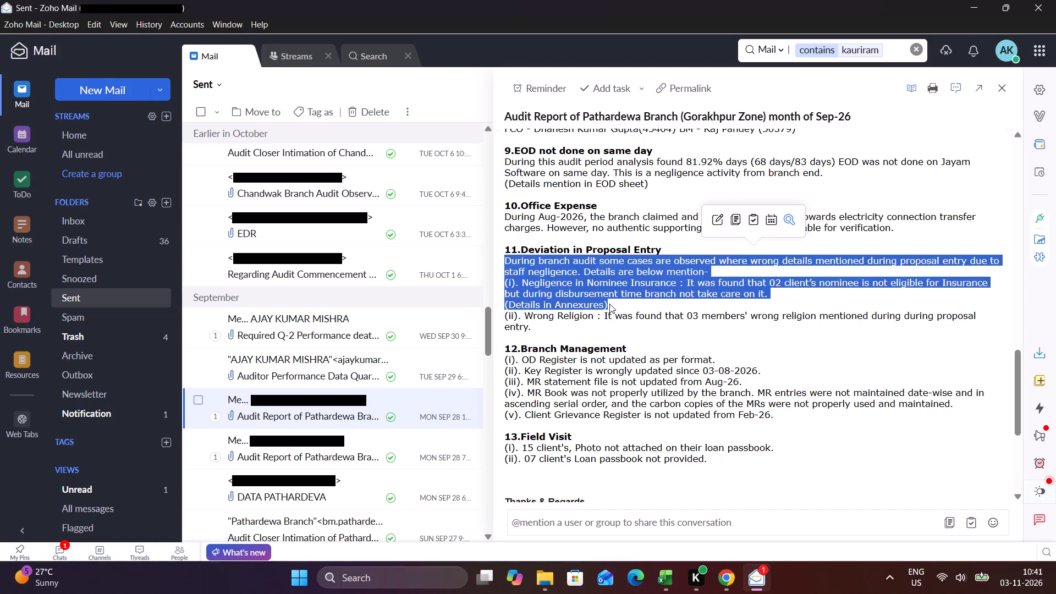
Return to the Gopiganj audit workbook and paste the copied text as the findings for "Deviation in Proposal Entry".
{"action": "key", "text": "alt+Tab"}
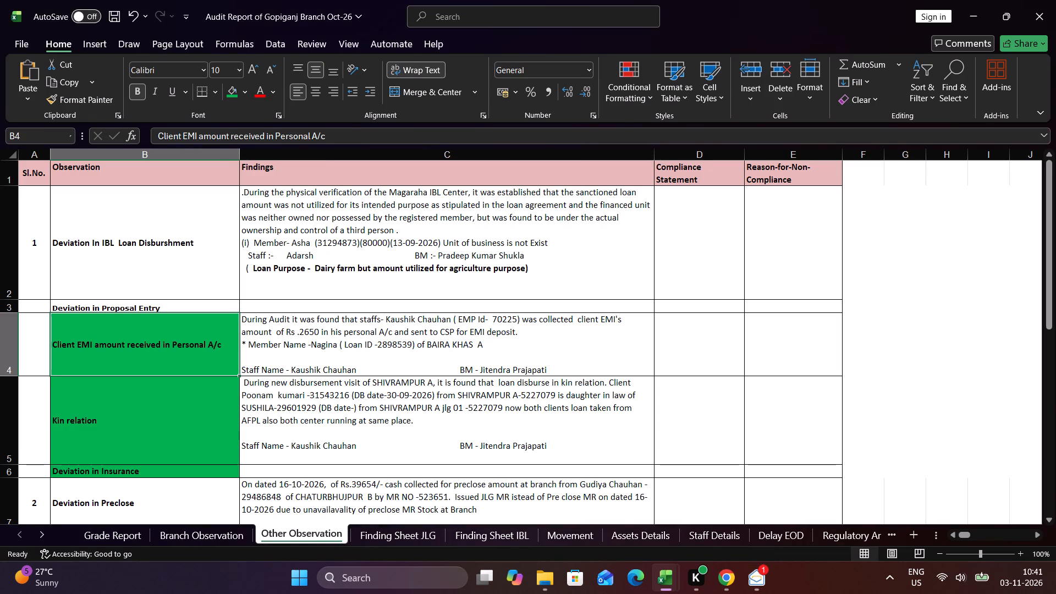
{"action": "double_click", "coordinate": [365, 309]}
{"action": "key", "text": "ctrl+v"}
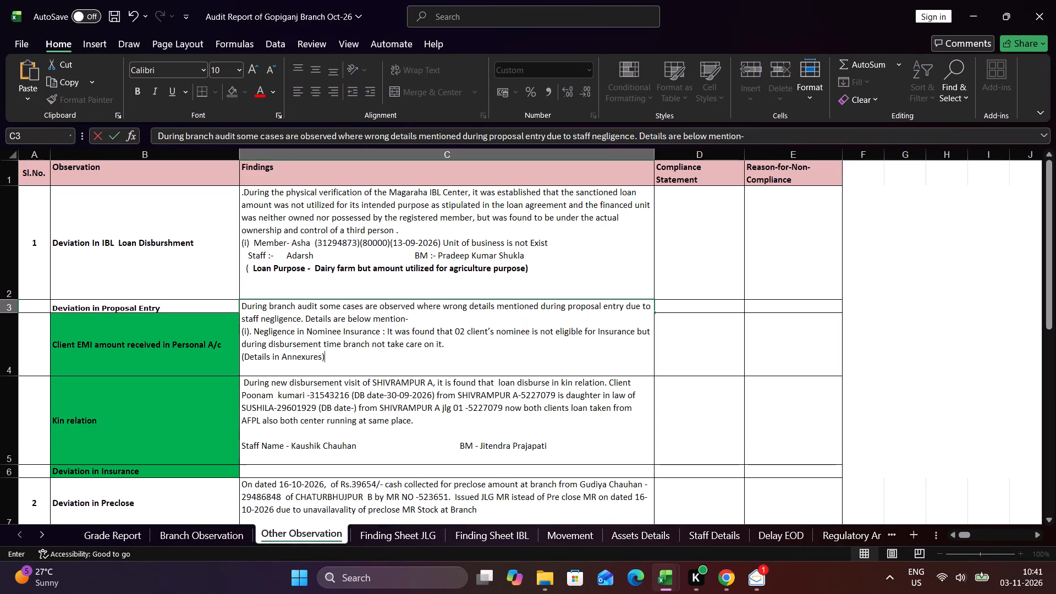
{"action": "left_click", "coordinate": [512, 410]}
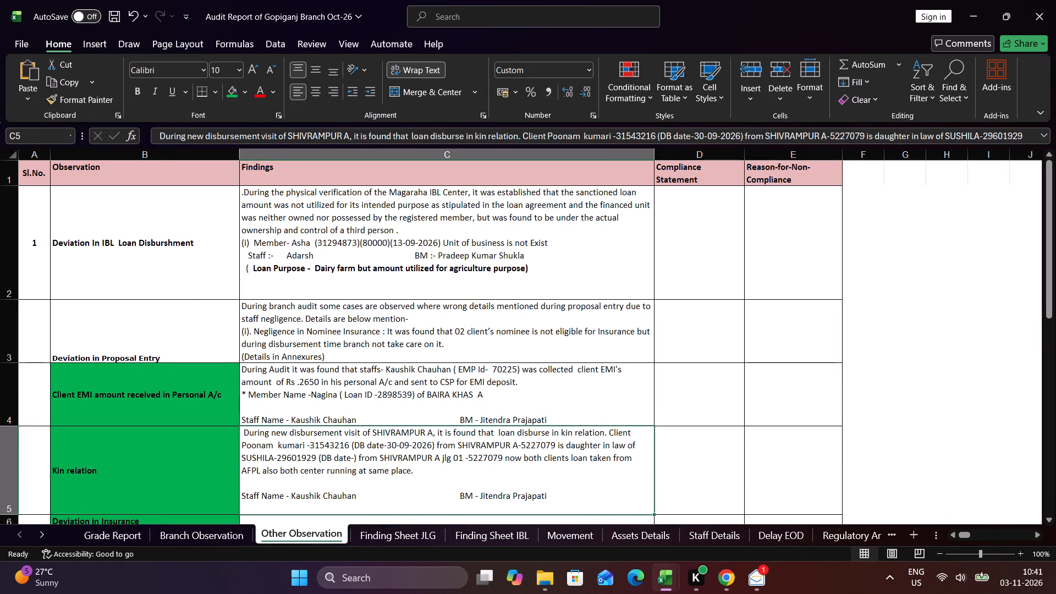
Copy the formatting of the "Client EMI amount received in Personal A/c" observation and findings cells onto the corresponding "Deviation in Proposal Entry" cells.
{"action": "left_click", "coordinate": [131, 406]}
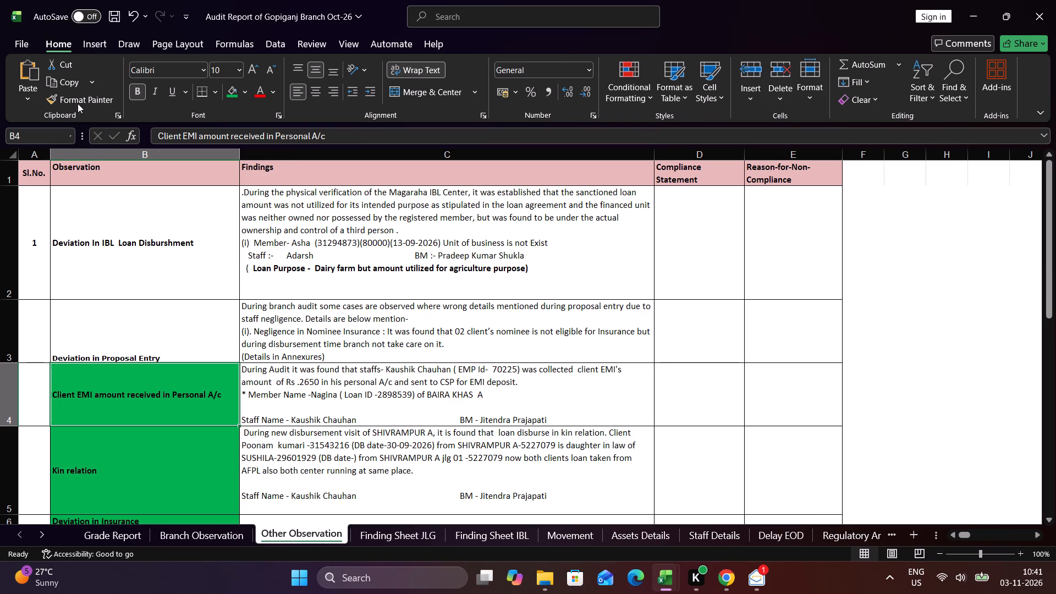
{"action": "left_click", "coordinate": [78, 103]}
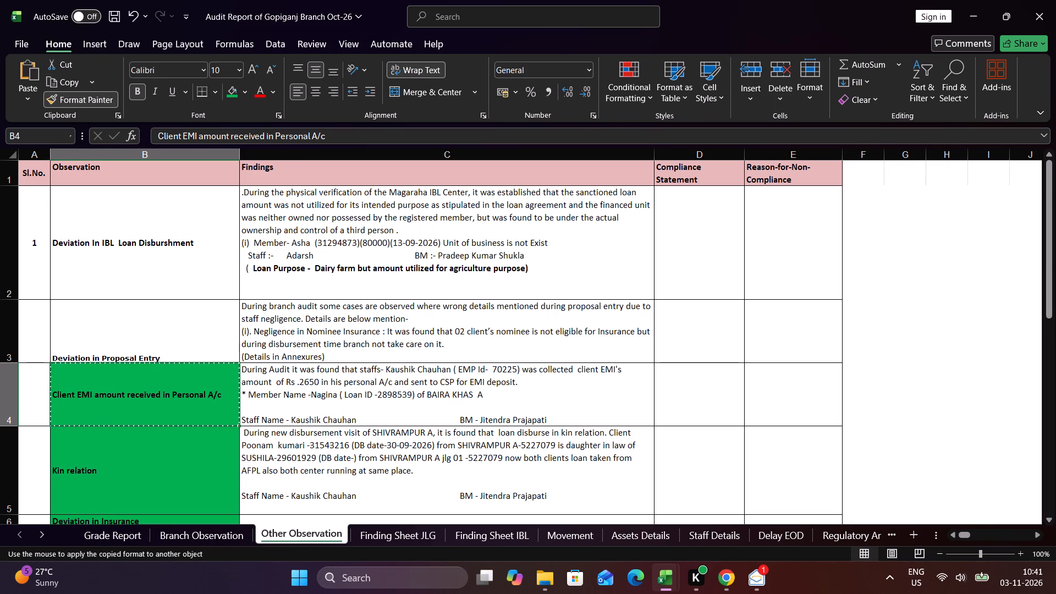
{"action": "left_click", "coordinate": [171, 340]}
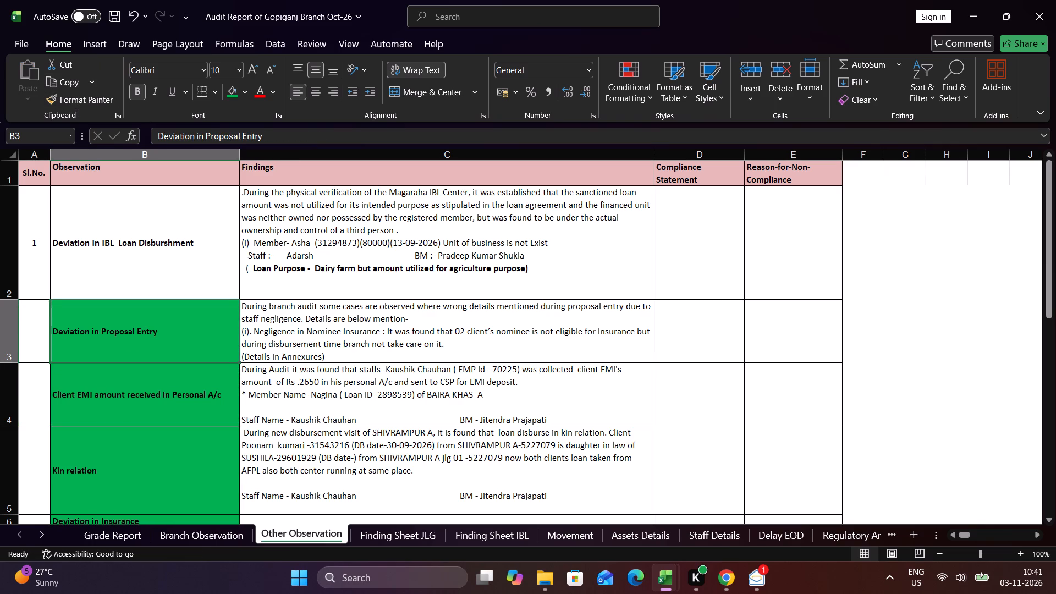
{"action": "left_click", "coordinate": [320, 387]}
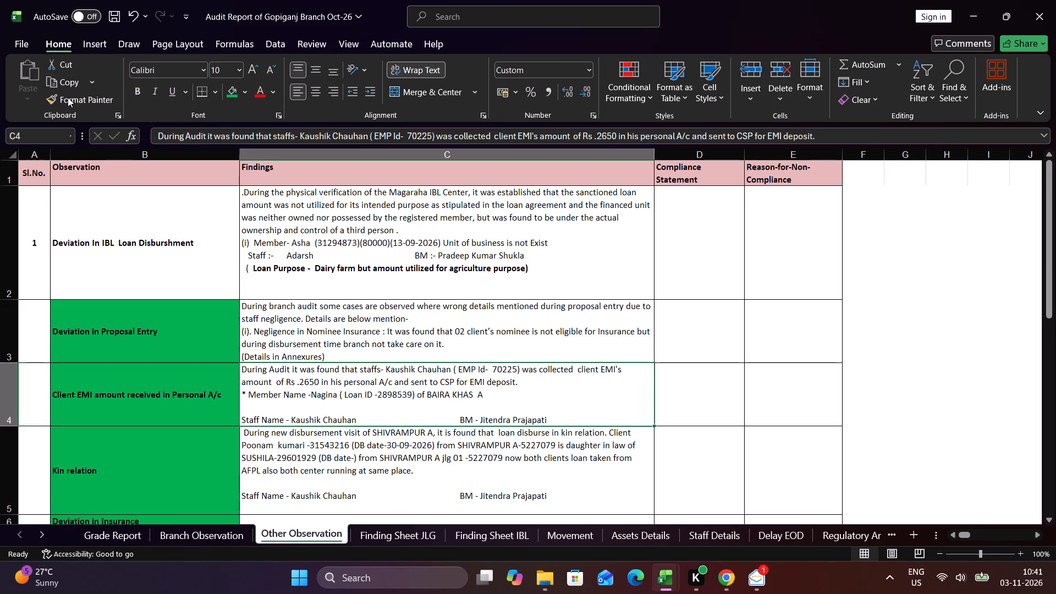
{"action": "left_click", "coordinate": [68, 97]}
{"action": "left_click", "coordinate": [339, 316]}
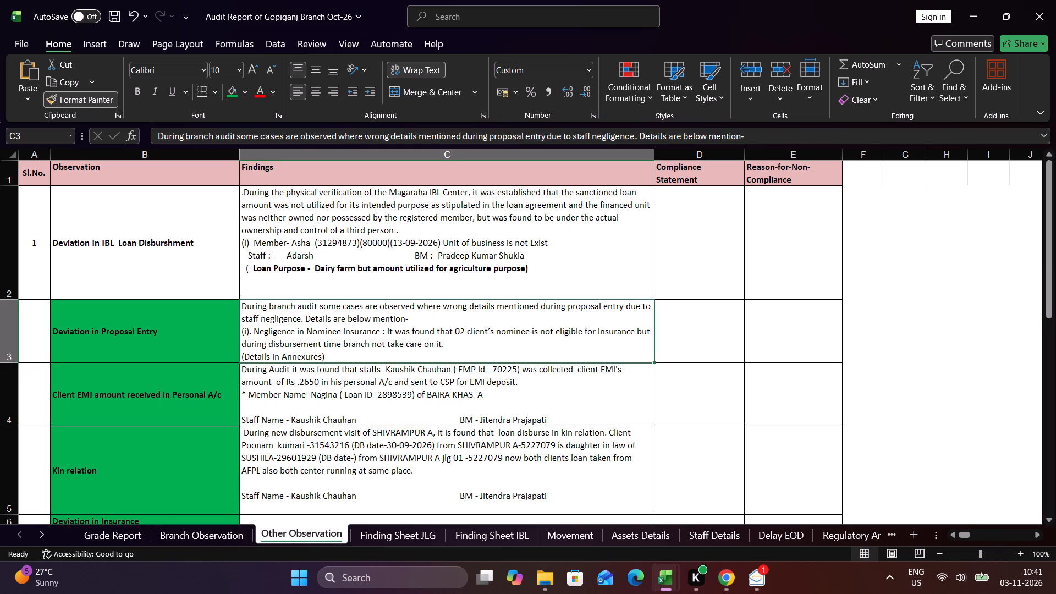
Remove the client count "02" before "client's nominee" in the "Deviation in Proposal Entry" findings.
{"action": "left_click", "coordinate": [460, 388]}
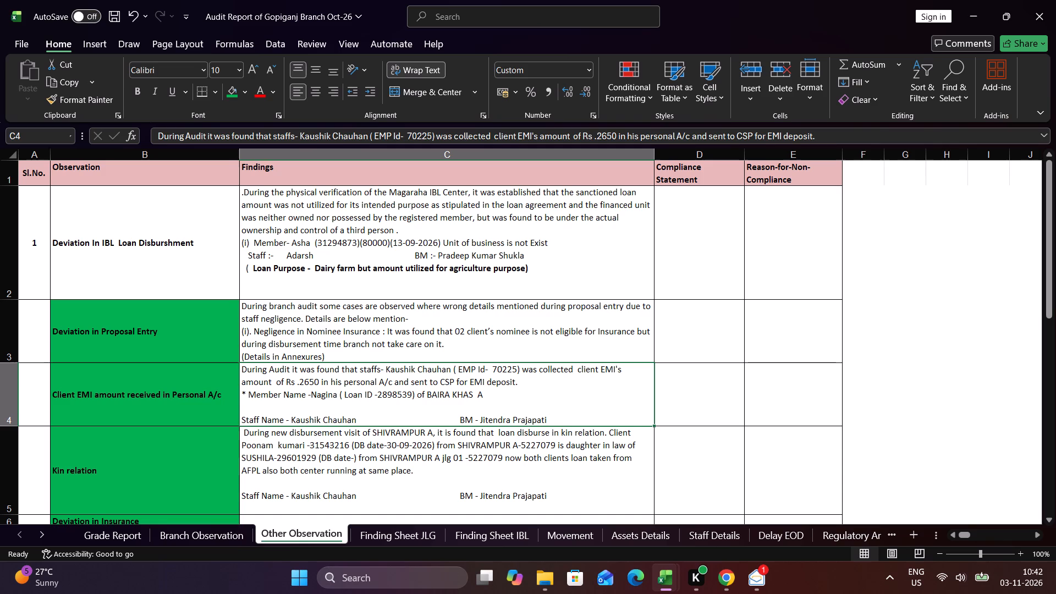
{"action": "left_click", "coordinate": [284, 341]}
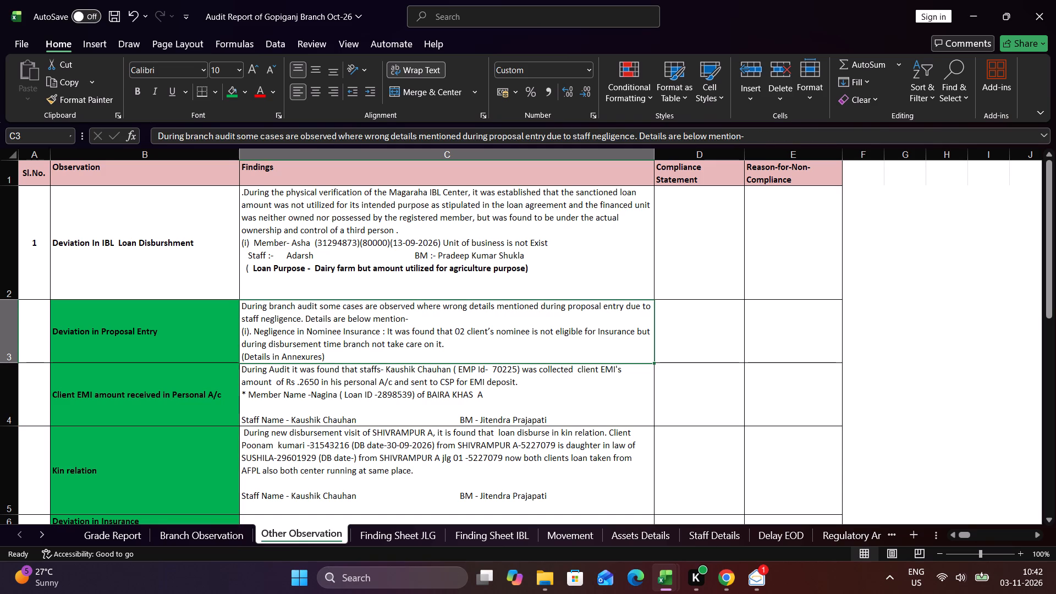
{"action": "left_click", "coordinate": [461, 328]}
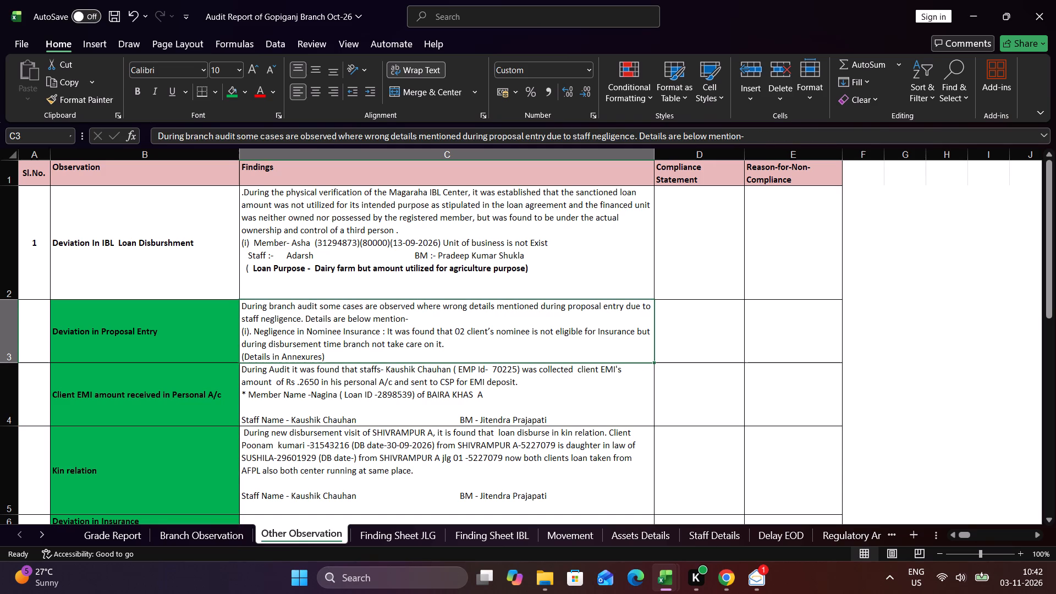
{"action": "double_click", "coordinate": [470, 333]}
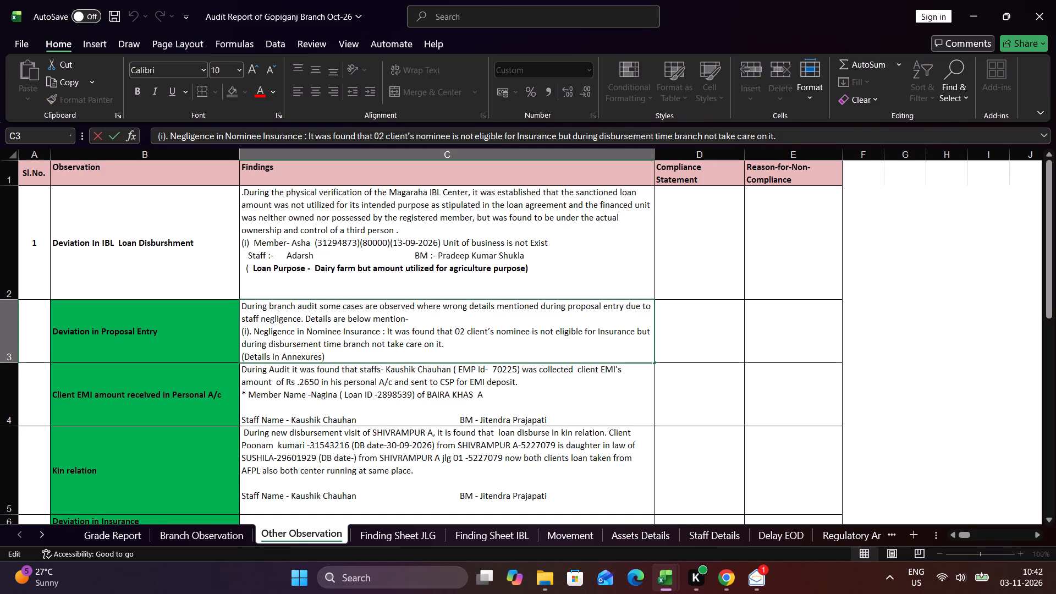
{"action": "left_click", "coordinate": [464, 333]}
{"action": "key", "text": "BackSpace"}
{"action": "key", "text": "BackSpace"}
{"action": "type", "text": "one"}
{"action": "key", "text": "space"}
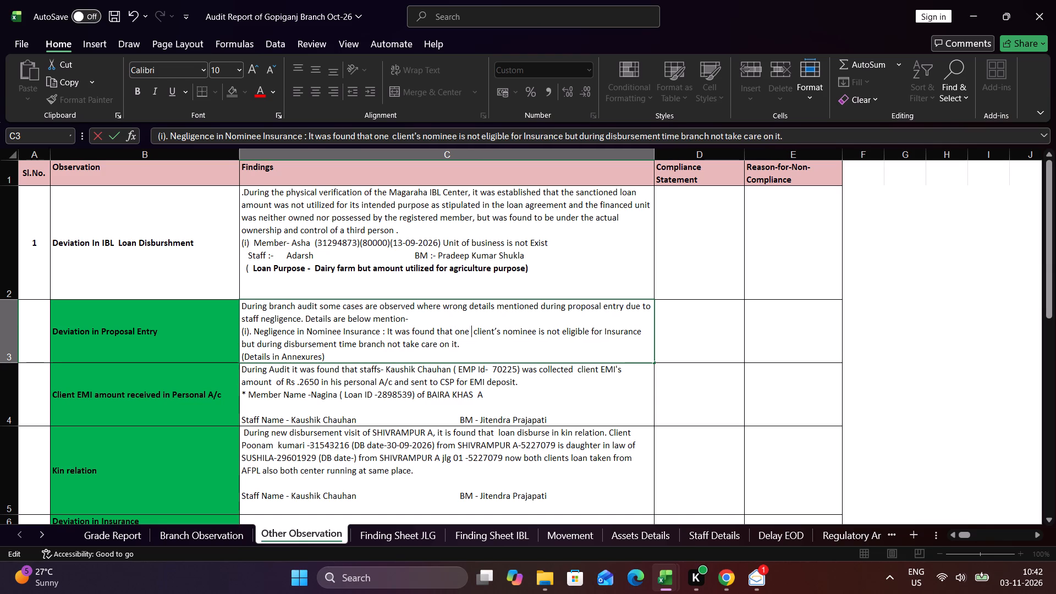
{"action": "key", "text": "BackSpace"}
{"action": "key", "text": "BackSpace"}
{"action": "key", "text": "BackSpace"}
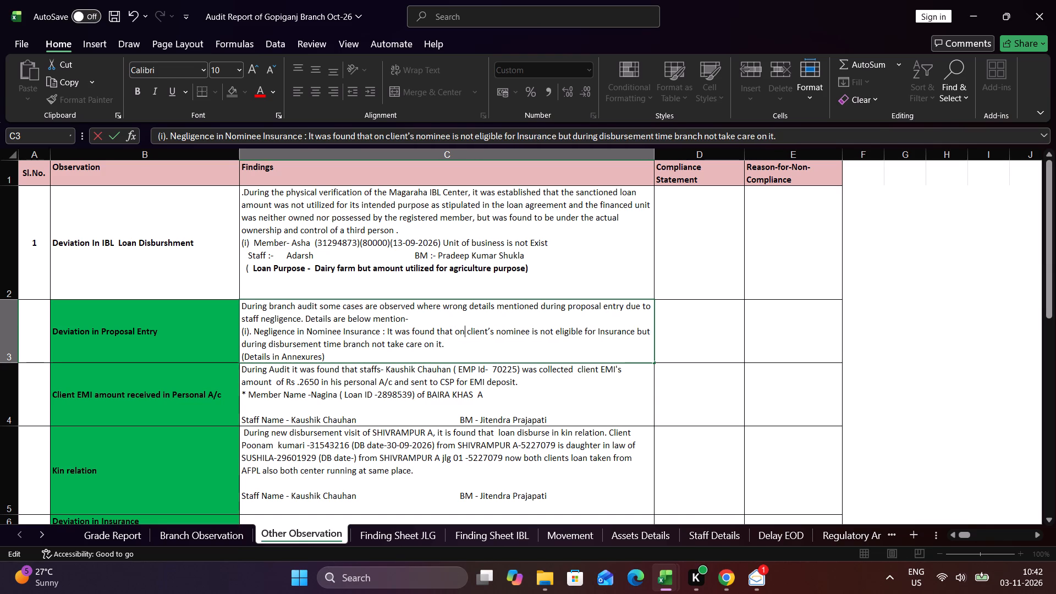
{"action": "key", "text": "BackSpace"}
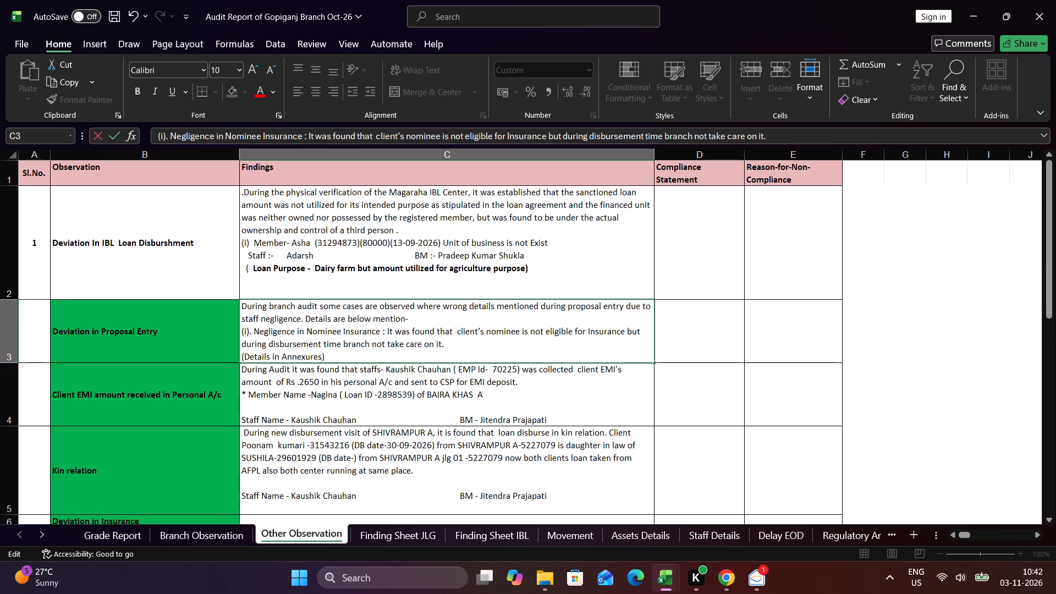
Remove the "(i)." numbering before "Negligence in Nominee Insurance" in the findings, keeping that sentence on its own line.
{"action": "left_click", "coordinate": [254, 333]}
{"action": "key", "text": "BackSpace"}
{"action": "key", "text": "BackSpace"}
{"action": "key", "text": "BackSpace"}
{"action": "key", "text": "BackSpace"}
{"action": "key", "text": "BackSpace"}
{"action": "key", "text": "BackSpace"}
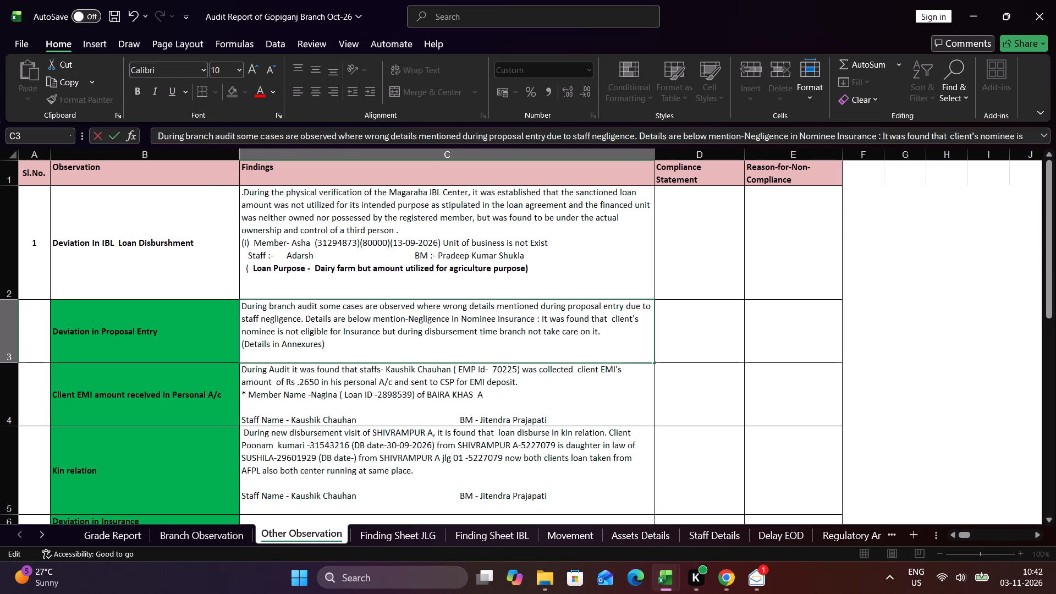
{"action": "key", "text": "BackSpace"}
{"action": "key", "text": "ctrl+z"}
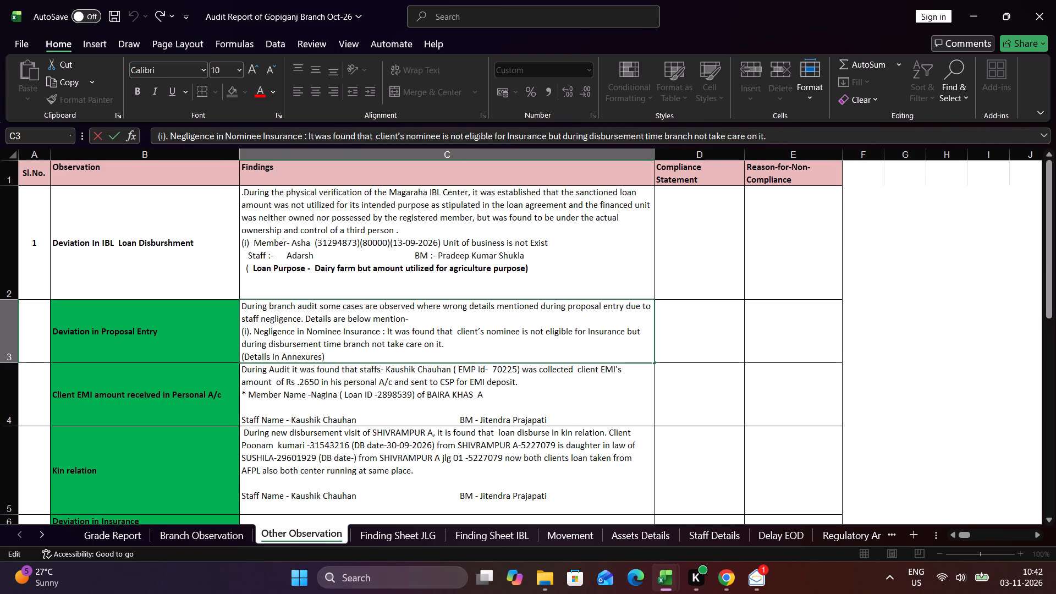
{"action": "key", "text": "BackSpace"}
{"action": "key", "text": "BackSpace"}
{"action": "key", "text": "BackSpace"}
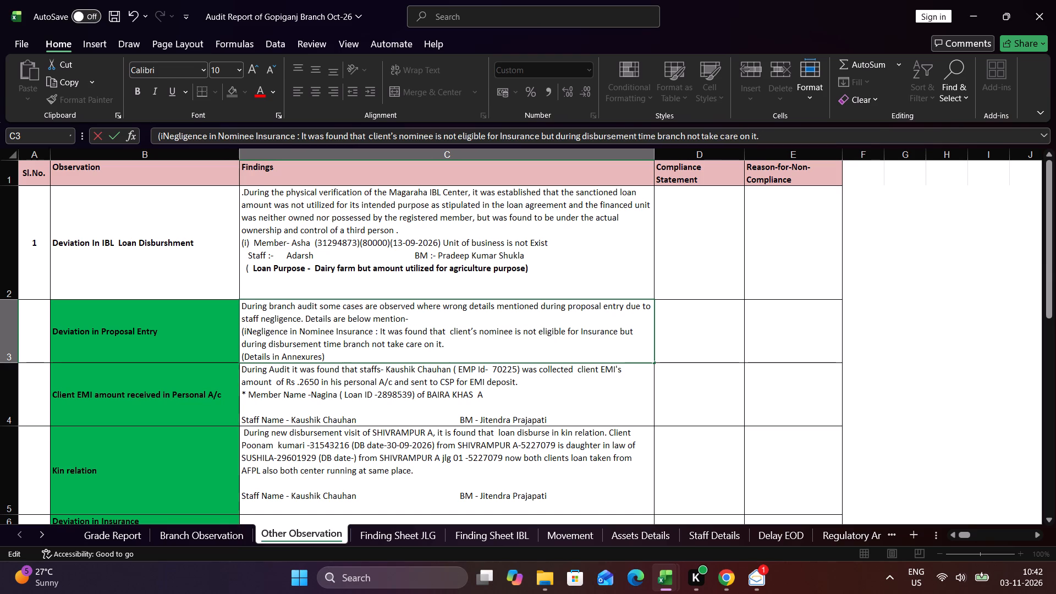
{"action": "key", "text": "BackSpace"}
{"action": "key", "text": "BackSpace"}
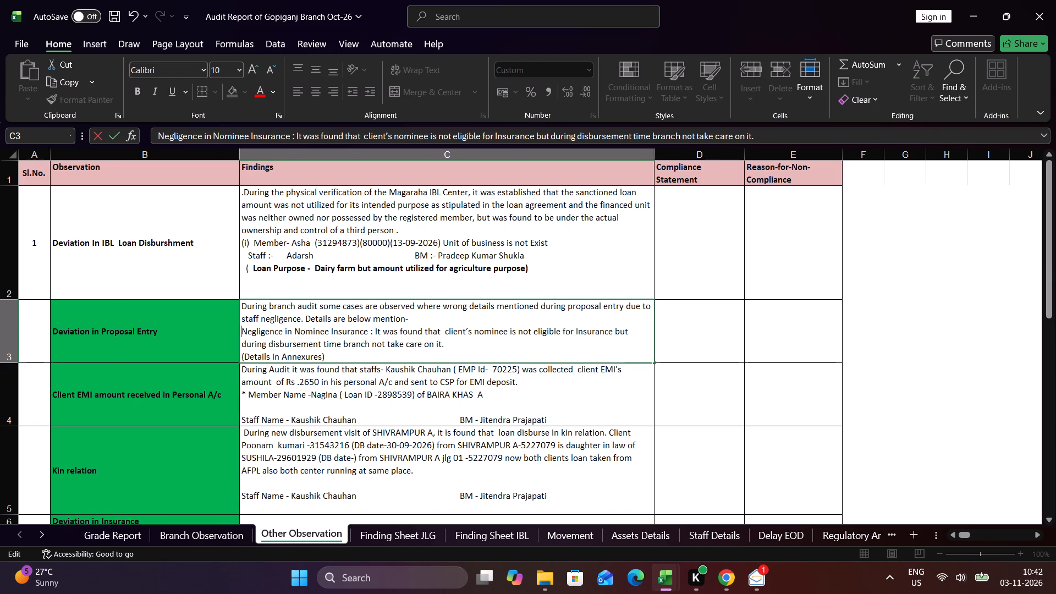
{"action": "double_click", "coordinate": [43, 338]}
Copy the observation text "Deviation in Proposal Entry" from its cell on the Other Observation sheet.
{"action": "double_click", "coordinate": [91, 330]}
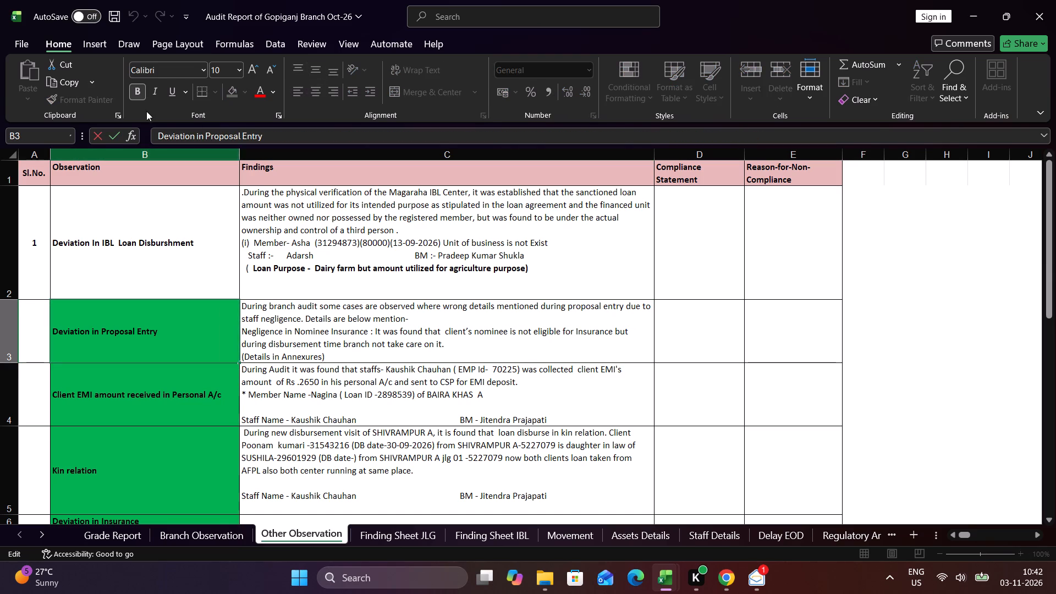
{"action": "left_click_drag", "start_coordinate": [159, 137], "coordinate": [256, 141]}
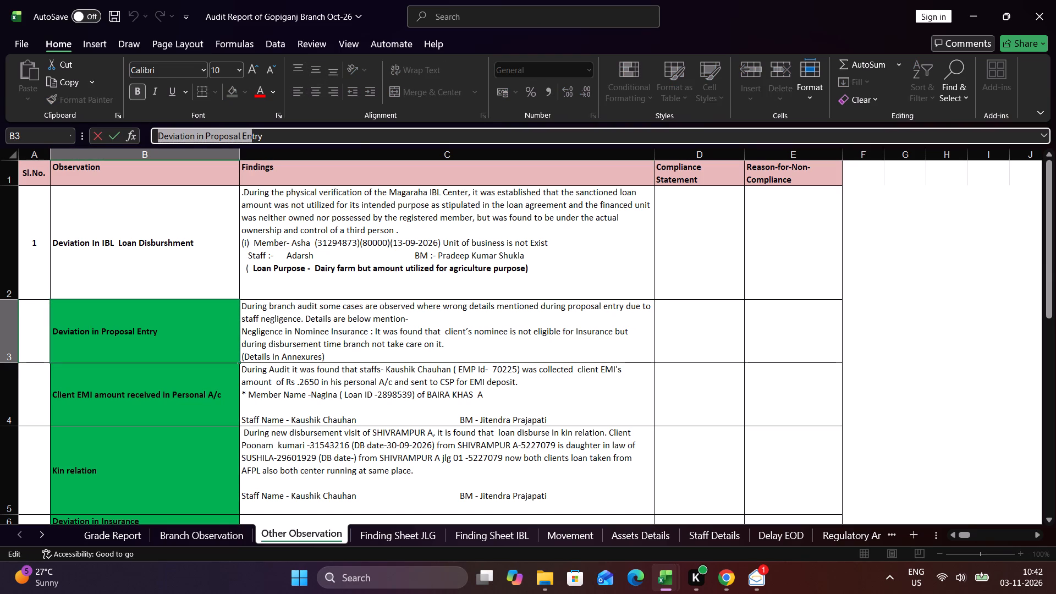
{"action": "left_click_drag", "start_coordinate": [256, 141], "coordinate": [294, 144]}
{"action": "key", "text": "ctrl+c"}
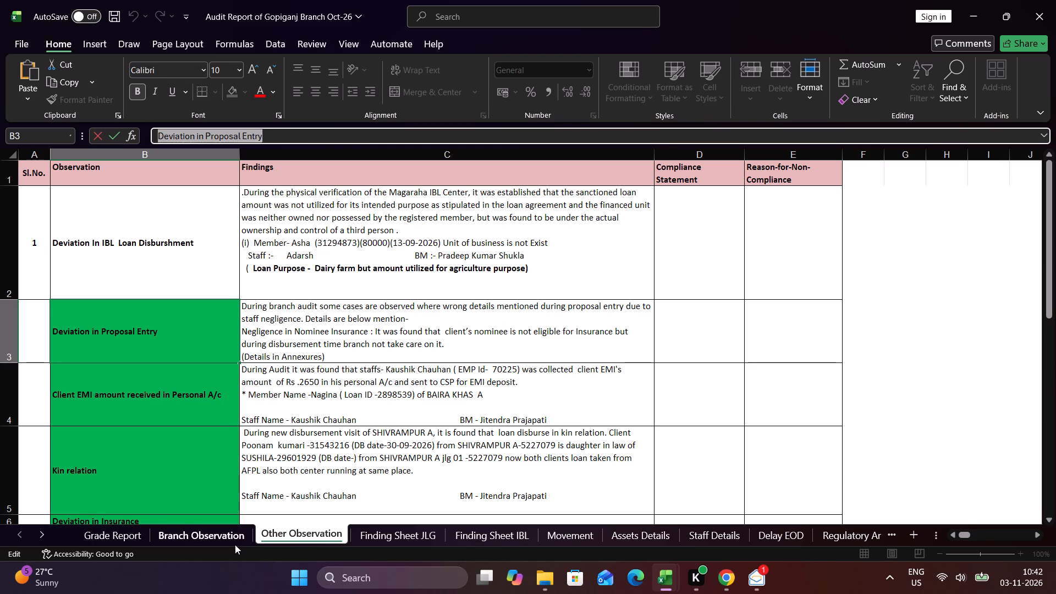
Rename the "Over age Insurance" sheet as "Deviation in Proposal Entry", using the copied observation text.
{"action": "triple_click", "coordinate": [33, 540]}
{"action": "left_click", "coordinate": [33, 540]}
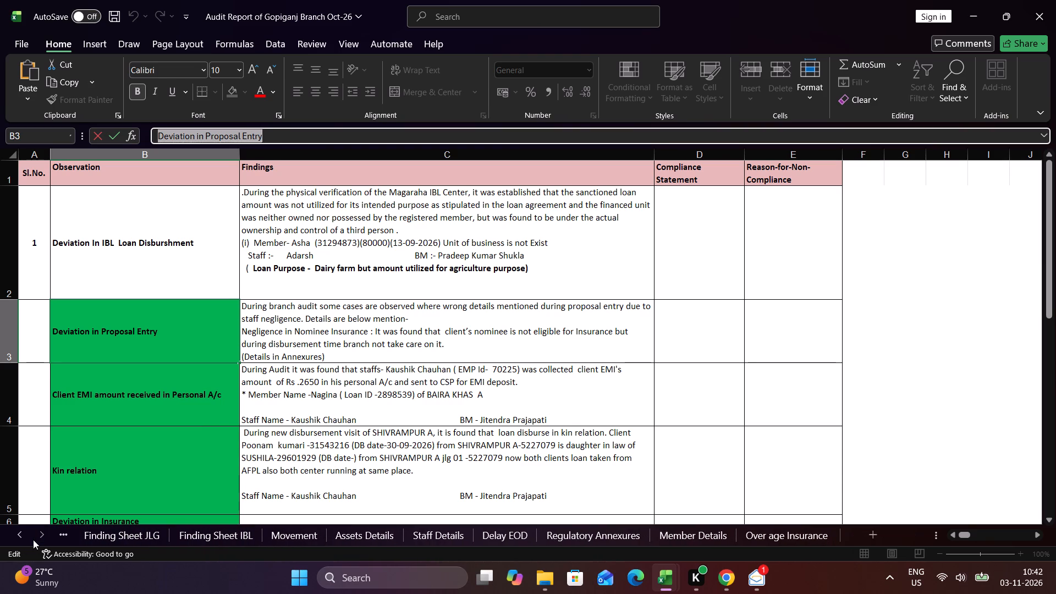
{"action": "double_click", "coordinate": [776, 536]}
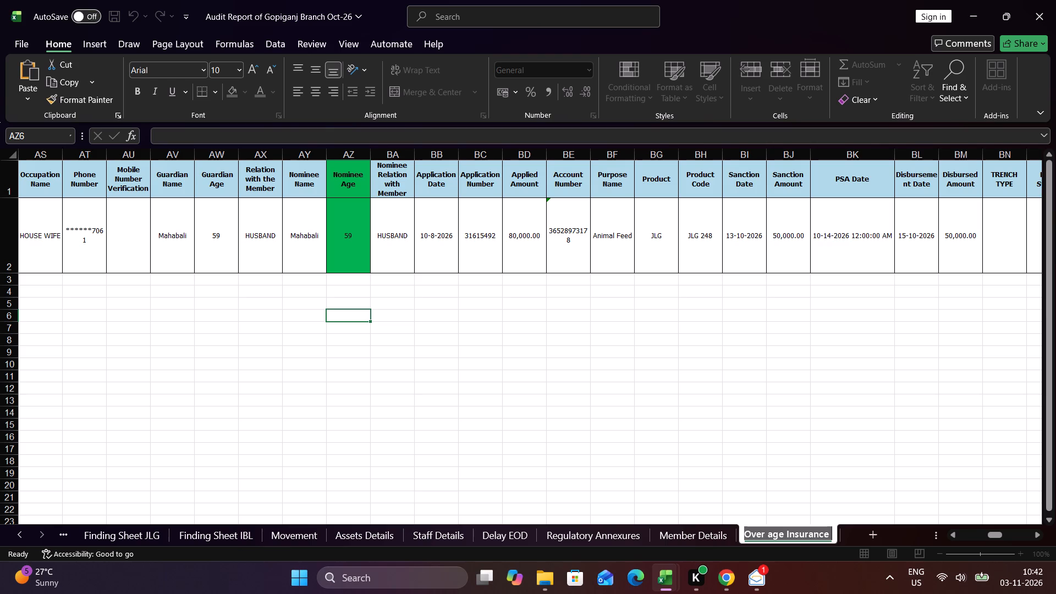
{"action": "key", "text": "ctrl+v"}
{"action": "left_click", "coordinate": [685, 362]}
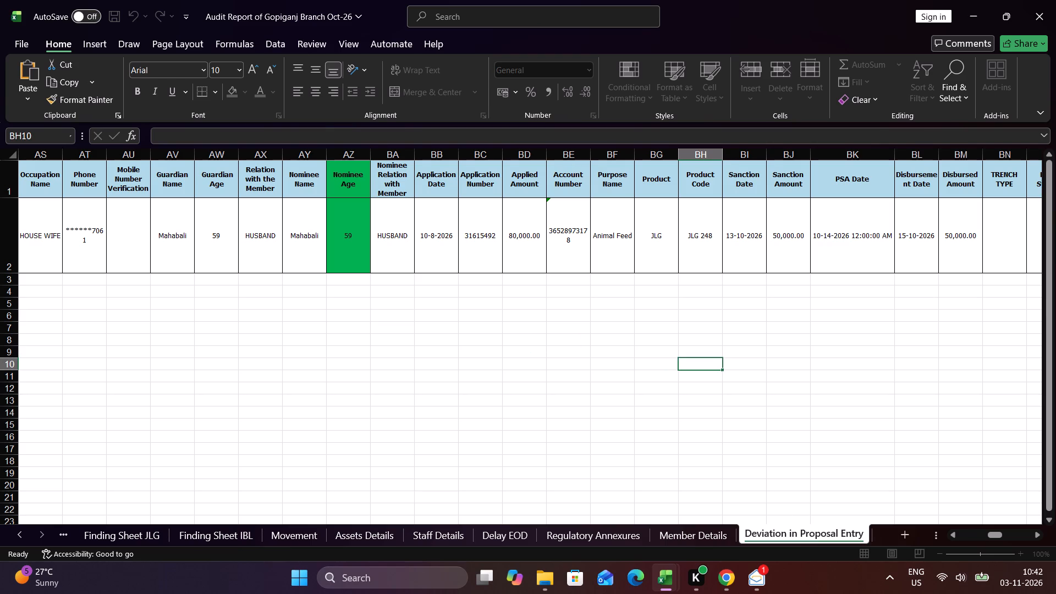
Insert a blank row on the Other Observation sheet directly above the "Client EMI amount received in Personal A/c" row.
{"action": "triple_click", "coordinate": [21, 535]}
{"action": "triple_click", "coordinate": [21, 535]}
{"action": "left_click", "coordinate": [21, 535]}
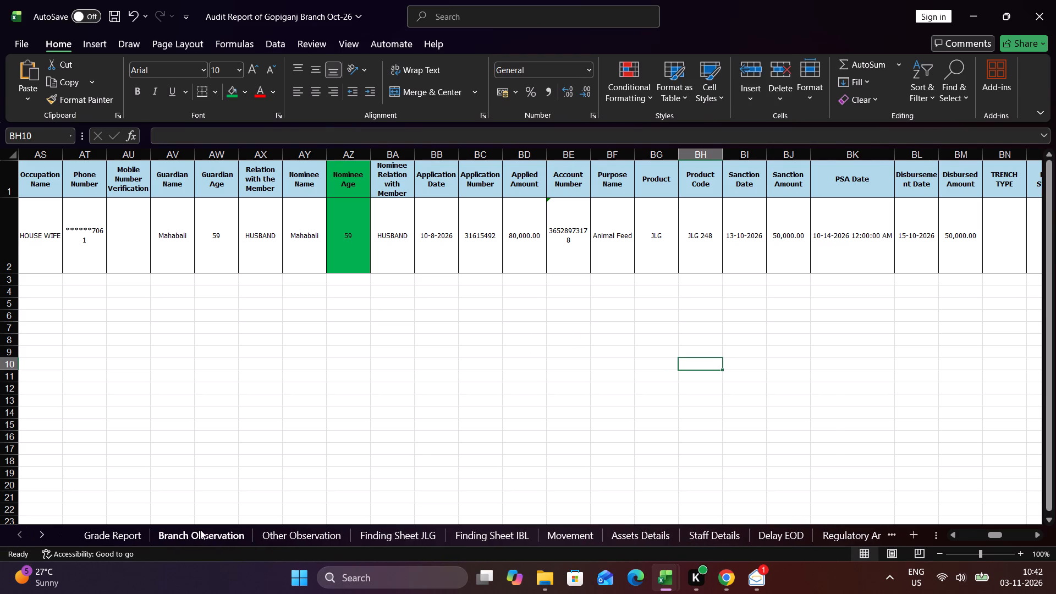
{"action": "left_click", "coordinate": [200, 530]}
{"action": "left_click", "coordinate": [299, 535]}
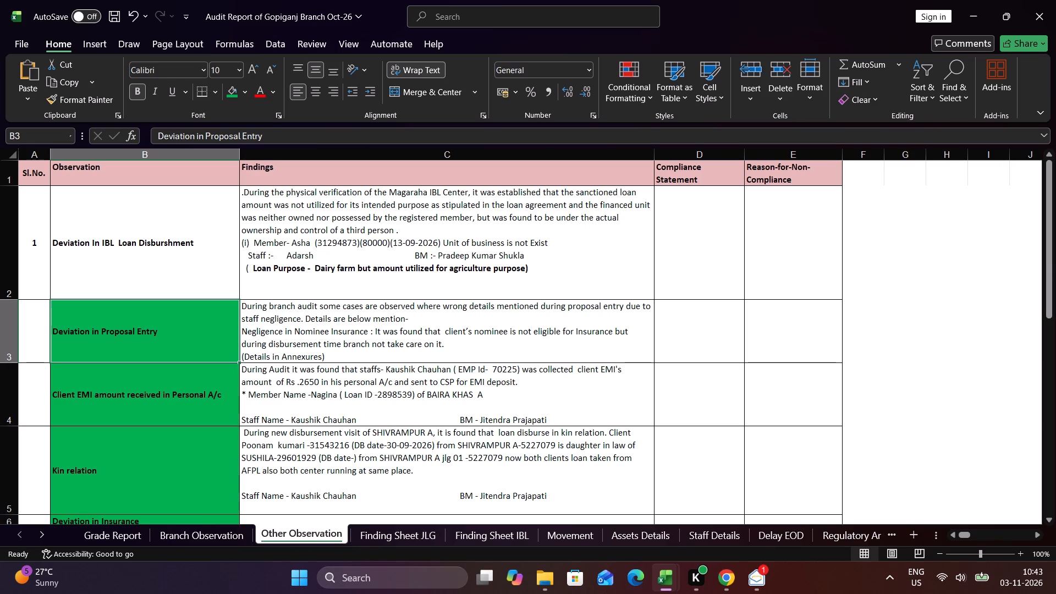
{"action": "left_click", "coordinate": [169, 324]}
{"action": "left_click", "coordinate": [175, 383]}
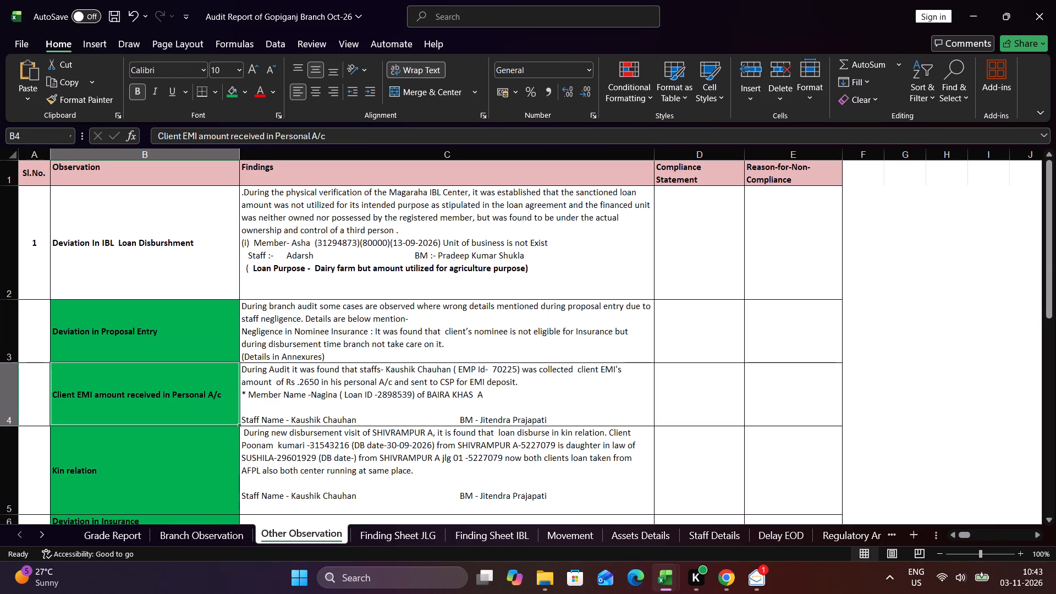
{"action": "left_click", "coordinate": [165, 492]}
{"action": "left_click", "coordinate": [403, 443]}
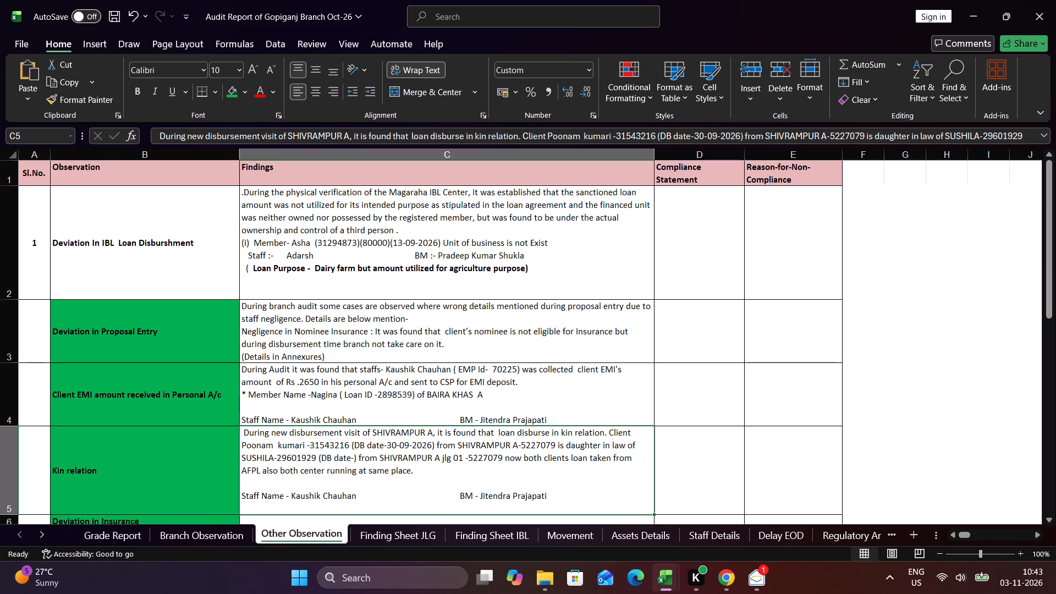
{"action": "left_click", "coordinate": [0, 394]}
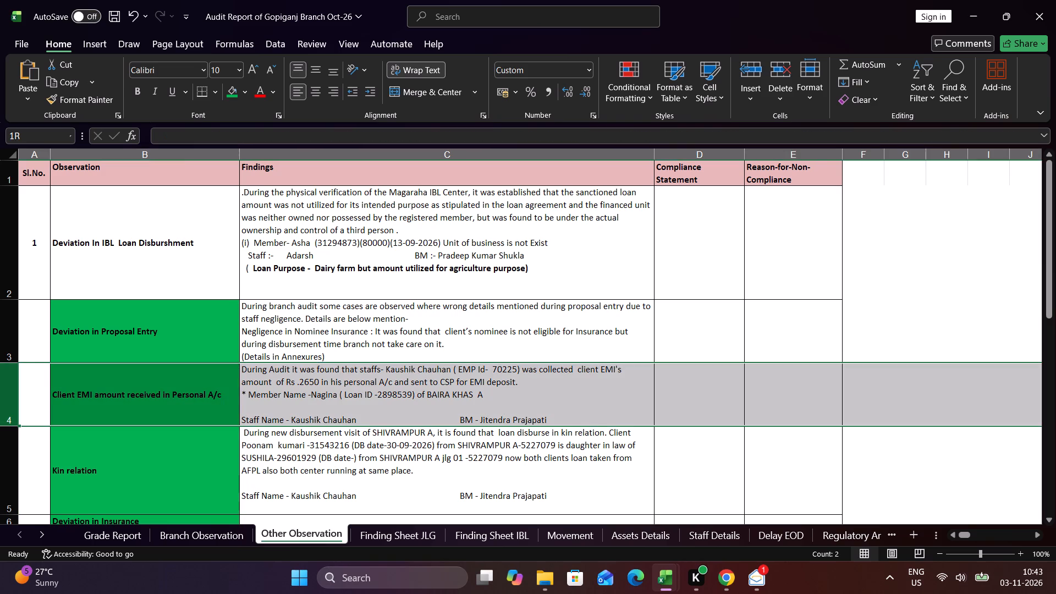
{"action": "key", "text": "ctrl+plus"}
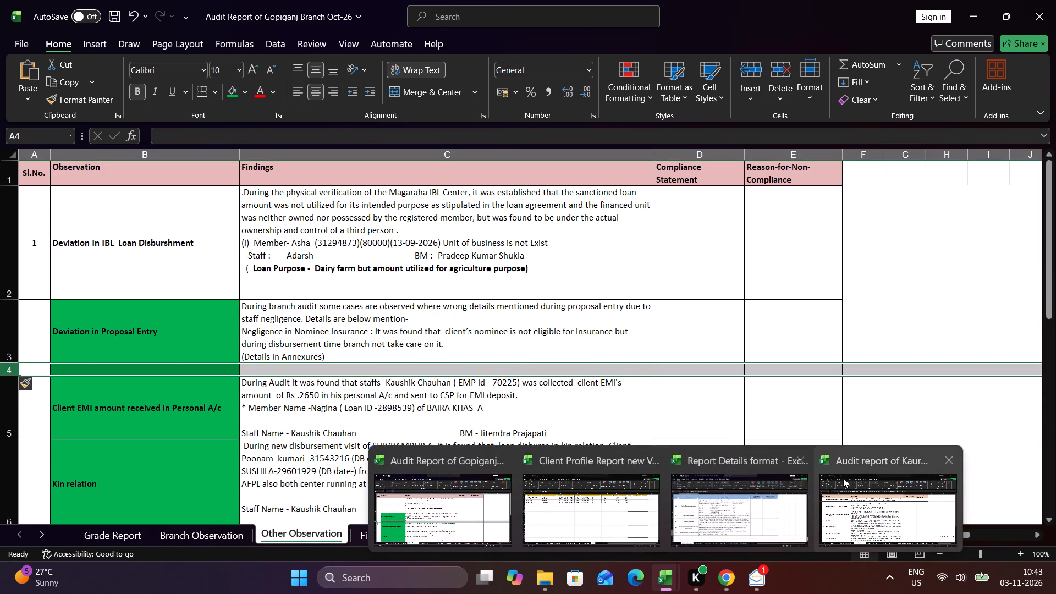
Copy the heading "Unauthorized Cash Collection and deposited through CSP" from the Kauriram Branch audit report into the new row's Observation cell.
{"action": "left_click", "coordinate": [849, 479]}
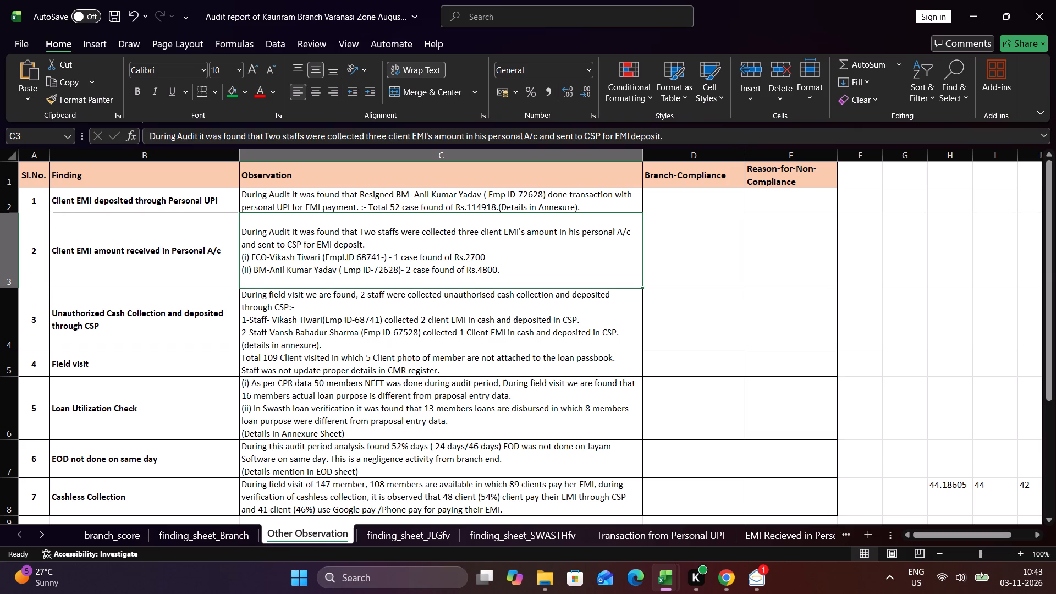
{"action": "left_click", "coordinate": [147, 328]}
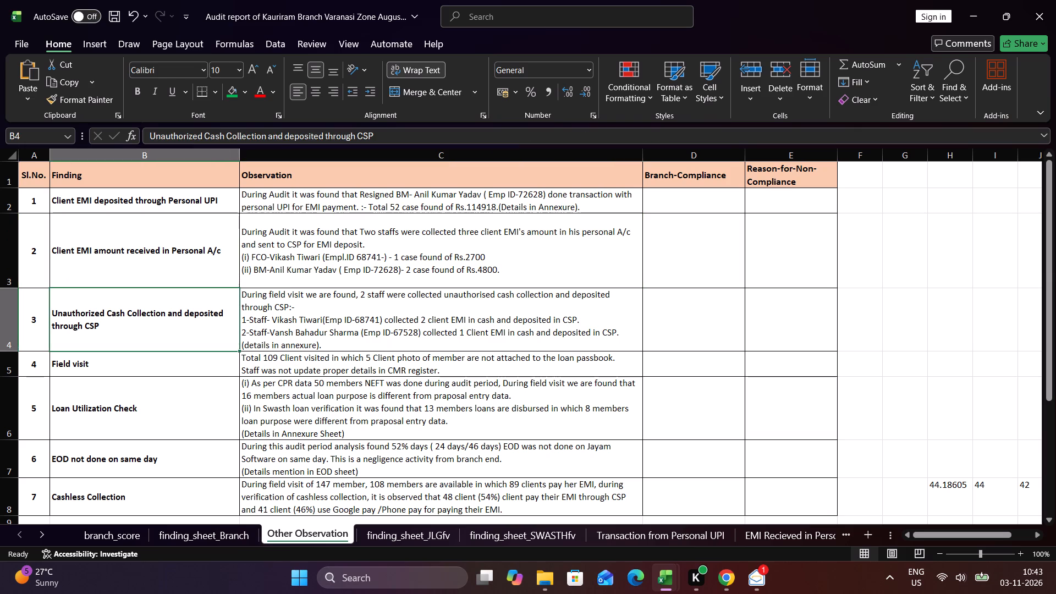
{"action": "left_click", "coordinate": [147, 328]}
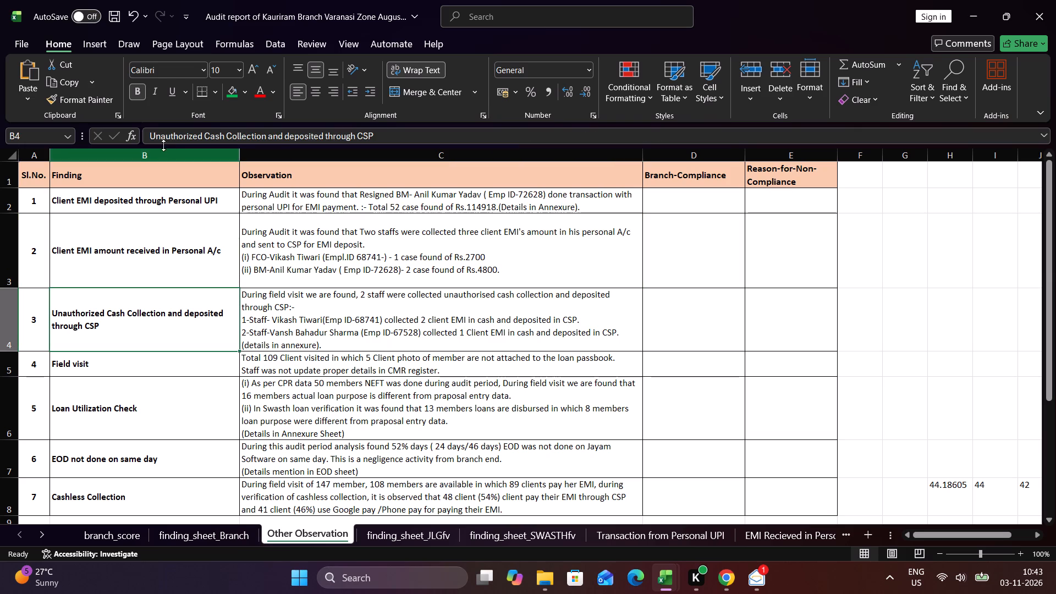
{"action": "left_click_drag", "start_coordinate": [150, 135], "coordinate": [454, 162]}
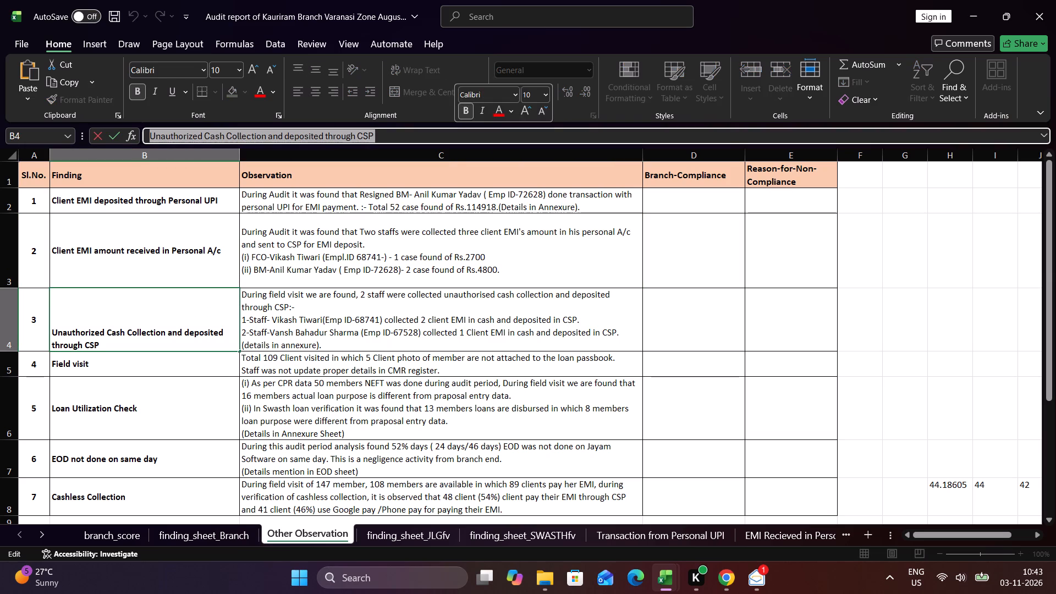
{"action": "key", "text": "ctrl+c"}
{"action": "key", "text": "alt+Tab"}
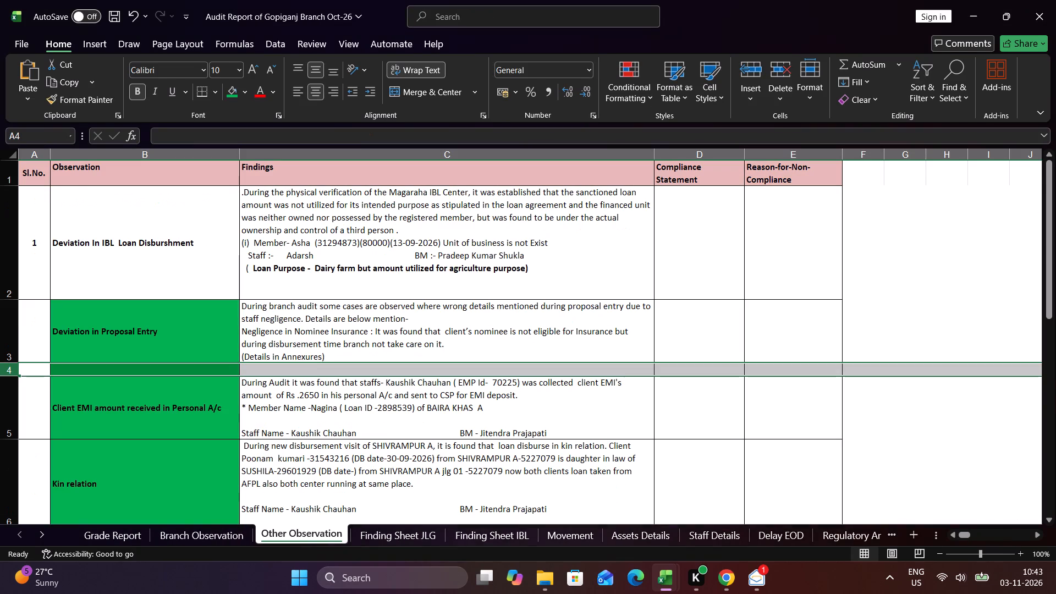
{"action": "left_click", "coordinate": [191, 367]}
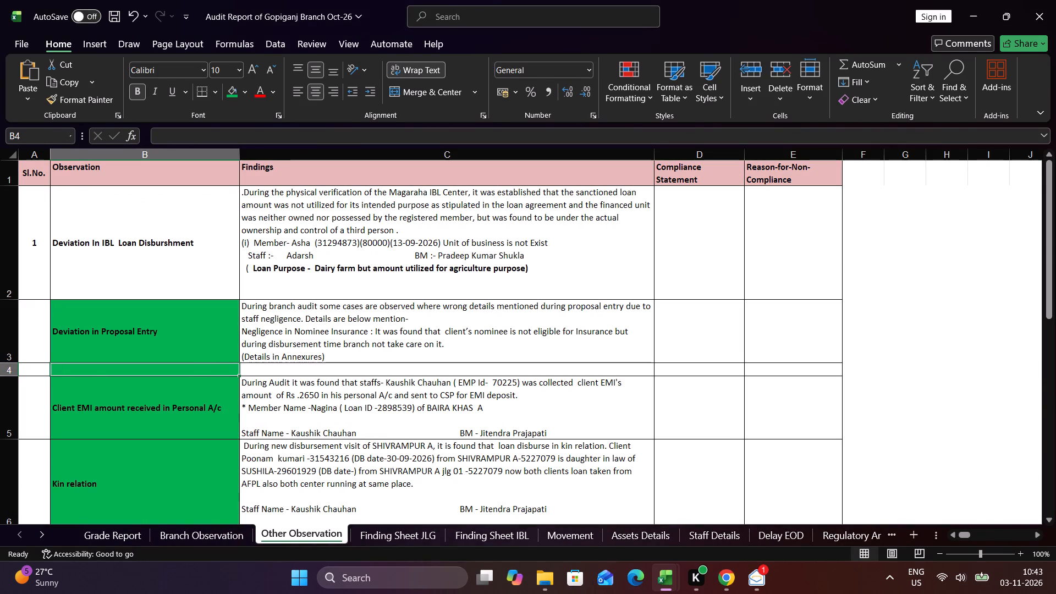
{"action": "key", "text": "ctrl+v"}
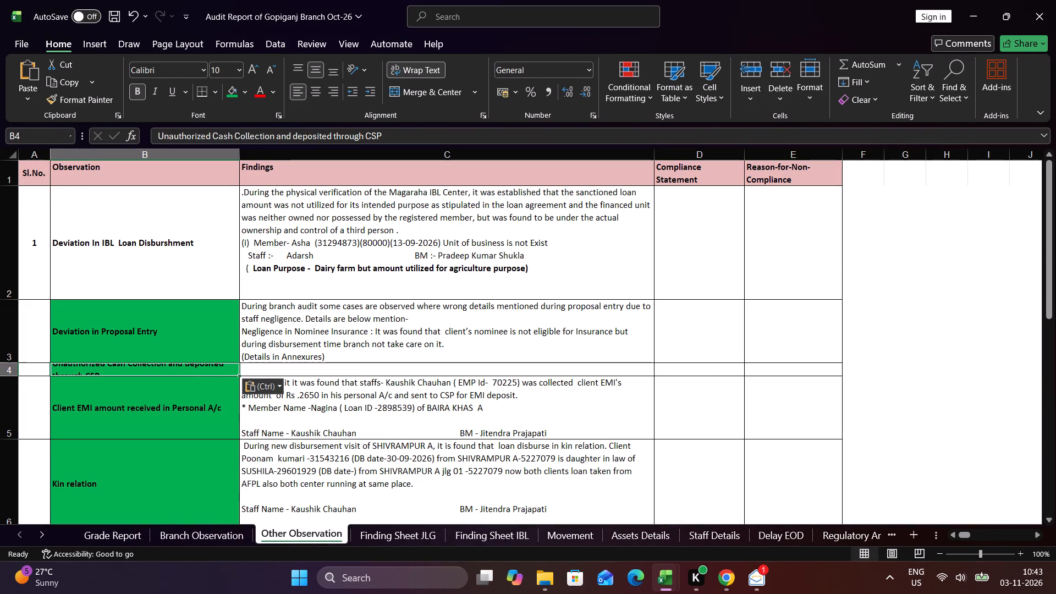
Autofit the height of the "Unauthorized Cash Collection and deposited through CSP" row to its text.
{"action": "left_click", "coordinate": [118, 386]}
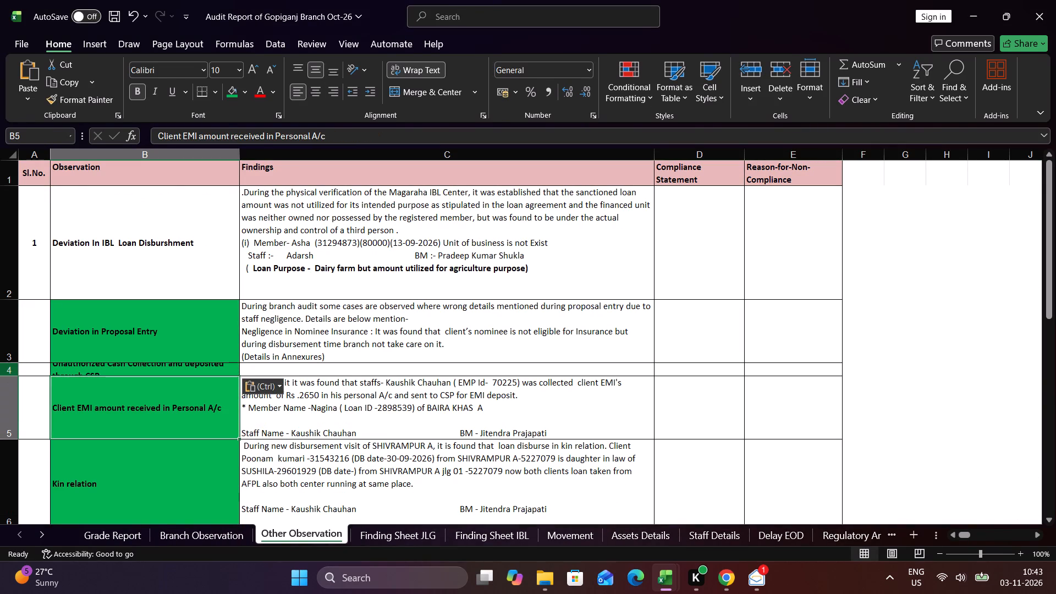
{"action": "left_click", "coordinate": [7, 371]}
{"action": "double_click", "coordinate": [14, 377]}
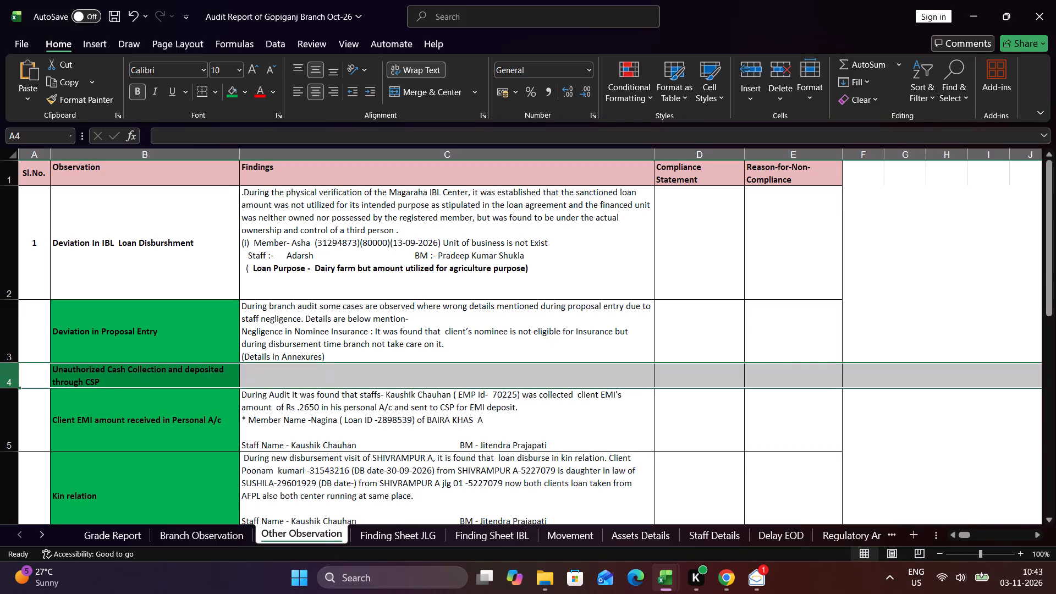
Copy the full unauthorised cash collection text from the Kauriram Branch report into the new row's Findings cell in the Gopiganj report.
{"action": "left_click", "coordinate": [270, 390]}
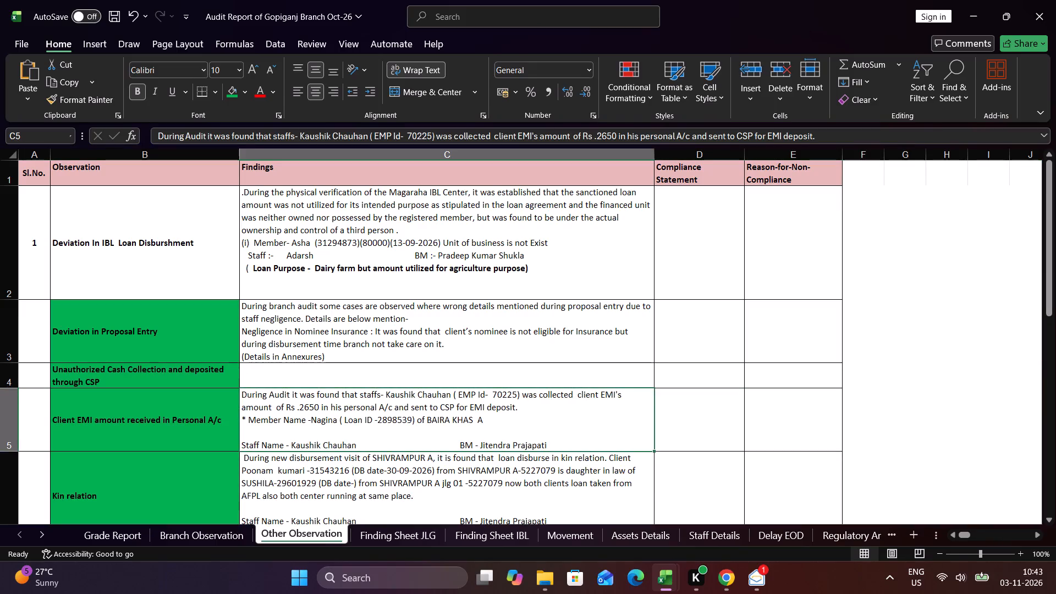
{"action": "left_click", "coordinate": [291, 374]}
{"action": "key", "text": "alt+Tab"}
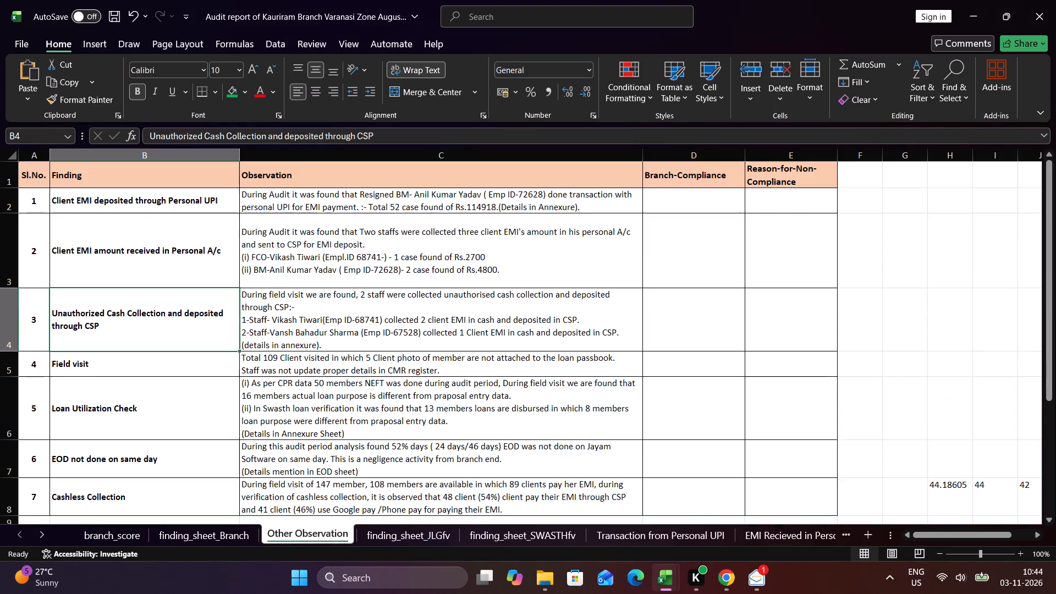
{"action": "left_click", "coordinate": [358, 345]}
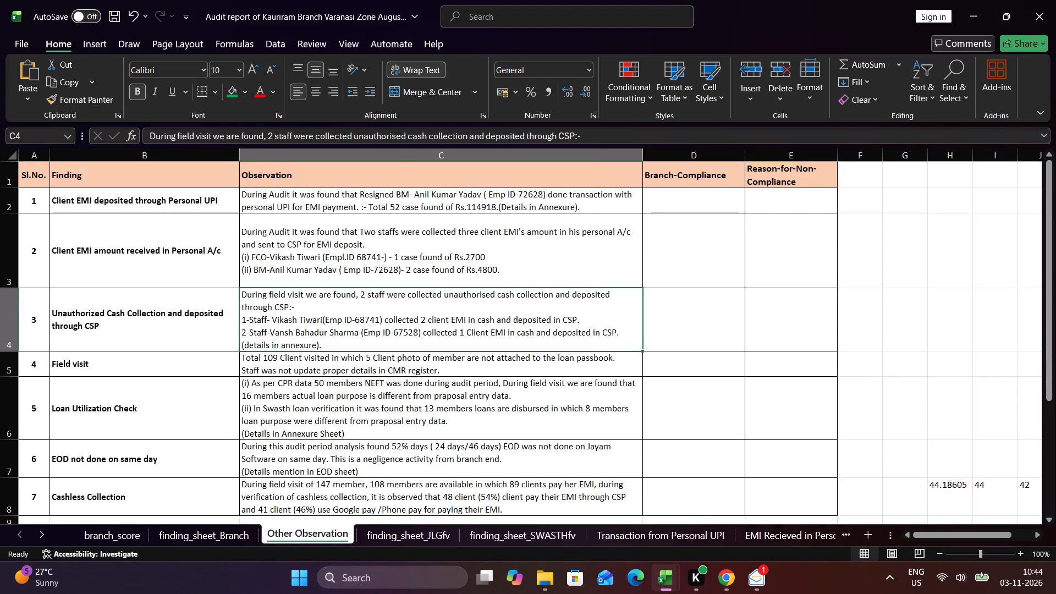
{"action": "double_click", "coordinate": [275, 301]}
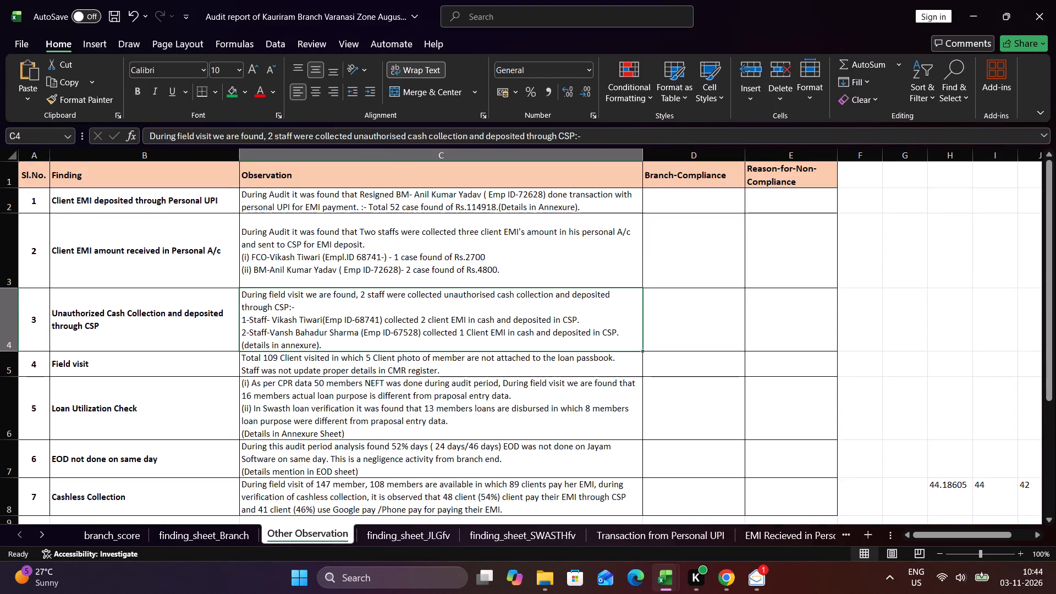
{"action": "left_click_drag", "start_coordinate": [242, 294], "coordinate": [295, 326]}
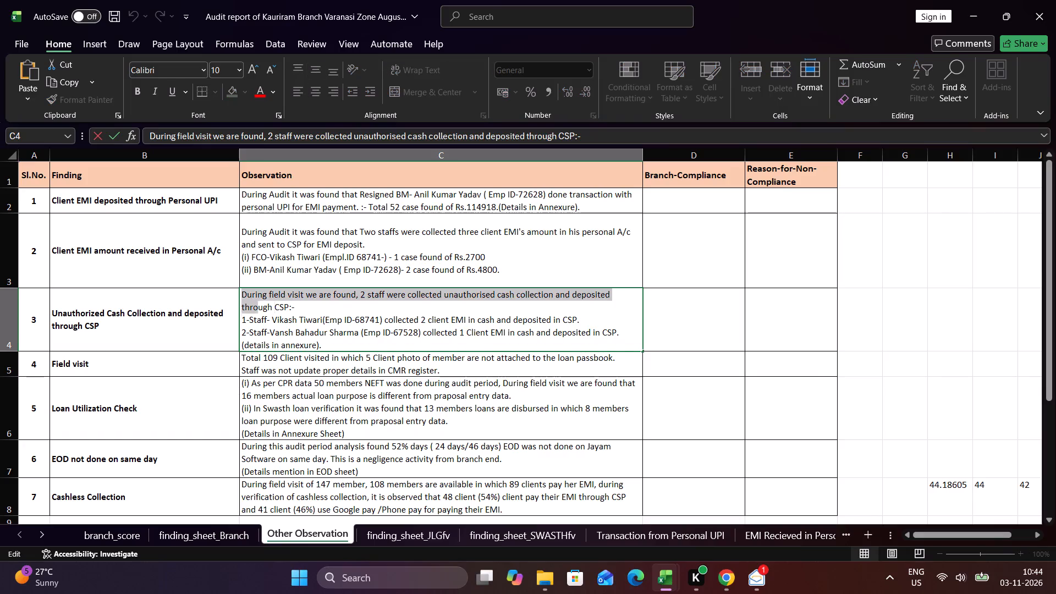
{"action": "left_click_drag", "start_coordinate": [295, 326], "coordinate": [398, 372]}
{"action": "key", "text": "ctrl+c"}
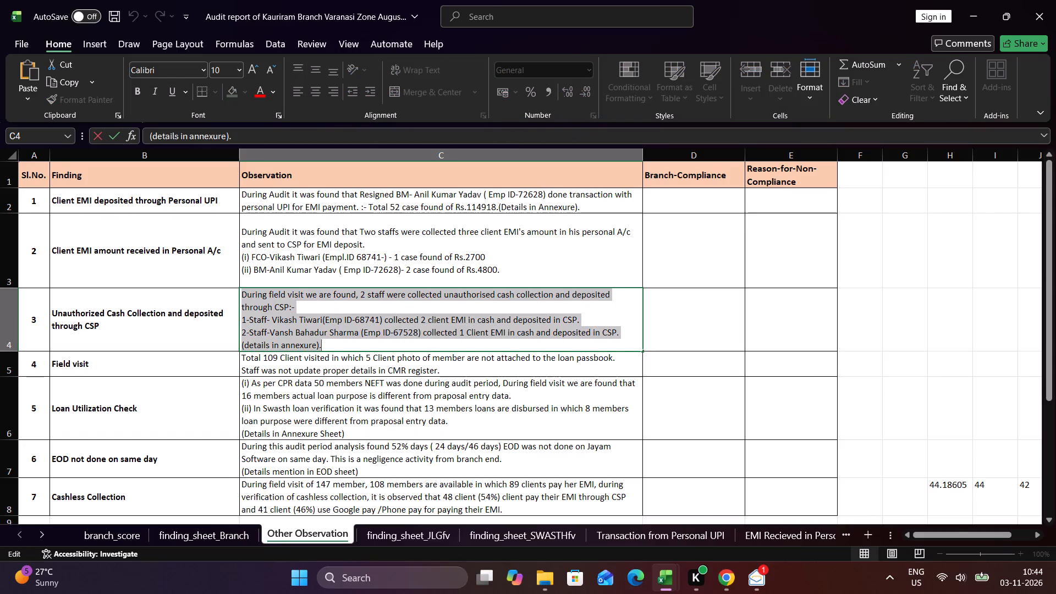
{"action": "key", "text": "alt+Tab"}
{"action": "double_click", "coordinate": [320, 376]}
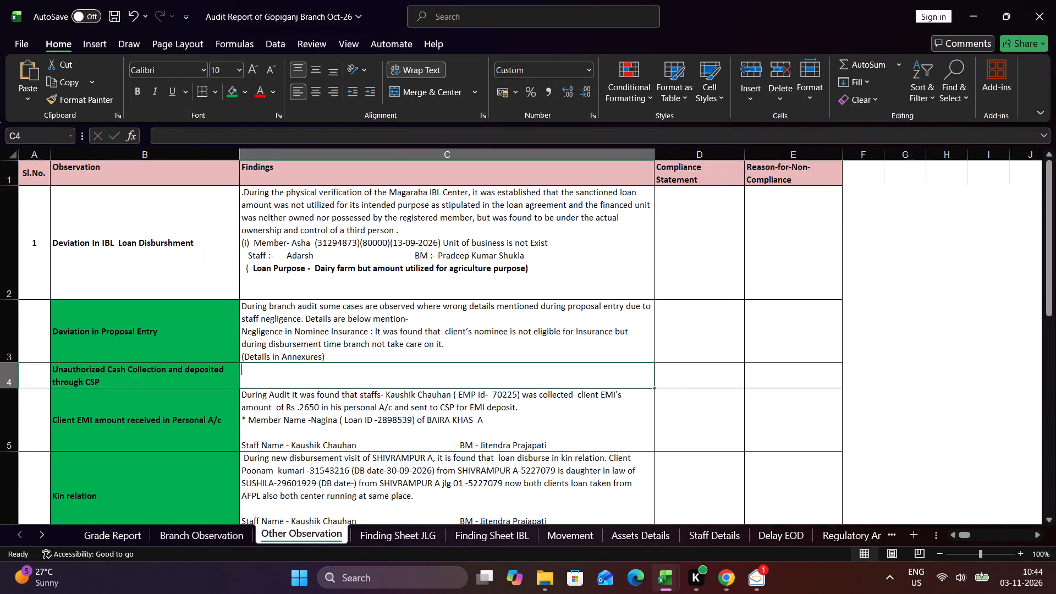
{"action": "key", "text": "ctrl+v"}
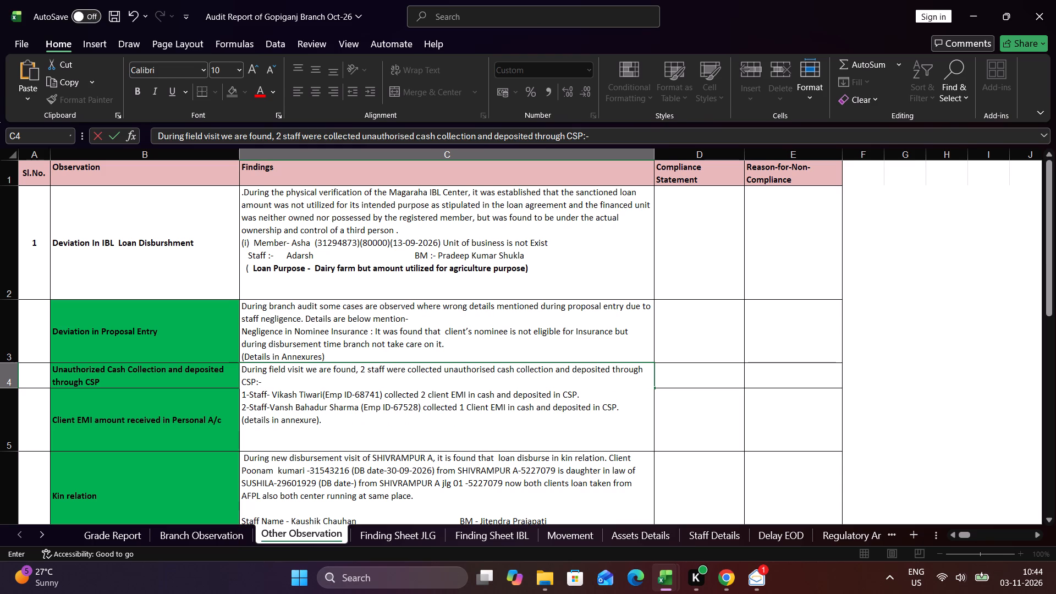
Replace the staff name on line 1 of the cash collection findings with the staff member named in the Client EMI findings below.
{"action": "left_click", "coordinate": [320, 395]}
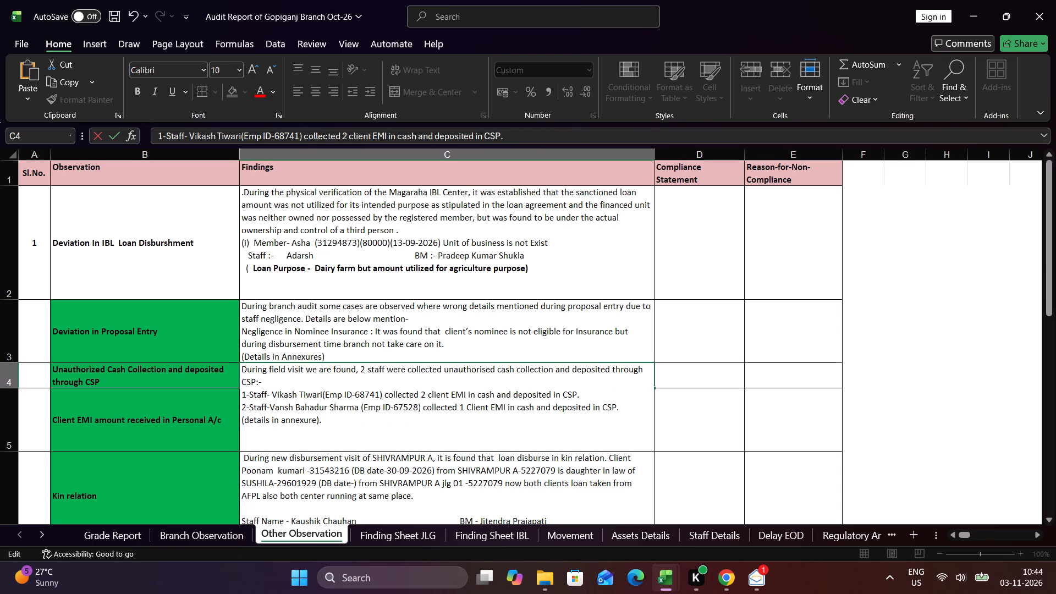
{"action": "key", "text": "Right"}
{"action": "key", "text": "BackSpace"}
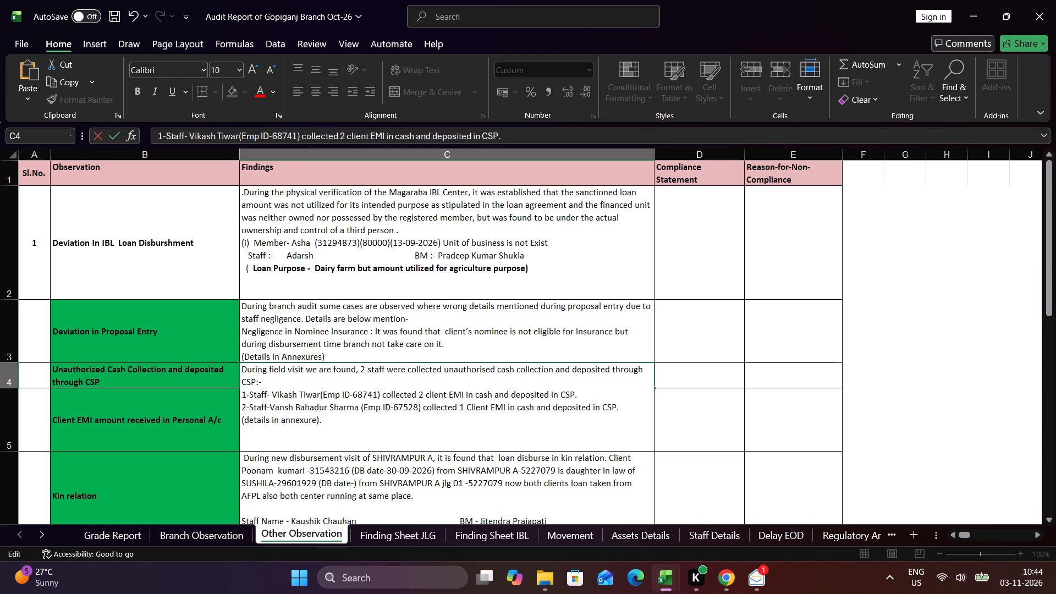
{"action": "key", "text": "BackSpace"}
{"action": "key", "text": "BackSpace"}
{"action": "key", "text": "BackSpace"}
{"action": "key", "text": "BackSpace"}
{"action": "key", "text": "BackSpace"}
{"action": "key", "text": "BackSpace"}
{"action": "key", "text": "BackSpace"}
{"action": "key", "text": "BackSpace"}
{"action": "key", "text": "BackSpace"}
{"action": "key", "text": "BackSpace"}
{"action": "key", "text": "BackSpace"}
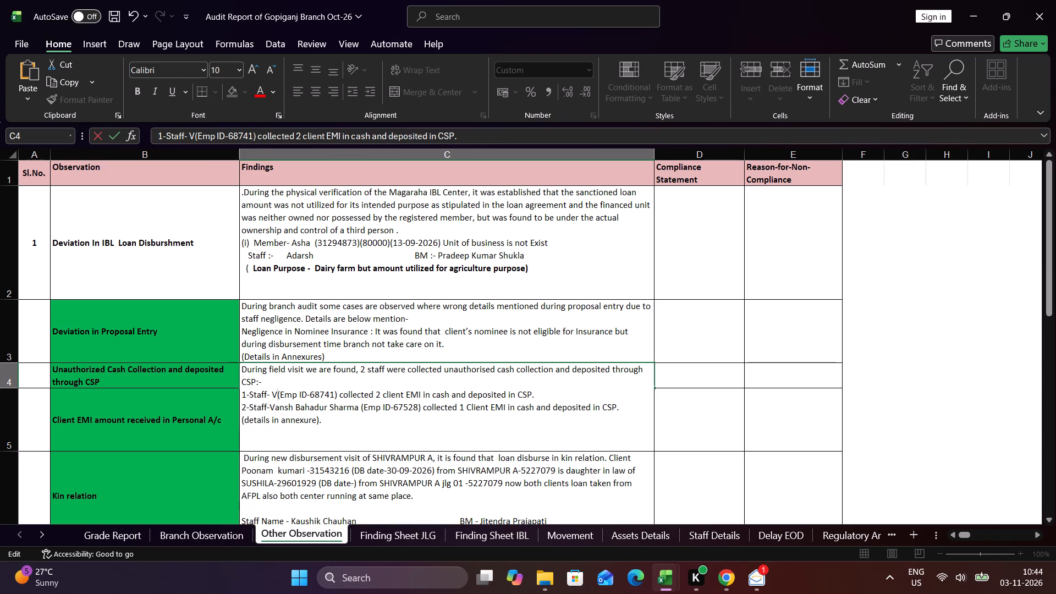
{"action": "key", "text": "BackSpace"}
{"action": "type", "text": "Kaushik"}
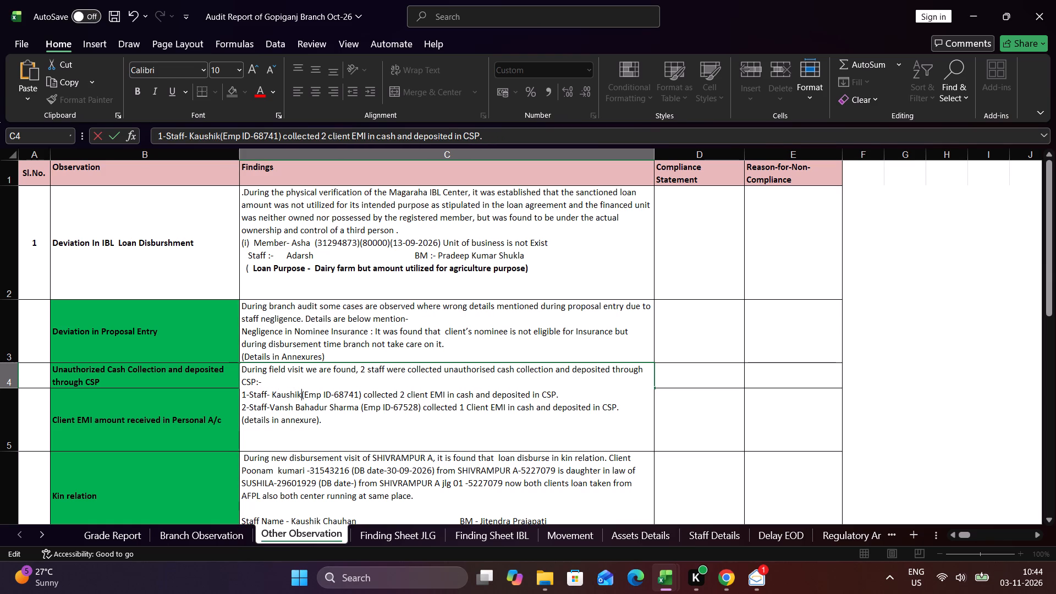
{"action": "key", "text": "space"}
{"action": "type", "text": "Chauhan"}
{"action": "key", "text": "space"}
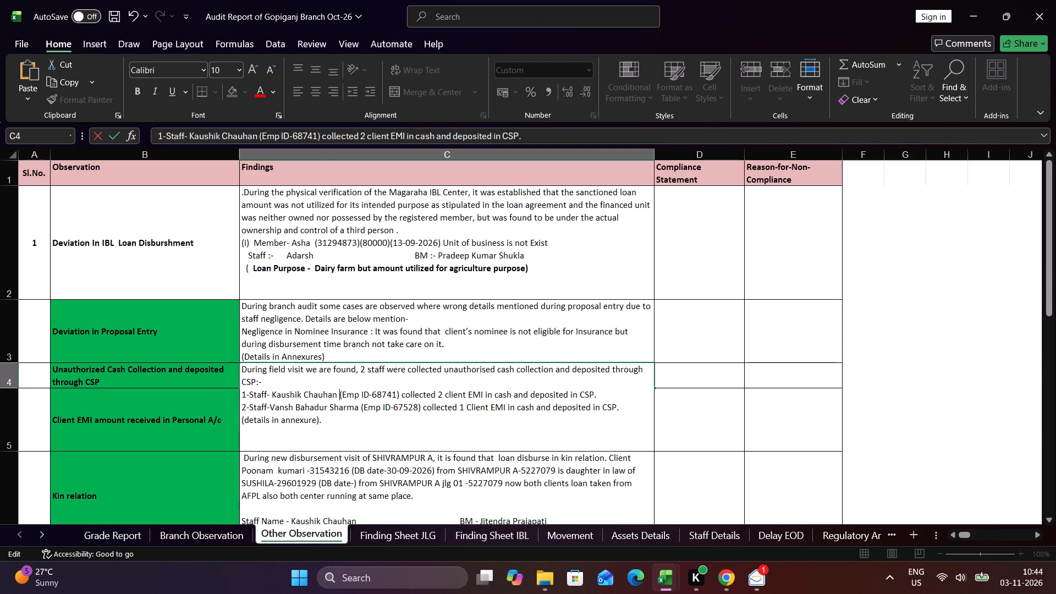
Replace the staff name on line 2 of the cash collection findings with the Gopiganj Branch's second staff member involved.
{"action": "left_click", "coordinate": [360, 406]}
{"action": "key", "text": "BackSpace"}
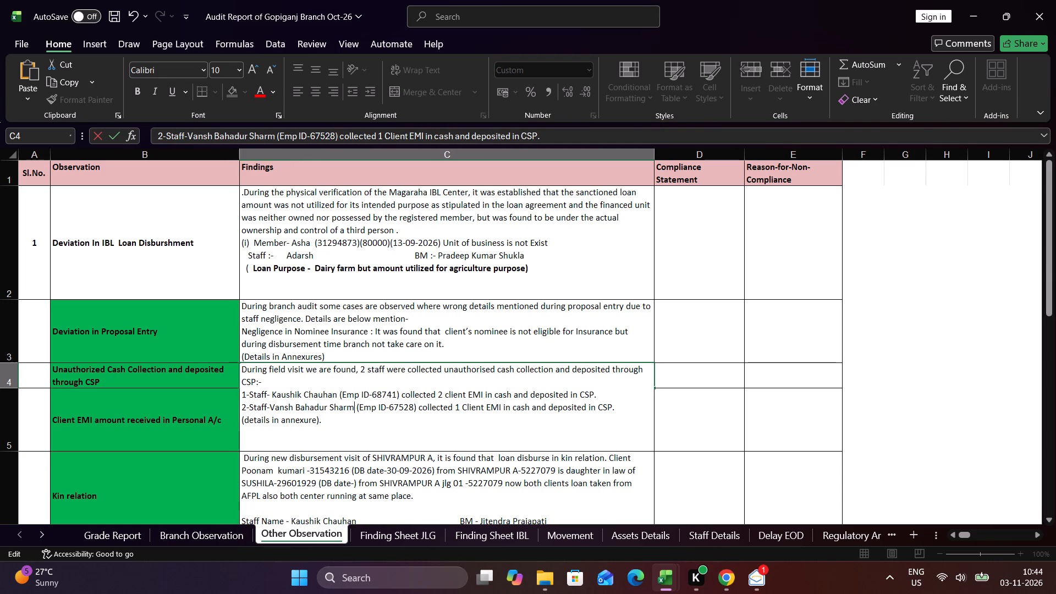
{"action": "key", "text": "BackSpace"}
{"action": "key", "text": "BackSpace"}
{"action": "key", "text": "BackSpace"}
{"action": "key", "text": "BackSpace"}
{"action": "key", "text": "BackSpace"}
{"action": "key", "text": "BackSpace"}
{"action": "key", "text": "BackSpace"}
{"action": "key", "text": "BackSpace"}
{"action": "key", "text": "BackSpace"}
{"action": "key", "text": "BackSpace"}
{"action": "key", "text": "BackSpace"}
{"action": "key", "text": "BackSpace"}
{"action": "key", "text": "BackSpace"}
{"action": "key", "text": "BackSpace"}
{"action": "key", "text": "BackSpace"}
{"action": "key", "text": "BackSpace"}
{"action": "key", "text": "BackSpace"}
{"action": "key", "text": "BackSpace"}
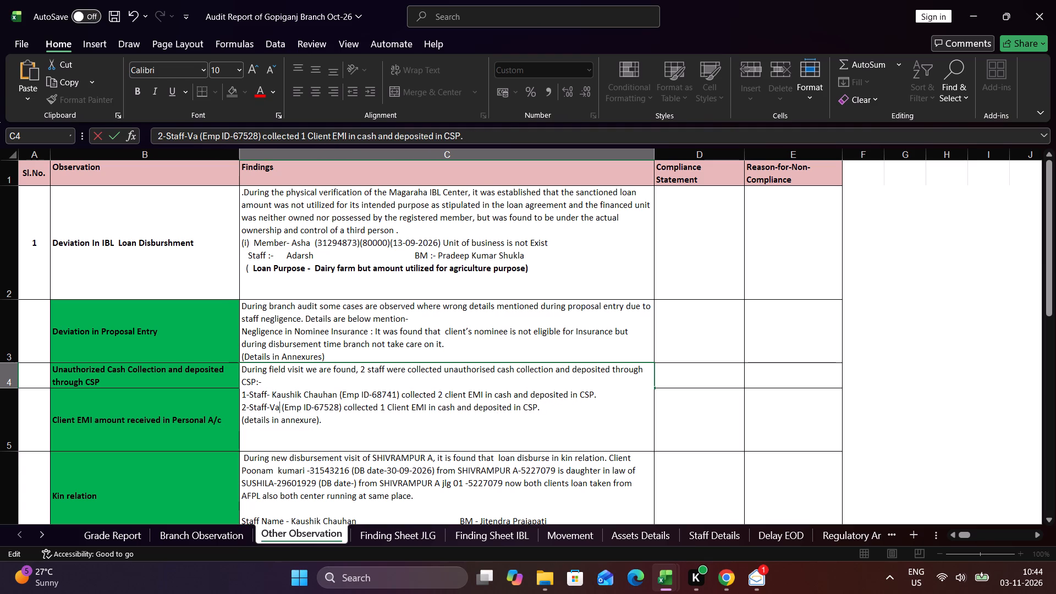
{"action": "key", "text": "BackSpace"}
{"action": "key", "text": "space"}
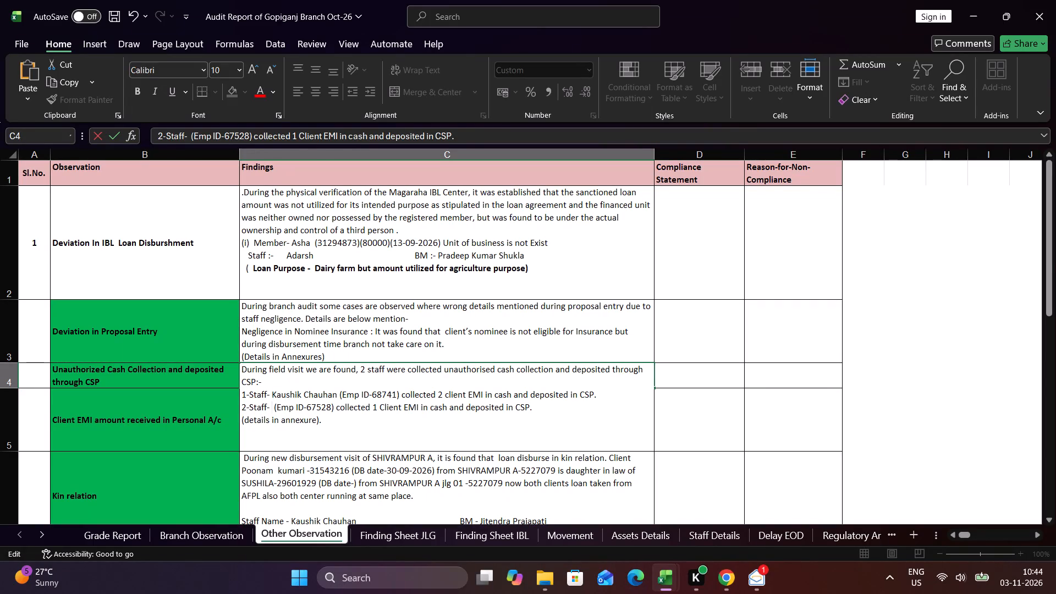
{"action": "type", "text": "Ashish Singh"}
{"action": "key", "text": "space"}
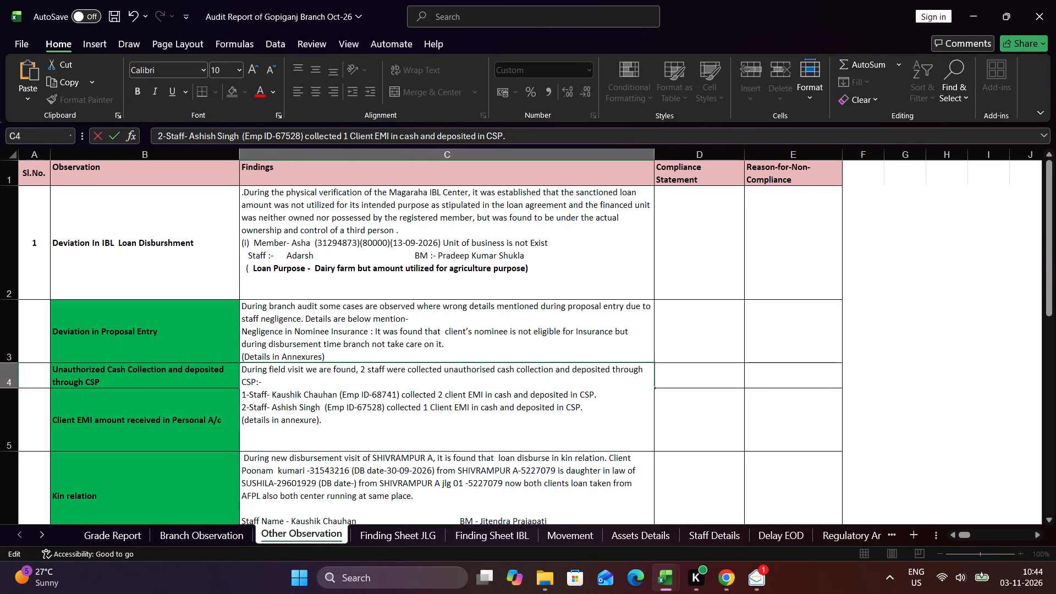
Replace the employee ID on line 1 of the cash collection findings with that staff member's ID from the Staff Details sheet.
{"action": "left_click", "coordinate": [395, 394]}
{"action": "key", "text": "BackSpace"}
{"action": "key", "text": "BackSpace"}
{"action": "key", "text": "BackSpace"}
{"action": "key", "text": "BackSpace"}
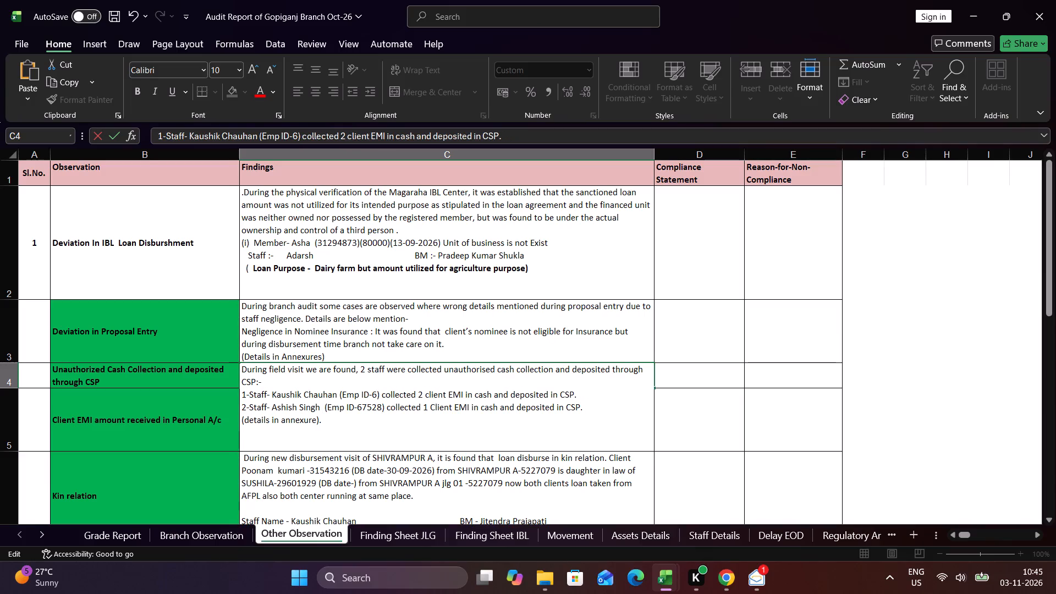
{"action": "key", "text": "BackSpace"}
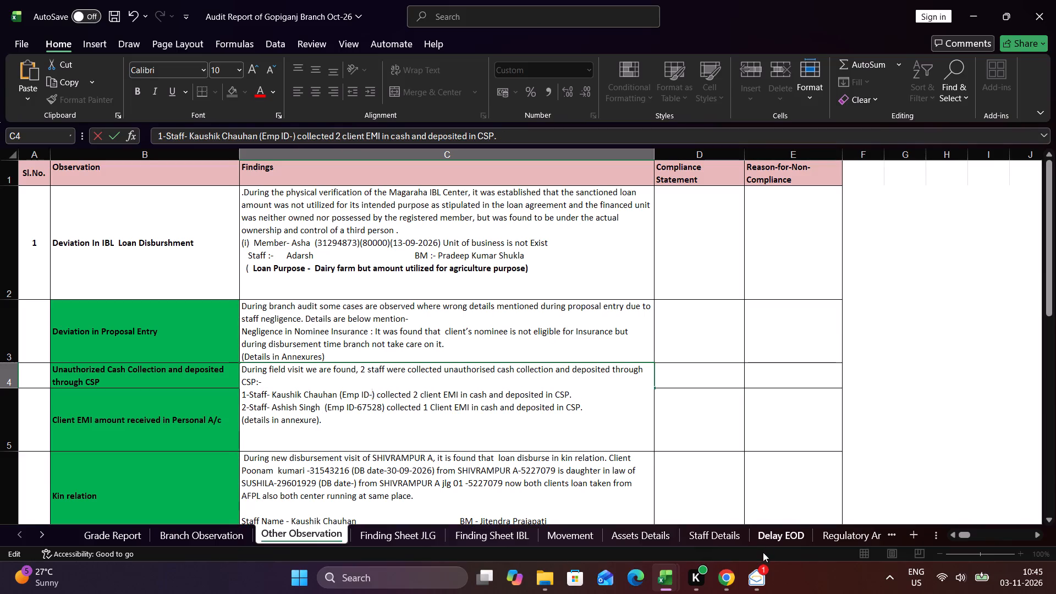
{"action": "left_click", "coordinate": [705, 538]}
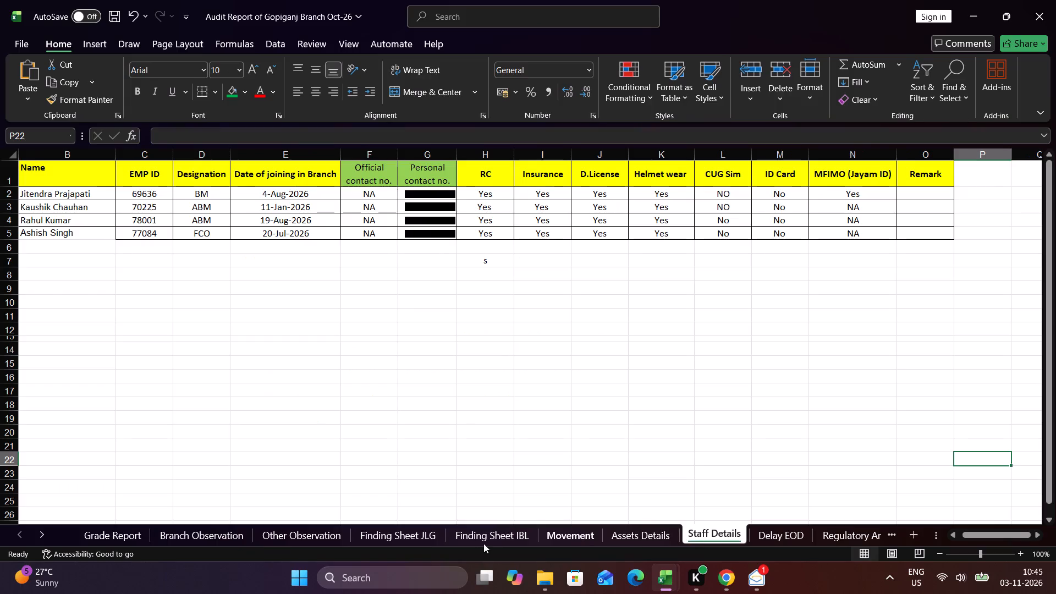
{"action": "left_click", "coordinate": [314, 532]}
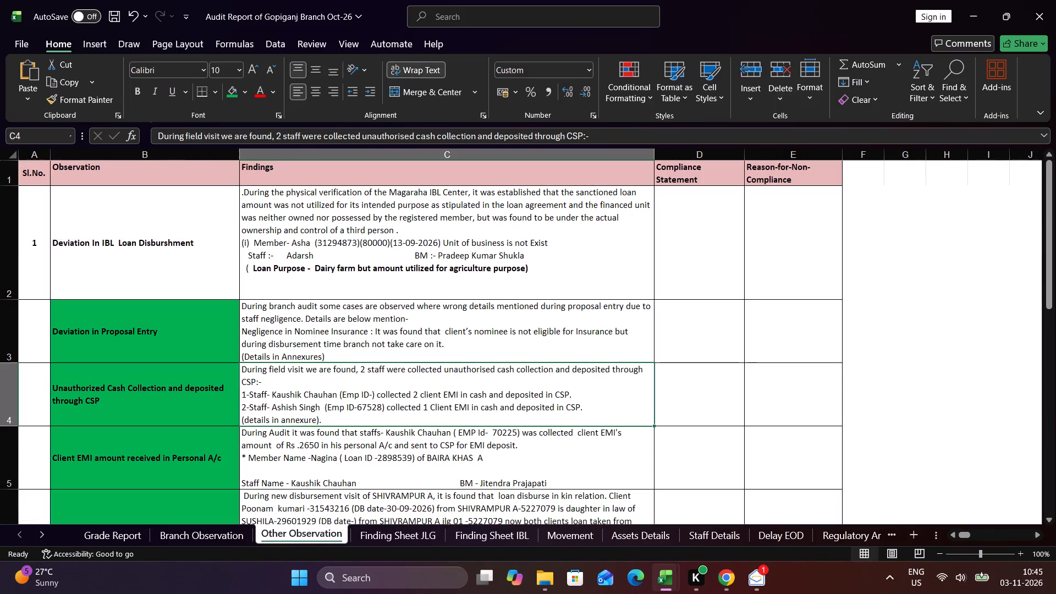
{"action": "double_click", "coordinate": [371, 394]}
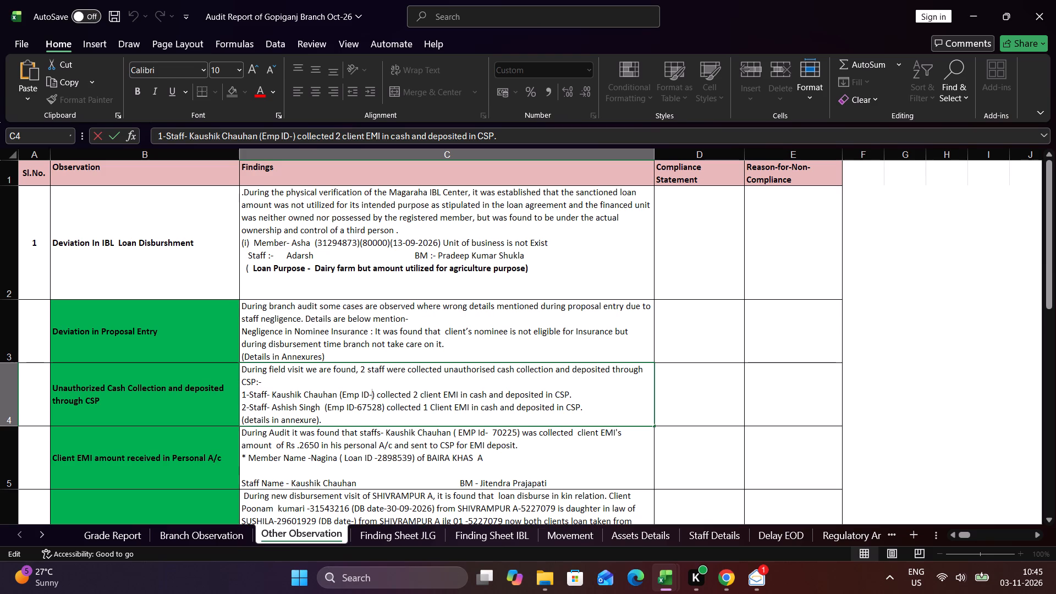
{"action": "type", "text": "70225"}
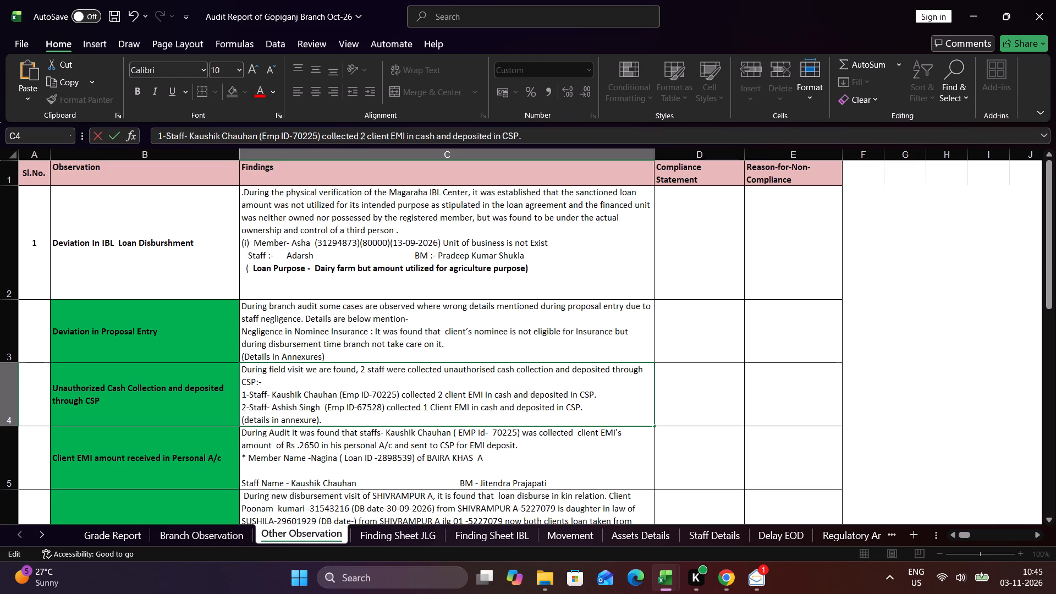
Replace the employee ID on line 2 of the cash collection findings and check it against the Staff Details sheet.
{"action": "left_click", "coordinate": [381, 409]}
{"action": "key", "text": "BackSpace"}
{"action": "key", "text": "BackSpace"}
{"action": "key", "text": "BackSpace"}
{"action": "key", "text": "BackSpace"}
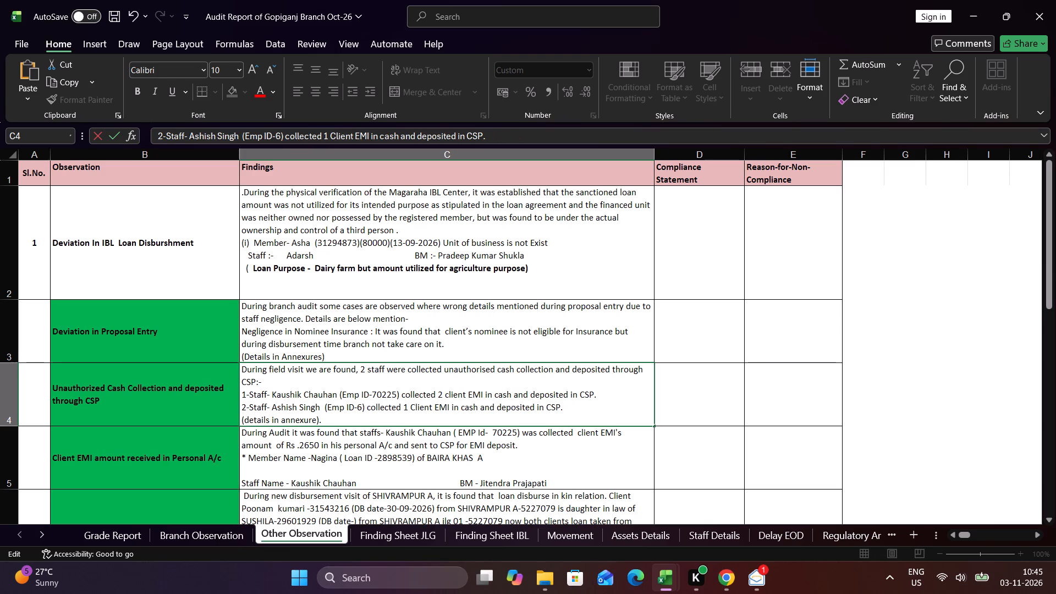
{"action": "key", "text": "BackSpace"}
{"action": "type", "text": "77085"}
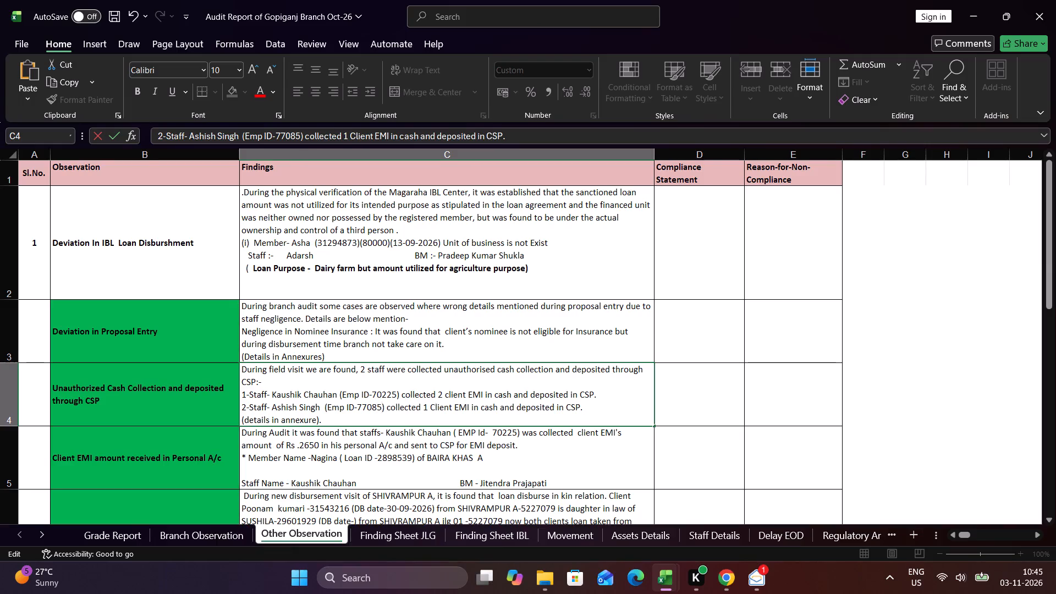
{"action": "left_click", "coordinate": [738, 387]}
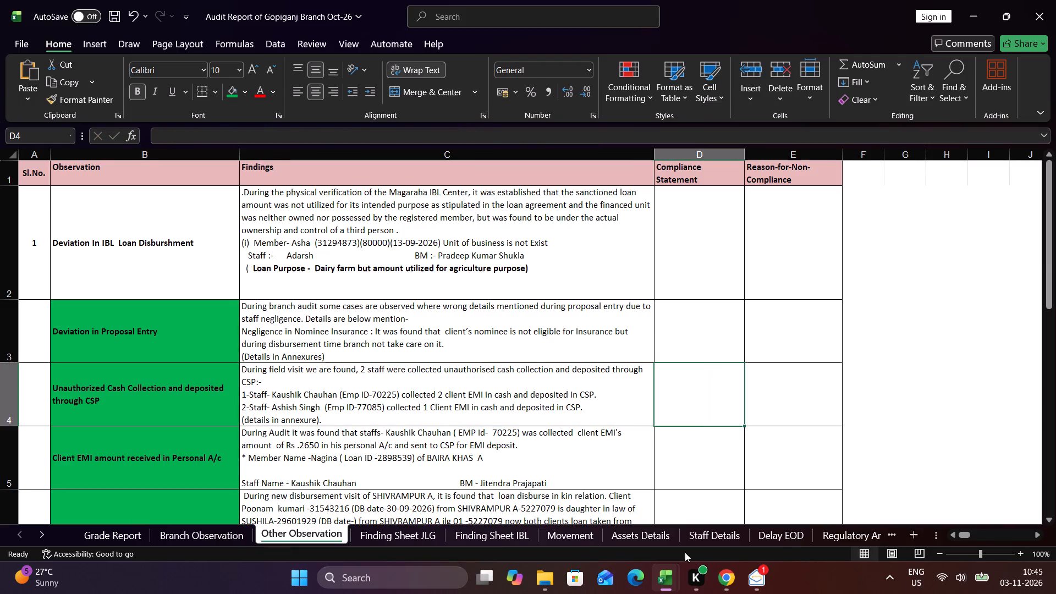
{"action": "left_click", "coordinate": [710, 533]}
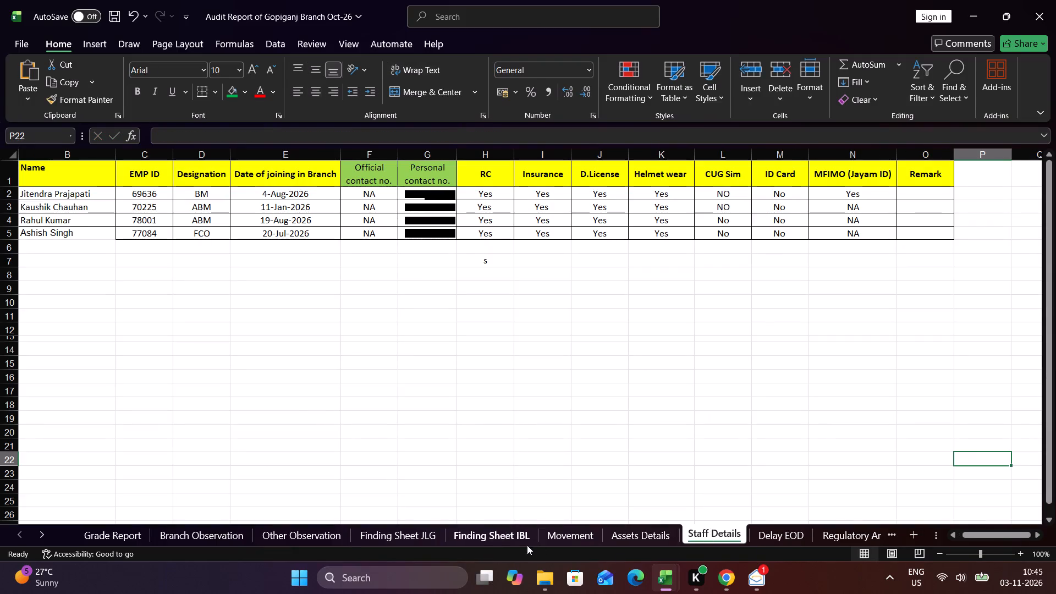
{"action": "left_click", "coordinate": [300, 532]}
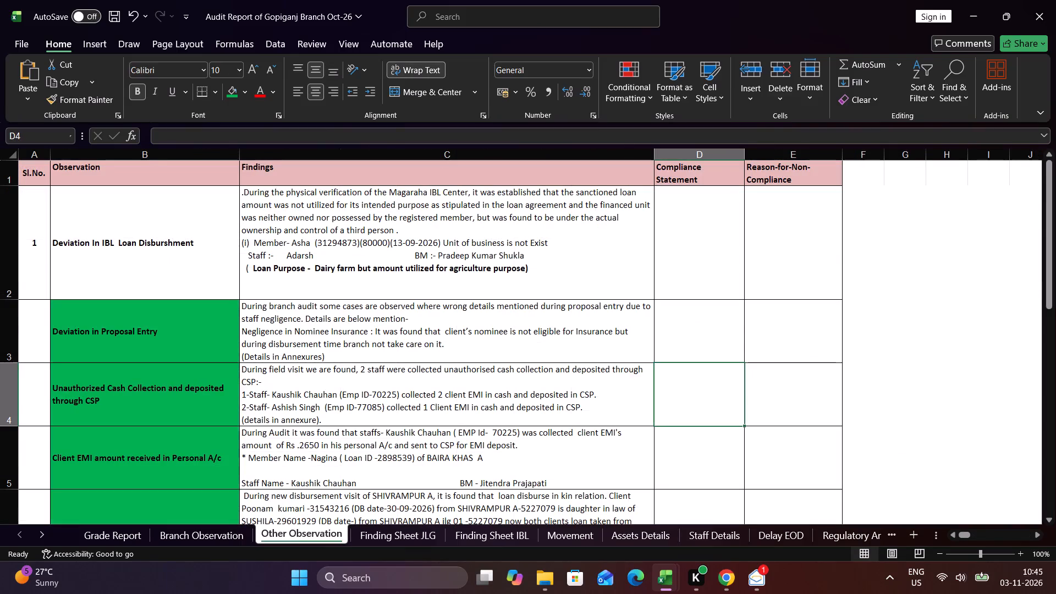
{"action": "left_click", "coordinate": [326, 424]}
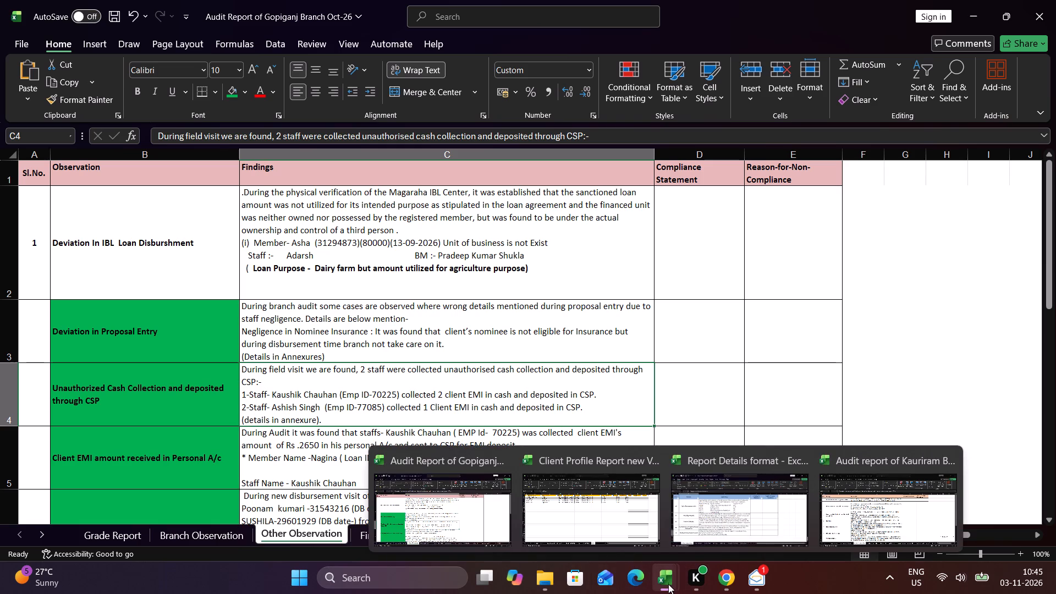
Copy the header and first record from the Kauriram report's EMI Recieved in Personal UPI sheet into a new sheet in the Gopiganj report.
{"action": "left_click", "coordinate": [833, 520]}
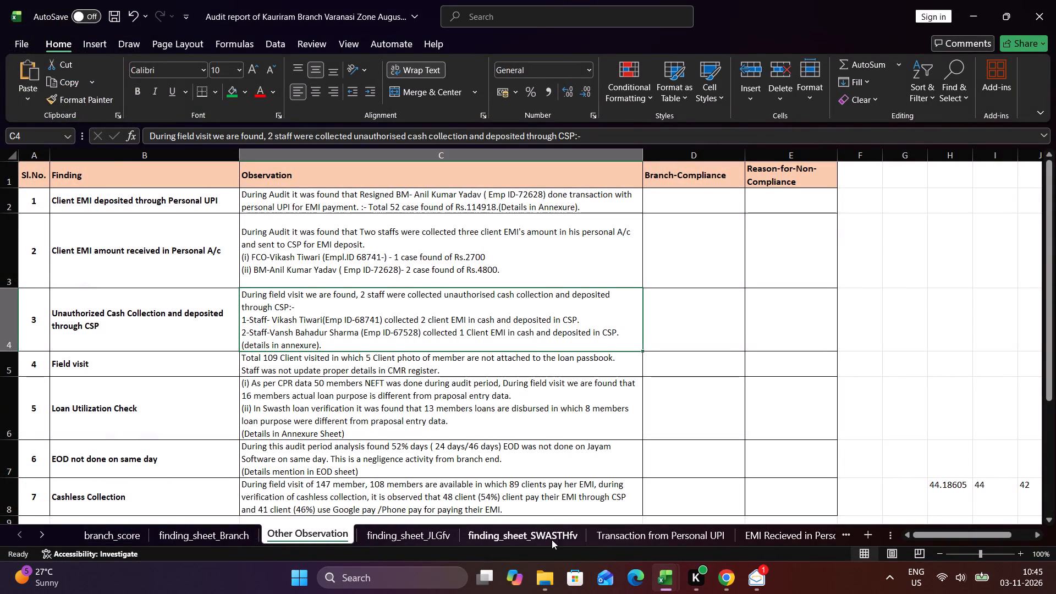
{"action": "left_click", "coordinate": [672, 532]}
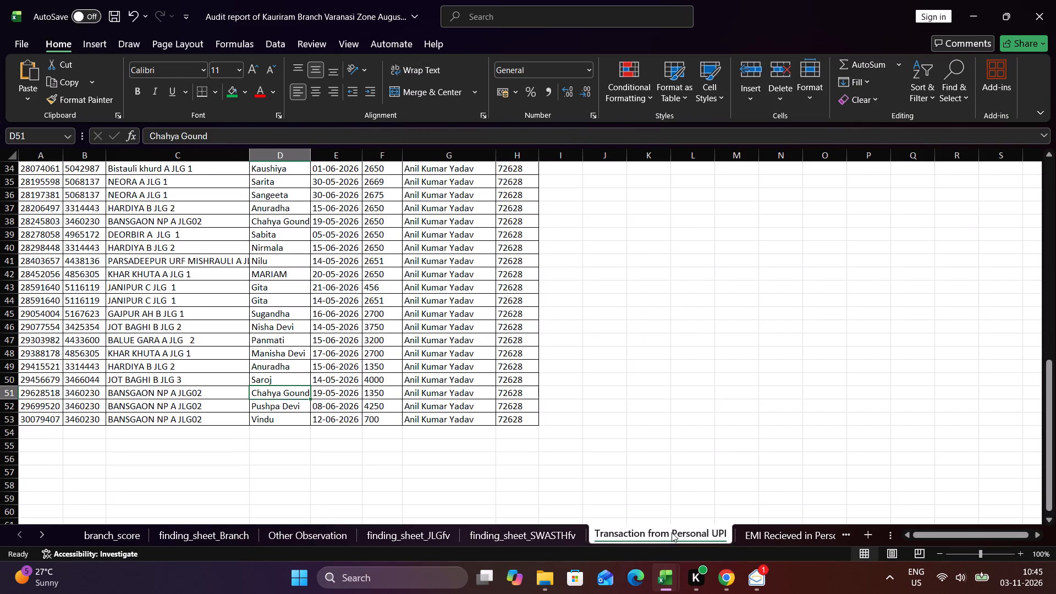
{"action": "left_click", "coordinate": [782, 533]}
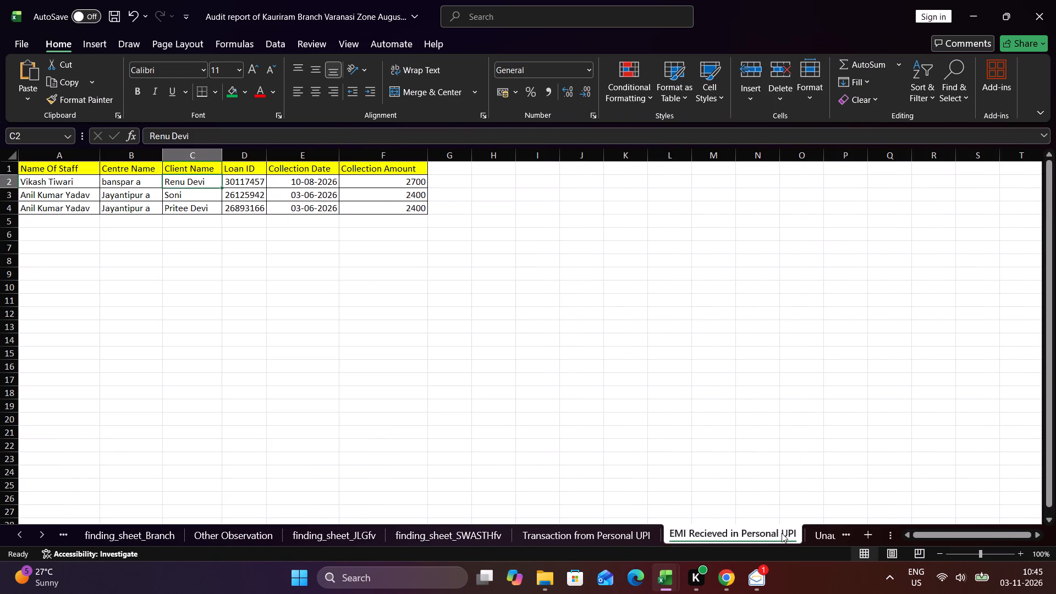
{"action": "left_click", "coordinate": [49, 170]}
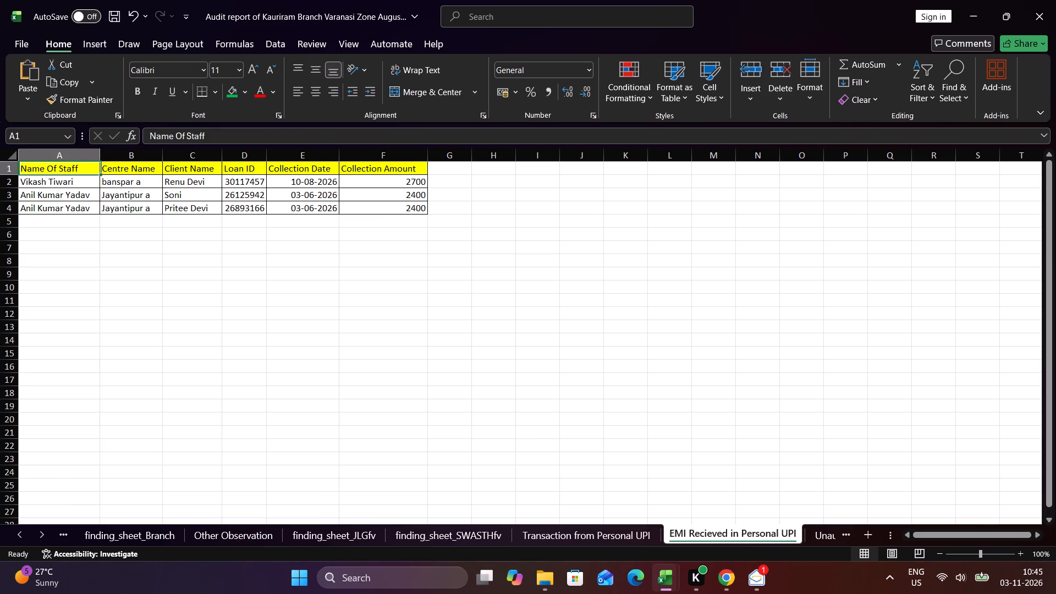
{"action": "key", "text": "shift+Right"}
{"action": "key", "text": "shift+Down"}
{"action": "key", "text": "shift+Right"}
{"action": "key", "text": "shift+Right"}
{"action": "key", "text": "shift+Right"}
{"action": "key", "text": "shift+Right"}
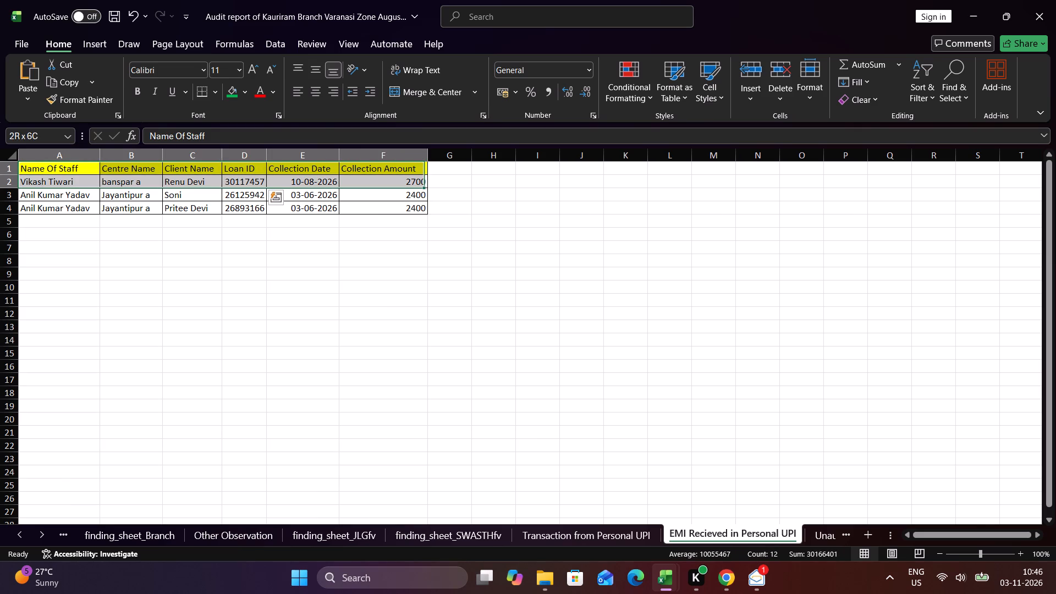
{"action": "key", "text": "ctrl+c"}
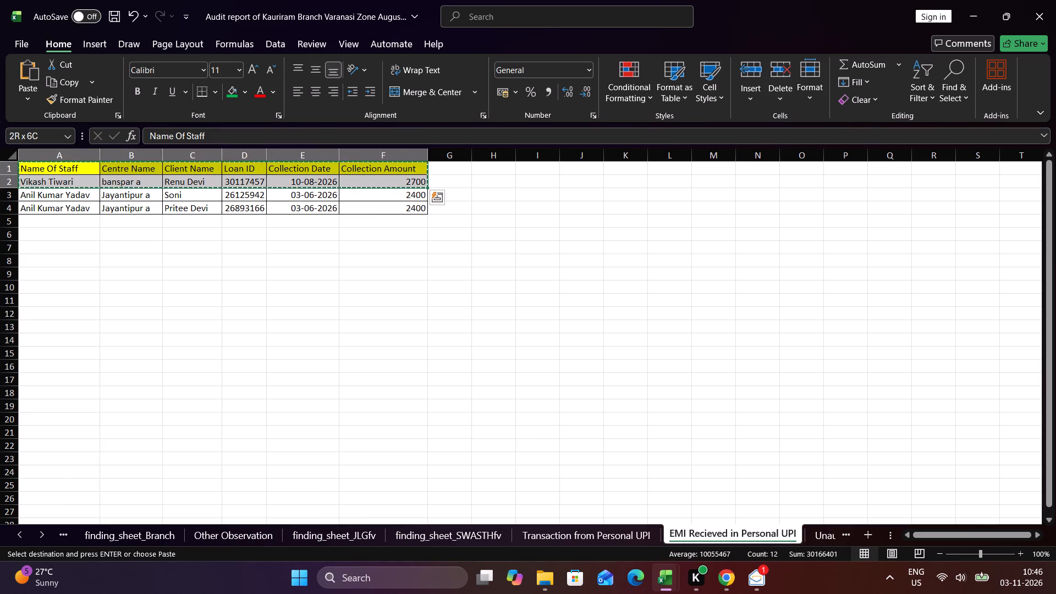
{"action": "key", "text": "alt+Tab"}
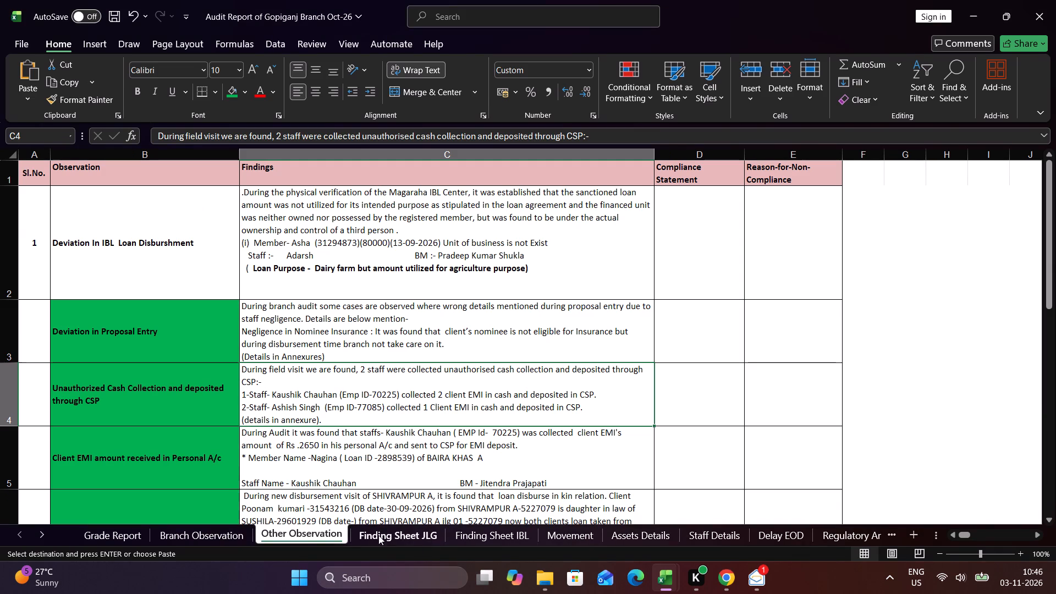
{"action": "left_click", "coordinate": [919, 532]}
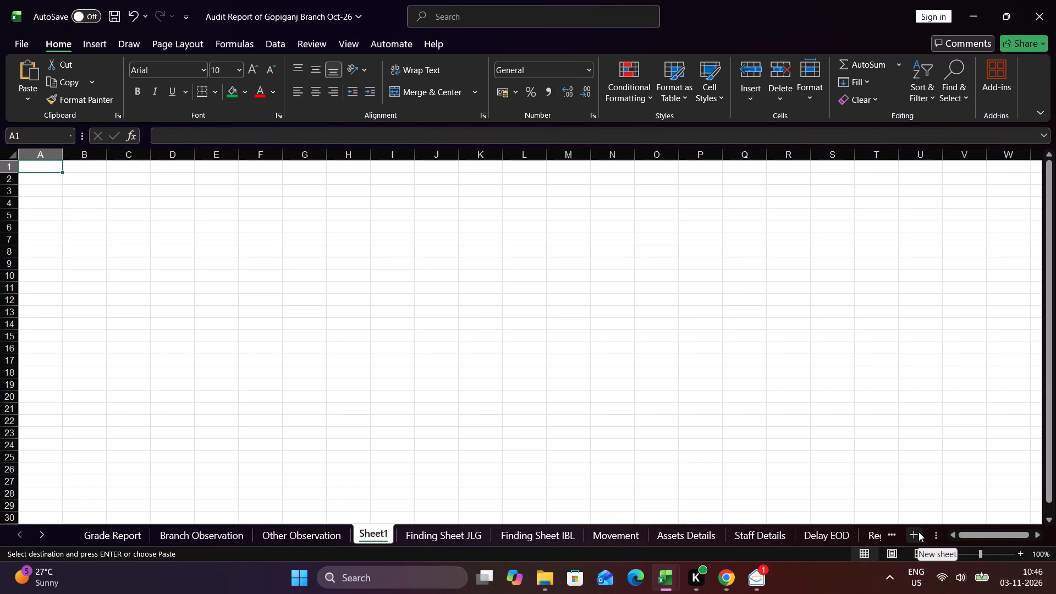
{"action": "key", "text": "ctrl+v"}
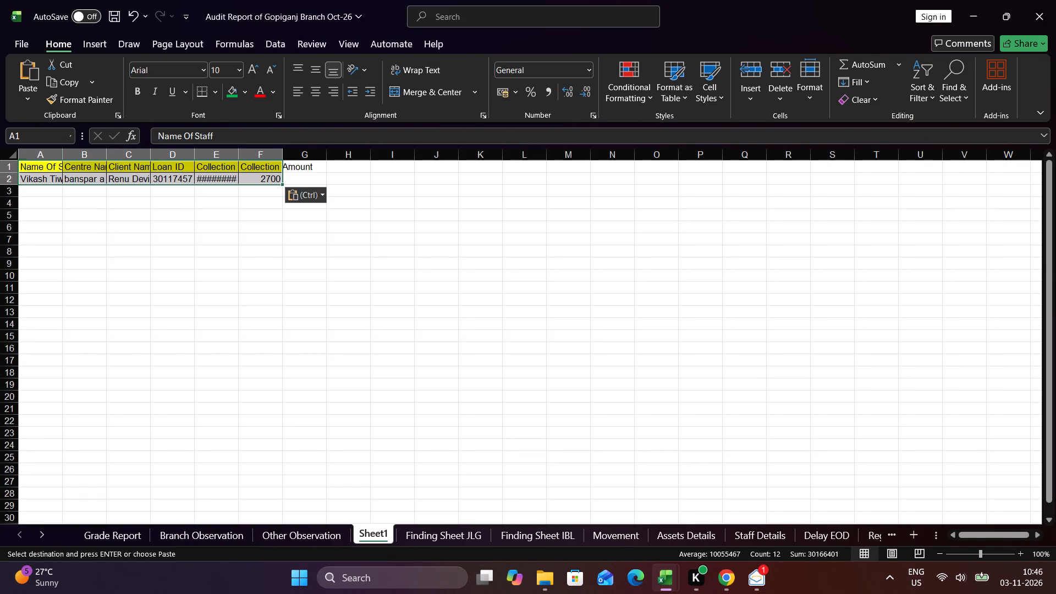
Autofit all column widths of the new sheet to their contents.
{"action": "left_click", "coordinate": [15, 151]}
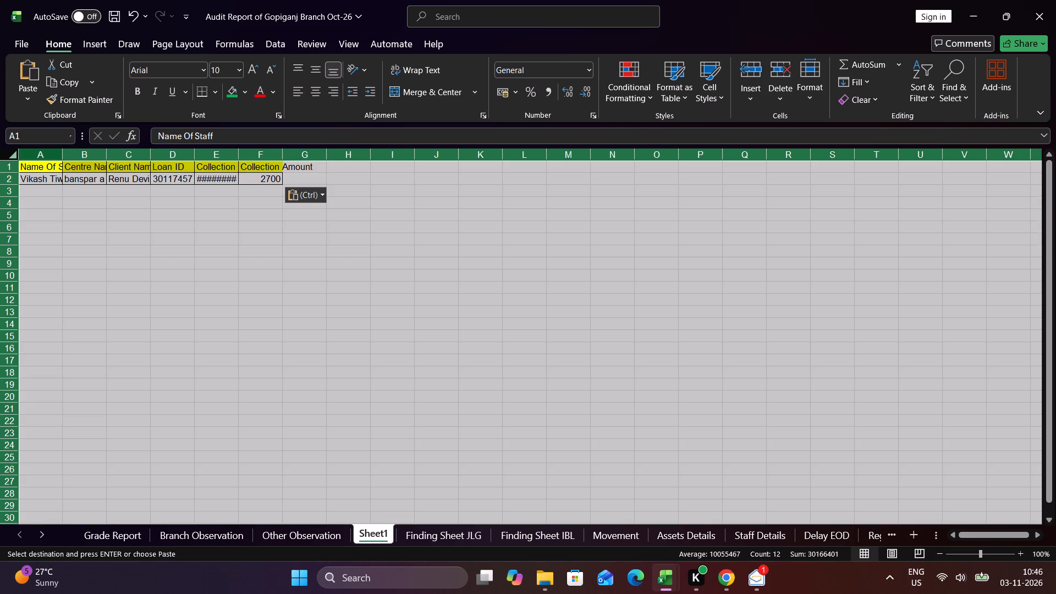
{"action": "double_click", "coordinate": [63, 152]}
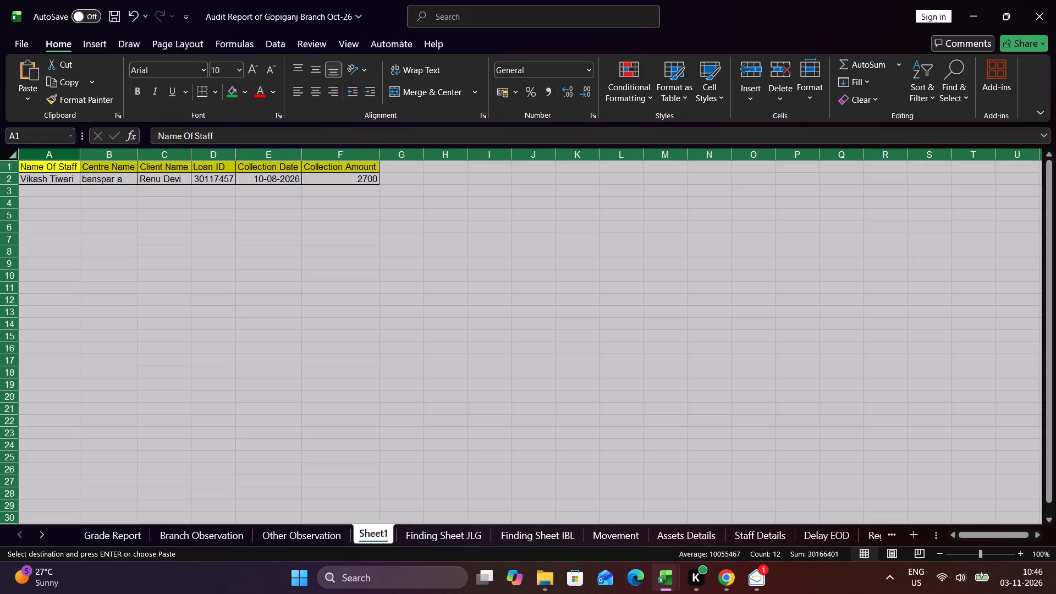
Rename the new Gopiganj sheet "EMI Recieved in Personal UPI", reusing the Kauriram report's sheet name.
{"action": "key", "text": "alt+Tab"}
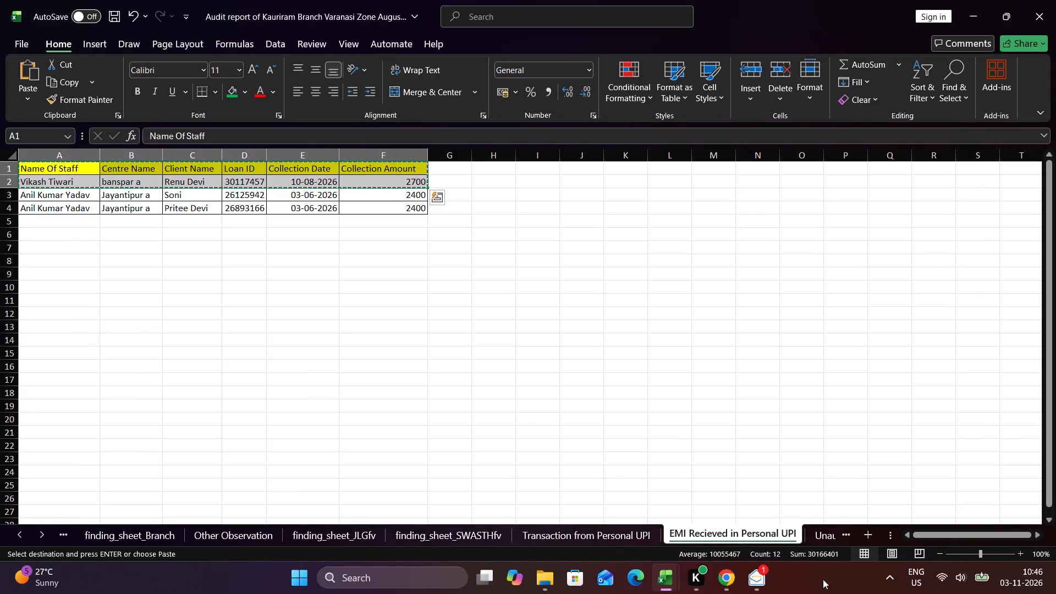
{"action": "double_click", "coordinate": [741, 531]}
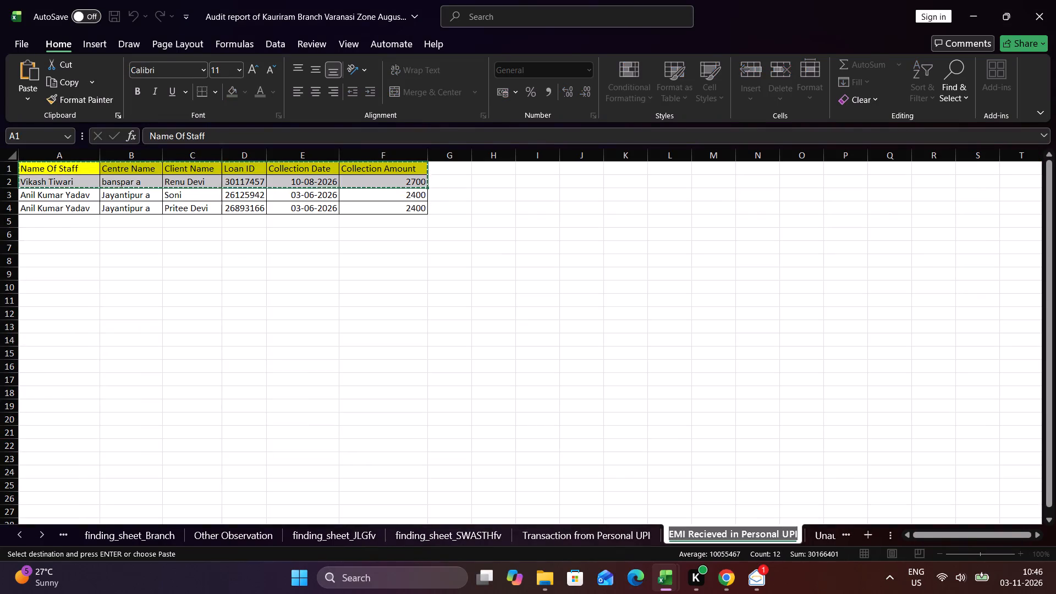
{"action": "key", "text": "ctrl+c"}
{"action": "key", "text": "alt+Tab"}
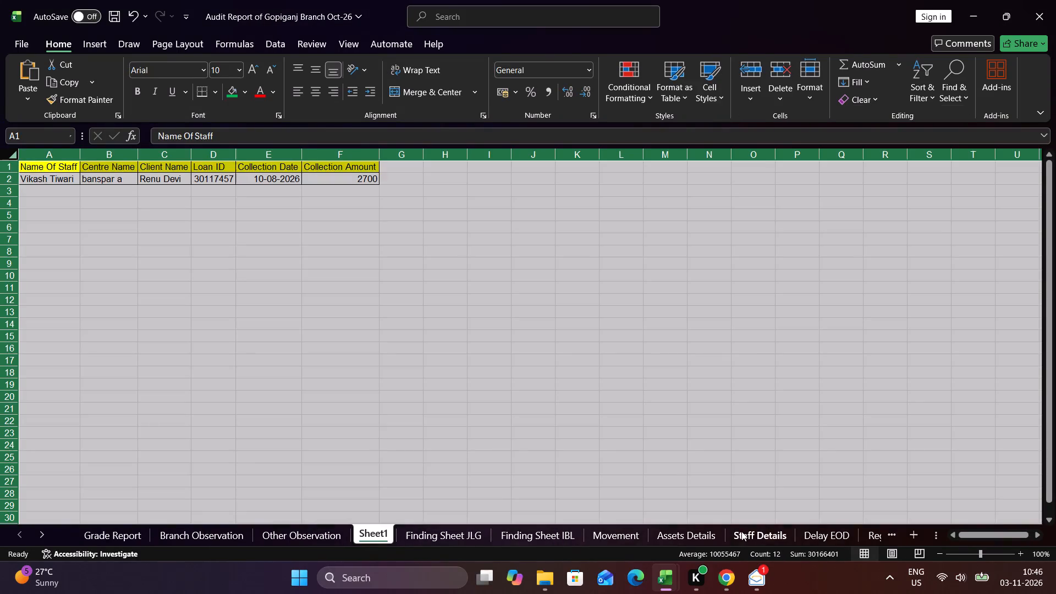
{"action": "double_click", "coordinate": [378, 535]}
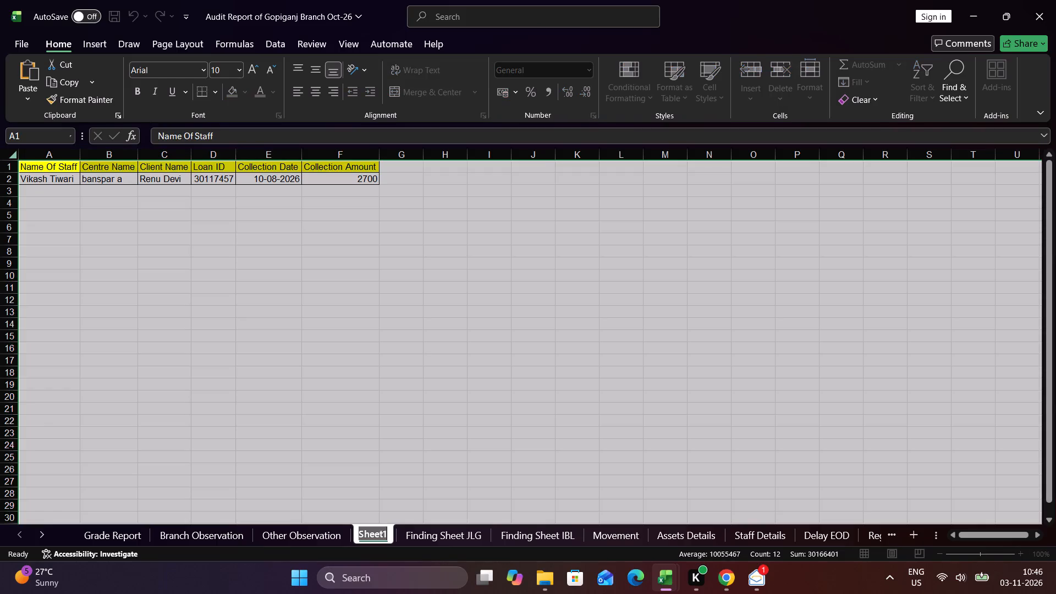
{"action": "key", "text": "ctrl+v"}
{"action": "left_click", "coordinate": [442, 484]}
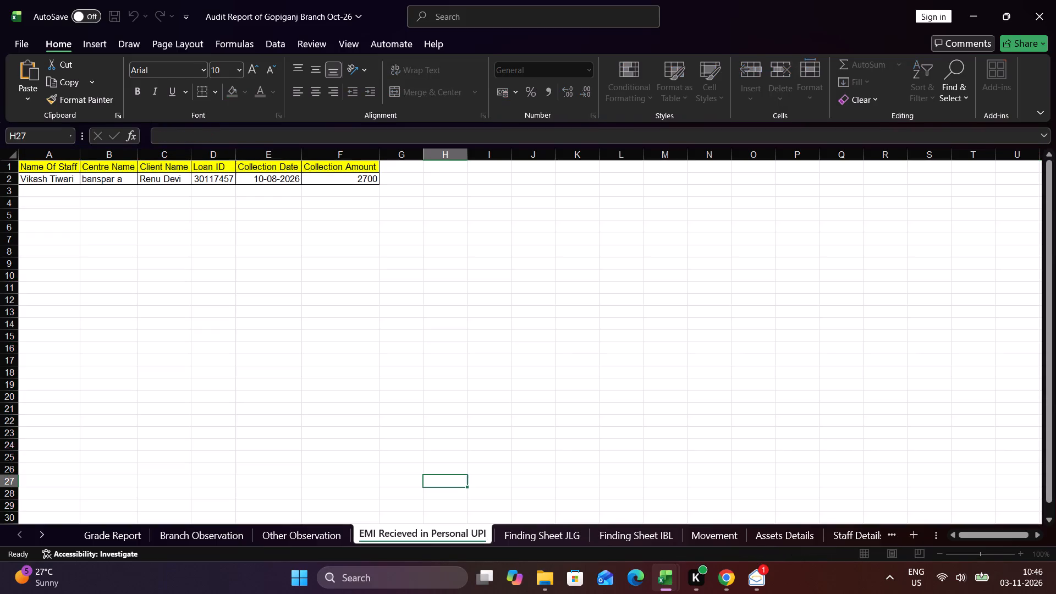
Add another blank sheet directly after the Delay EOD sheet in the Gopiganj report.
{"action": "left_click", "coordinate": [875, 536]}
{"action": "left_click", "coordinate": [854, 535]}
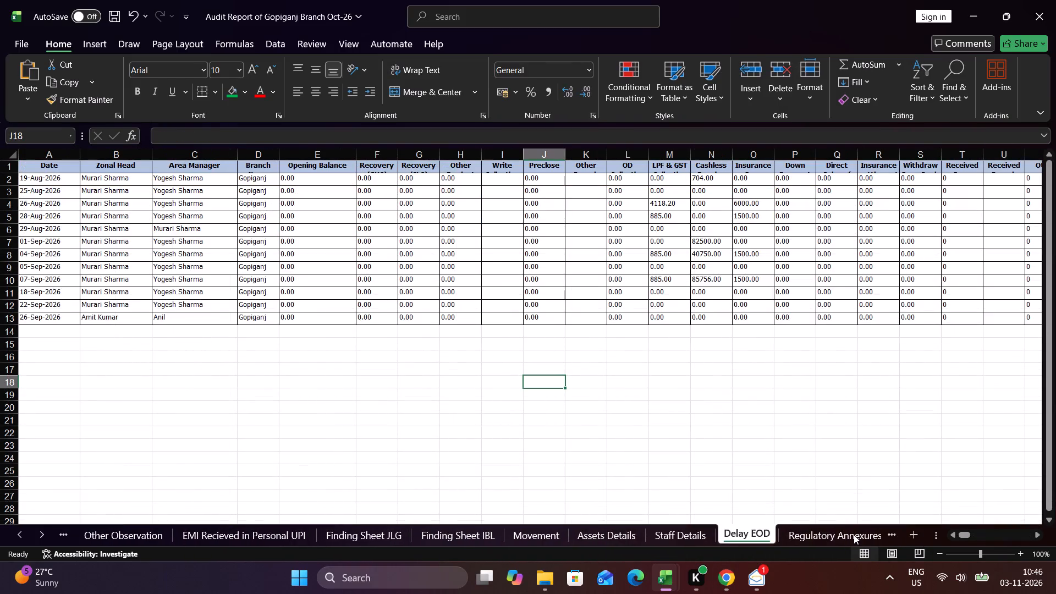
{"action": "left_click", "coordinate": [912, 538]}
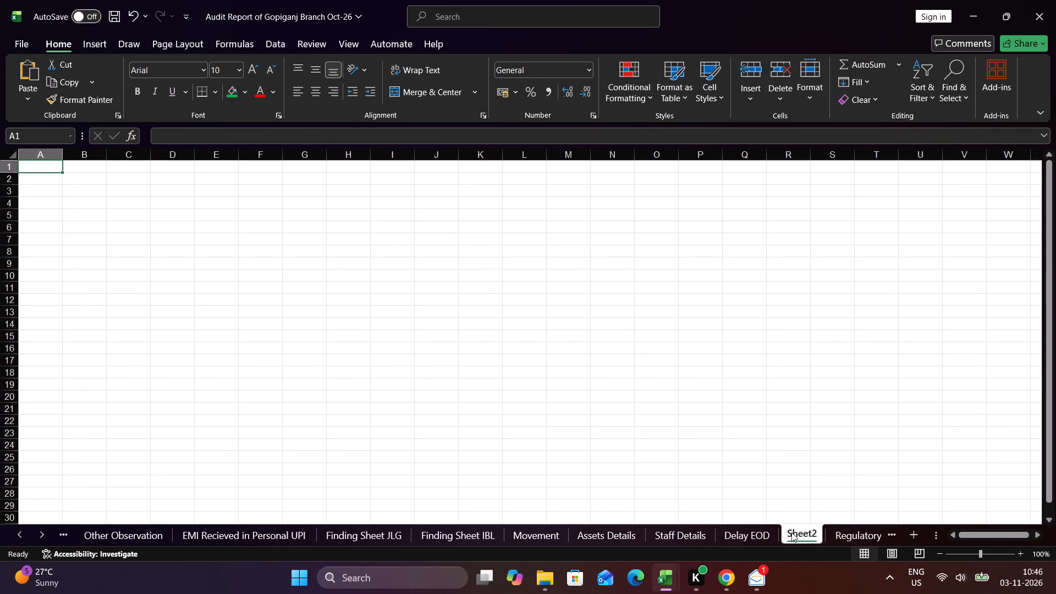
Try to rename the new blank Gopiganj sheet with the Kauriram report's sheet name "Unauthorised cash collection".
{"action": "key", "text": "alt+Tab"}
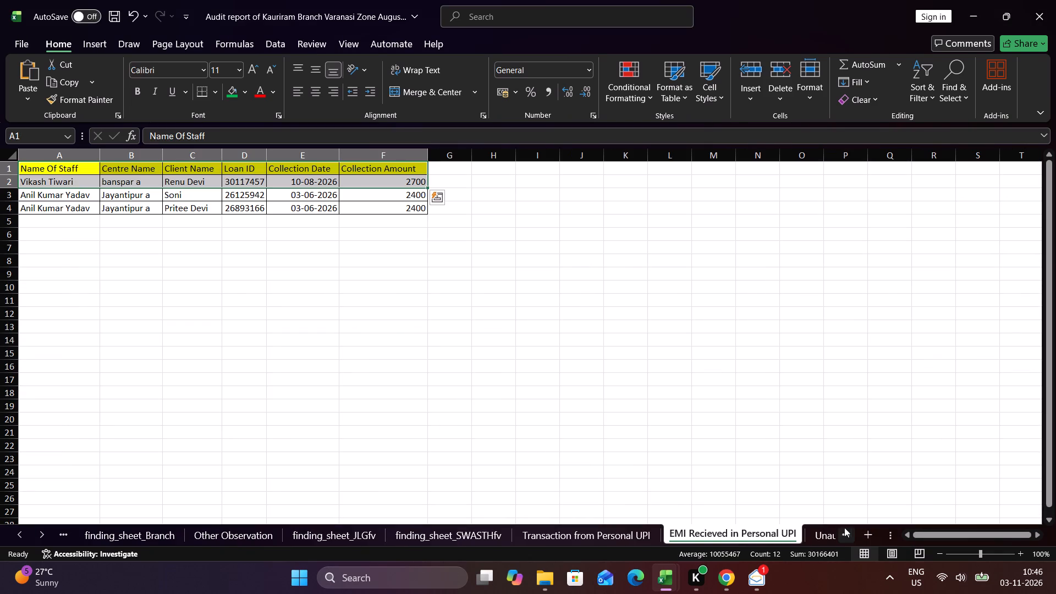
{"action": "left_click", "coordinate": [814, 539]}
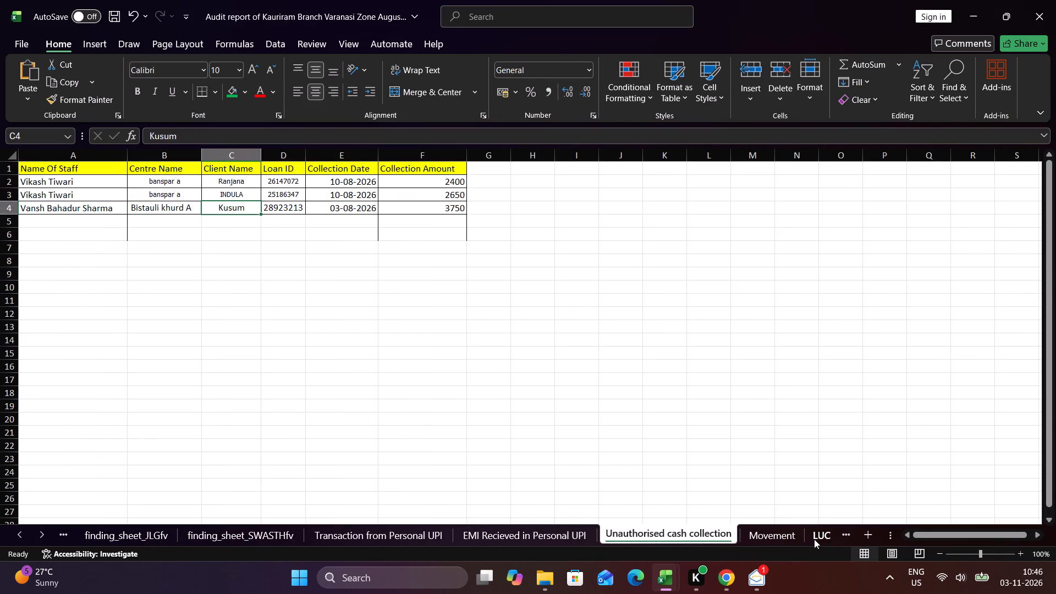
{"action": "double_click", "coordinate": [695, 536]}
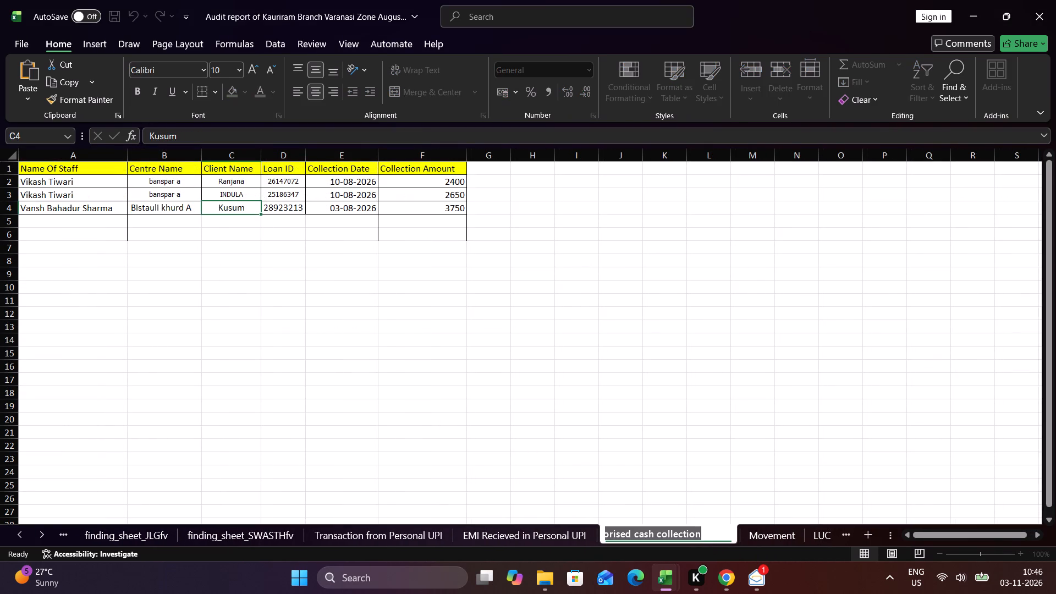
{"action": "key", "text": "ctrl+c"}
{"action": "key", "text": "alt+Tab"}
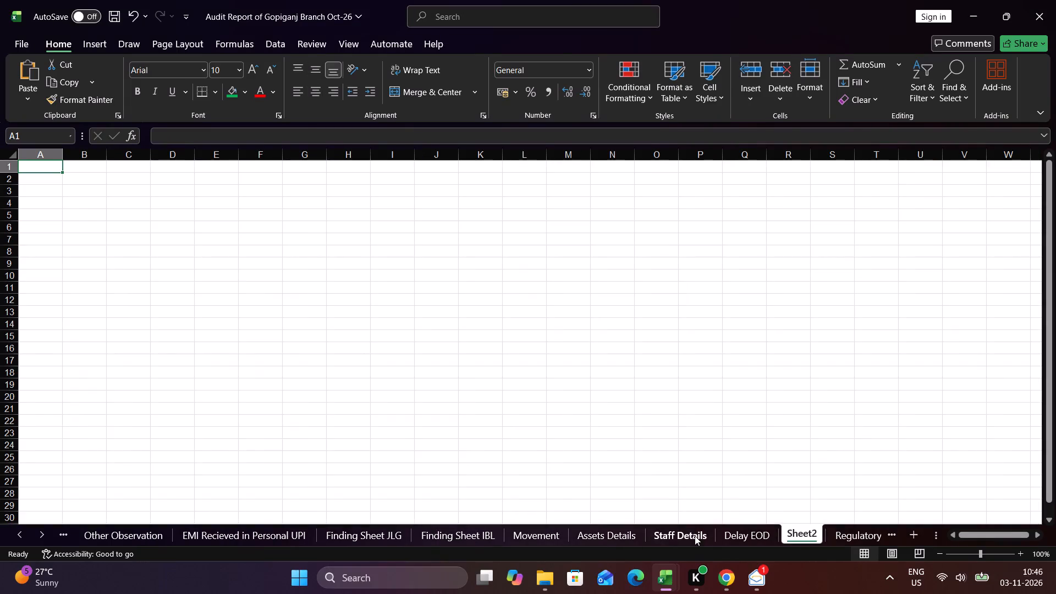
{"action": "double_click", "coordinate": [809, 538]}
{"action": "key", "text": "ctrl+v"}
Copy the header and all three records from the Kauriram report's Unauthorised cash collection sheet into the blank Gopiganj sheet, starting at A1.
{"action": "key", "text": "alt+Tab"}
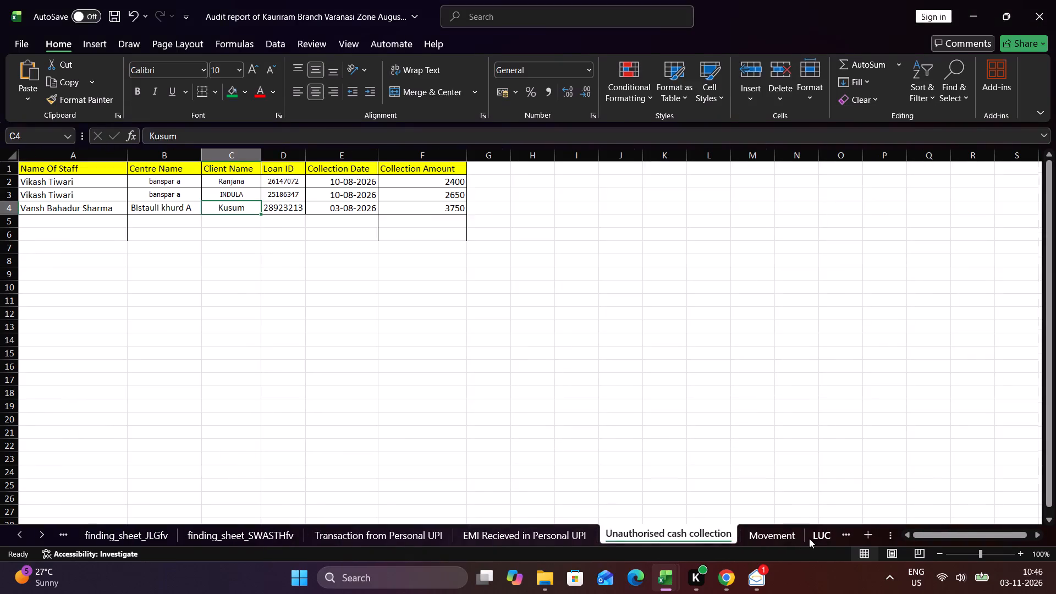
{"action": "left_click", "coordinate": [69, 170]}
{"action": "key", "text": "ctrl+shift+Right"}
{"action": "key", "text": "ctrl+shift+Down"}
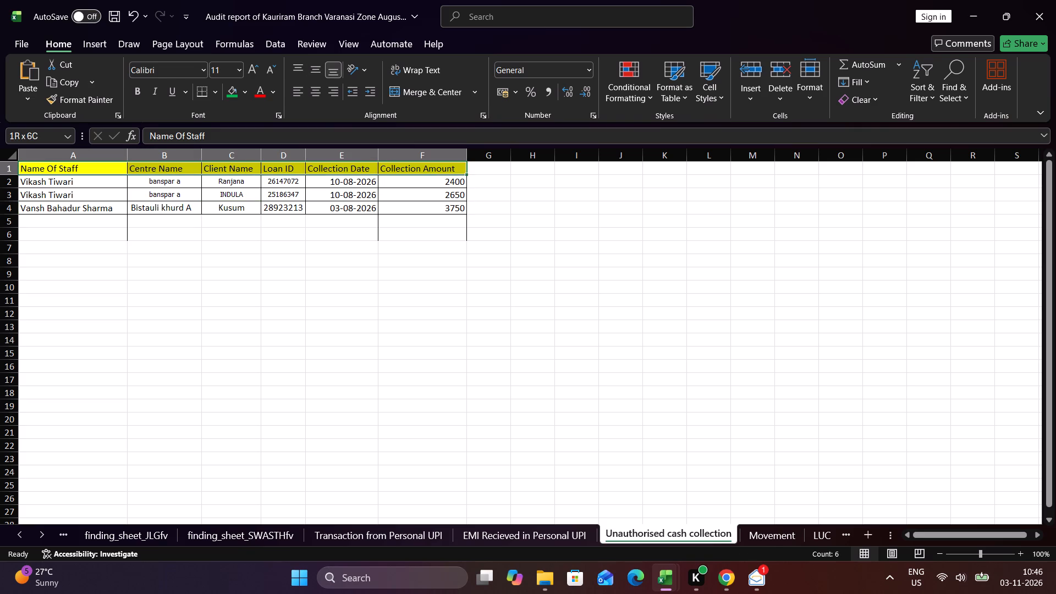
{"action": "key", "text": "ctrl+c"}
{"action": "key", "text": "alt+Tab"}
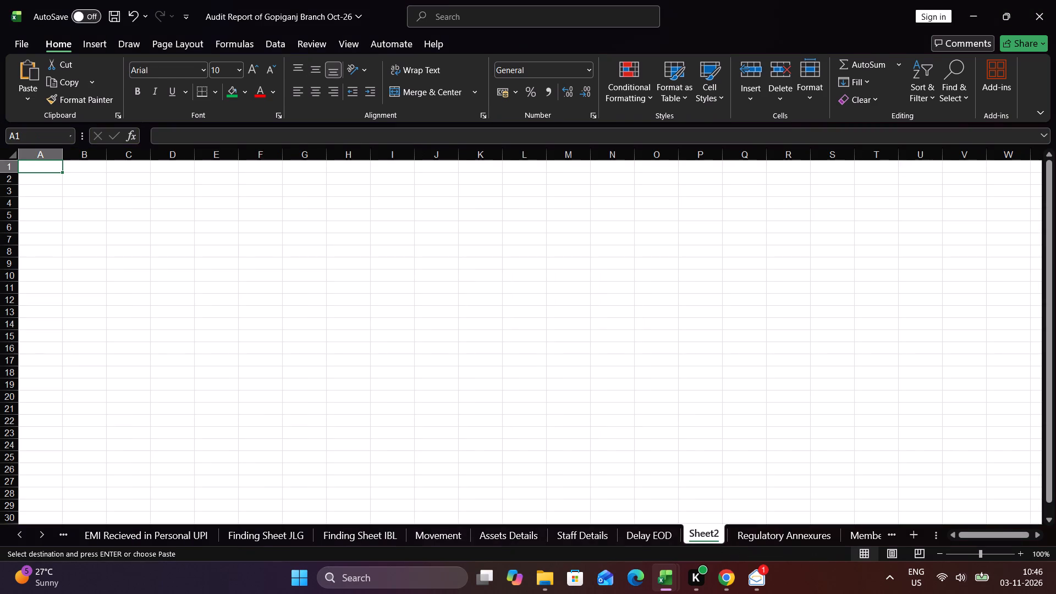
{"action": "key", "text": "ctrl+v"}
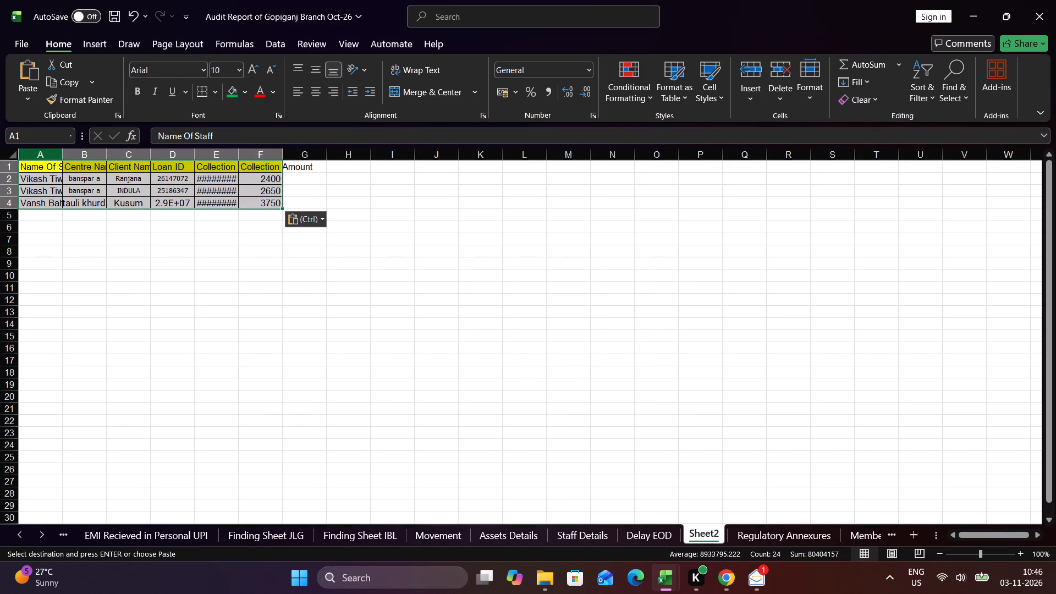
Autofit the Name Of Staff, Centre Name and Collection Date columns of the pasted table.
{"action": "double_click", "coordinate": [60, 160]}
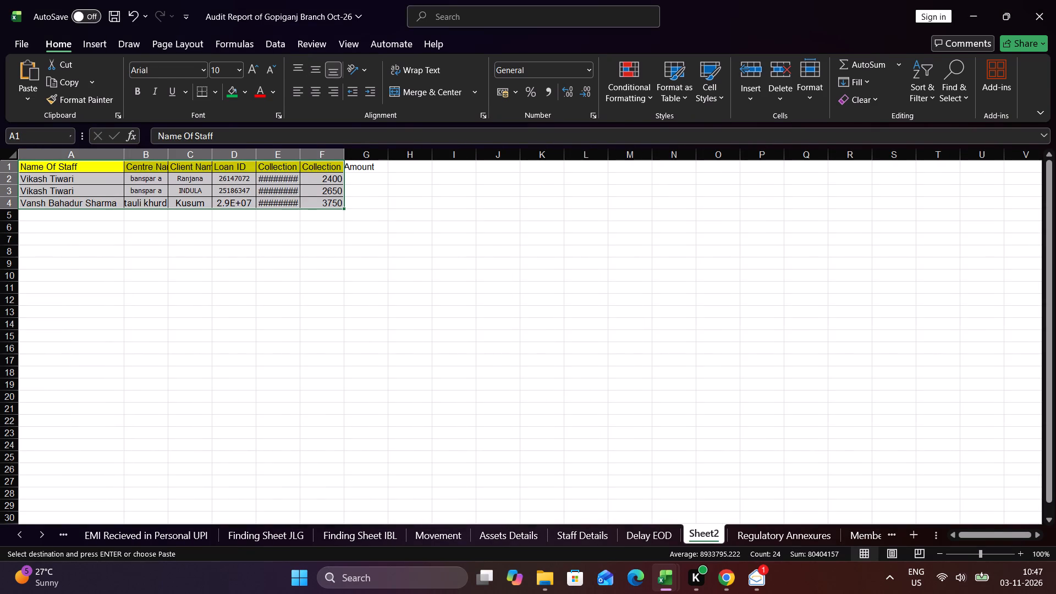
{"action": "left_click", "coordinate": [109, 246]}
{"action": "double_click", "coordinate": [168, 154]}
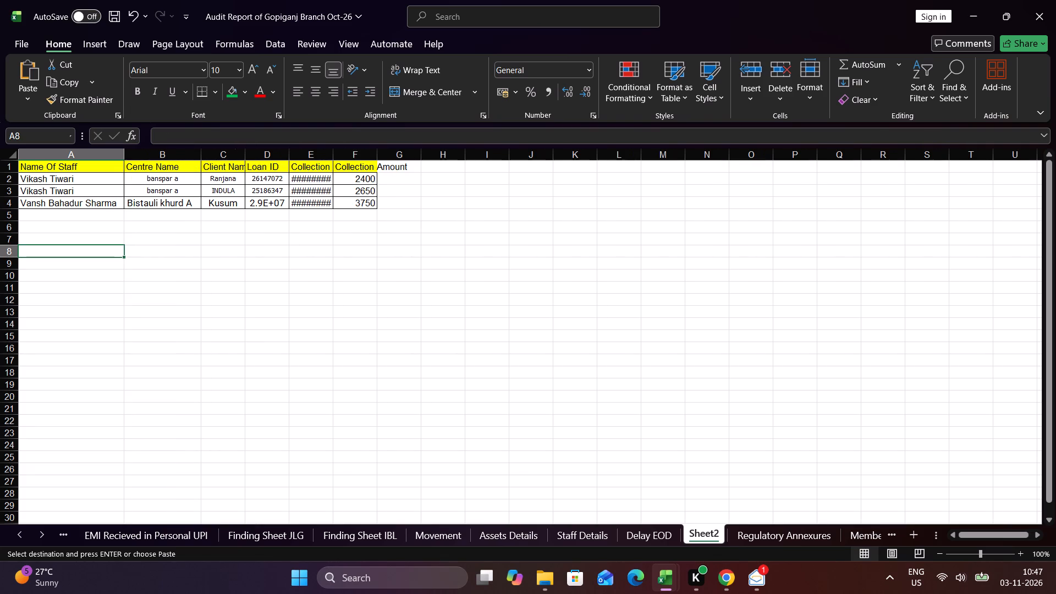
{"action": "left_click", "coordinate": [234, 301]}
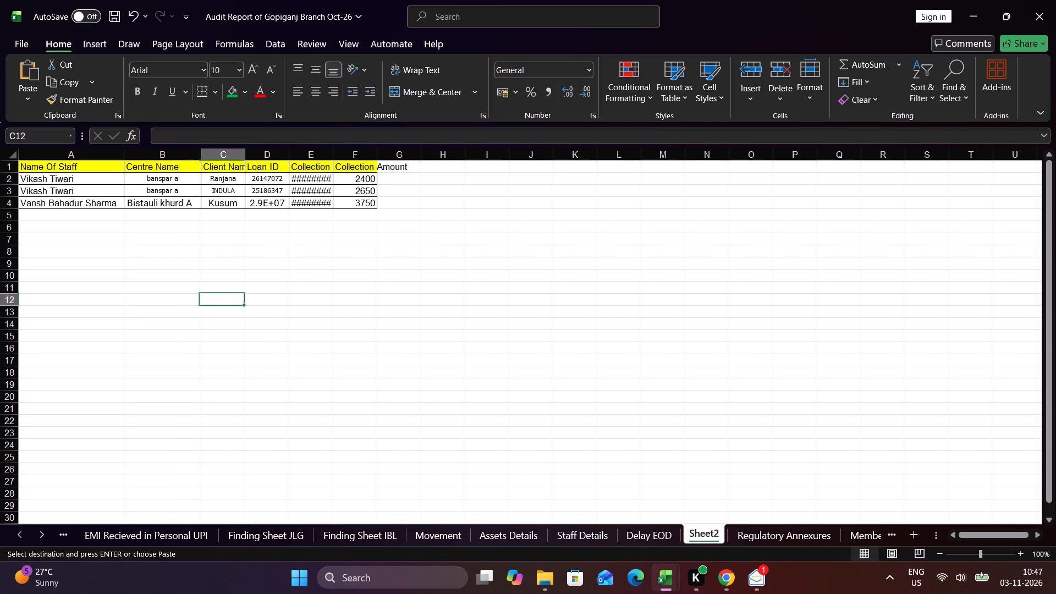
{"action": "double_click", "coordinate": [338, 154]}
{"action": "left_click", "coordinate": [351, 254]}
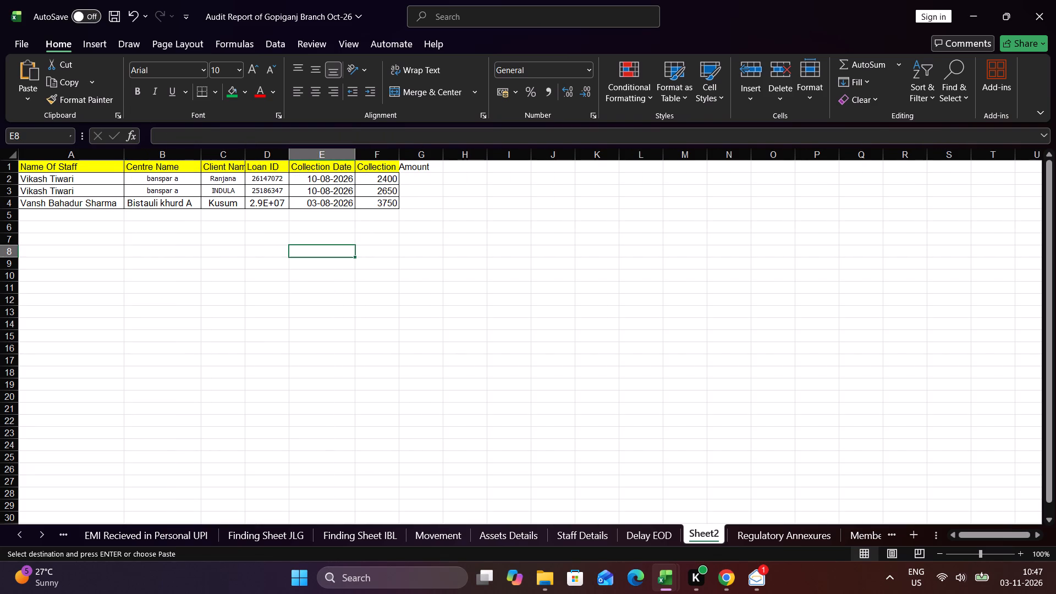
{"action": "left_click", "coordinate": [65, 205]}
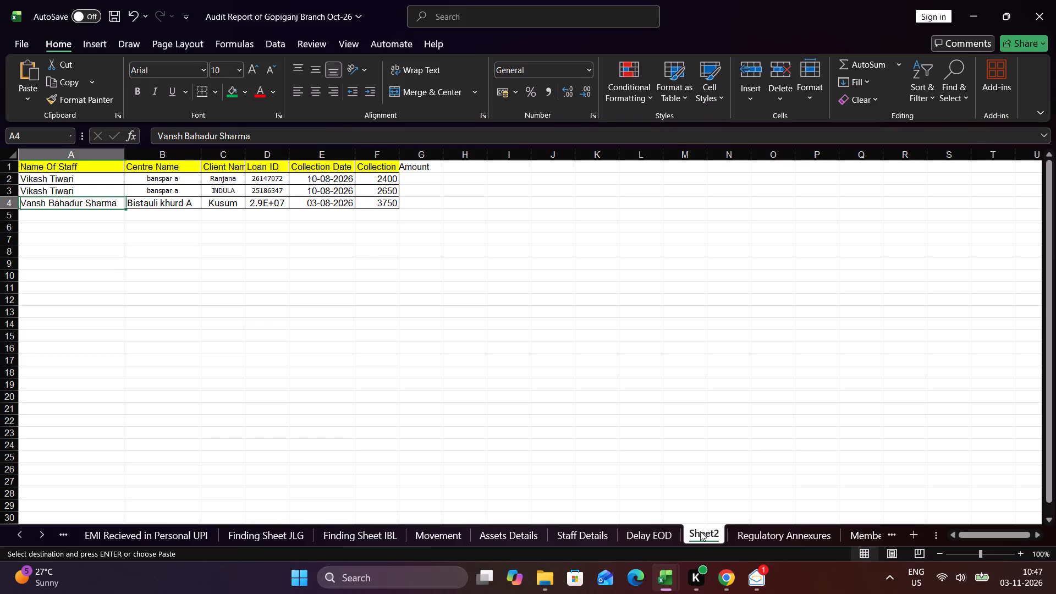
Rename the new Gopiganj sheet "Unauthorised cash collection", reusing the Kauriram report's sheet name.
{"action": "key", "text": "alt+Tab"}
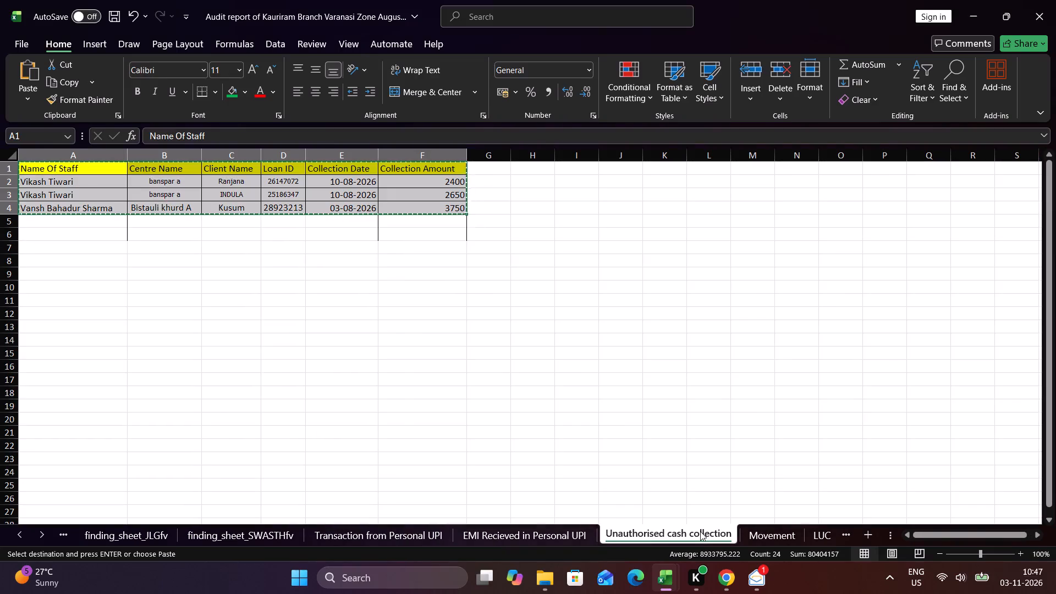
{"action": "double_click", "coordinate": [700, 531]}
{"action": "key", "text": "ctrl+c"}
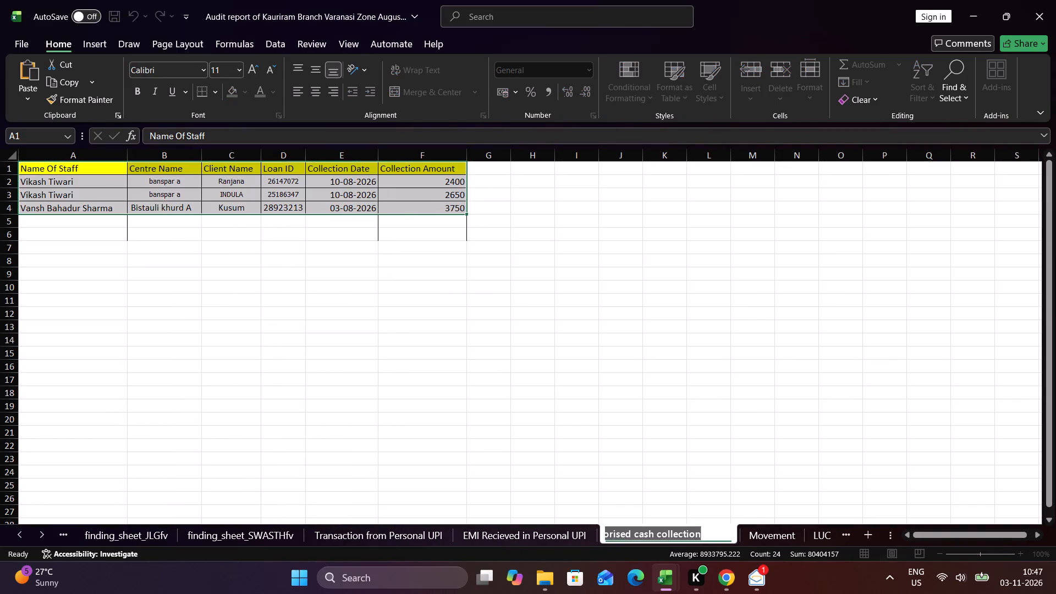
{"action": "key", "text": "alt+Tab"}
{"action": "double_click", "coordinate": [700, 531]}
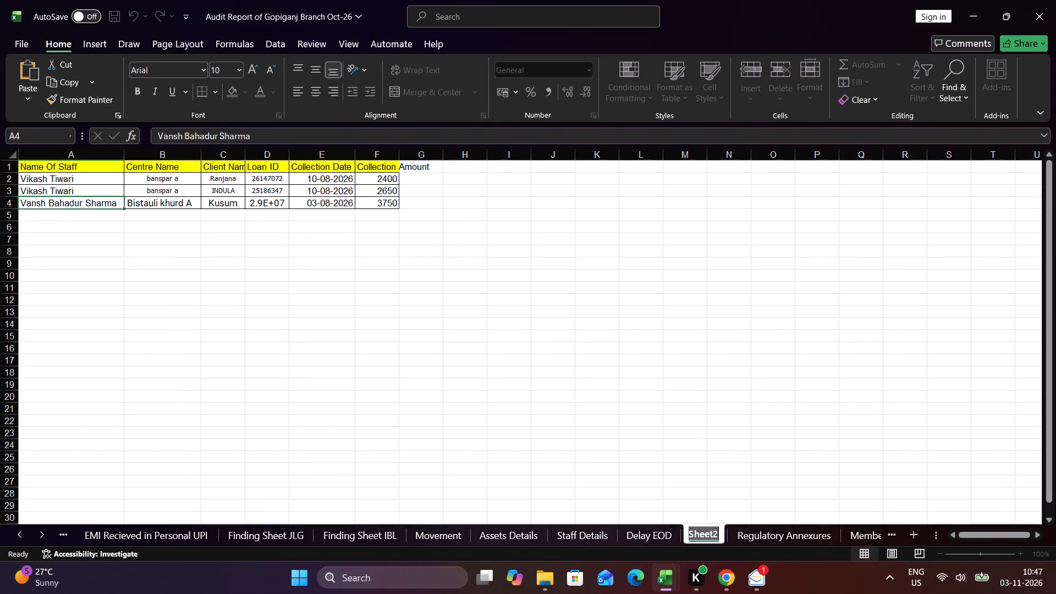
{"action": "key", "text": "ctrl+v"}
{"action": "left_click", "coordinate": [652, 422]}
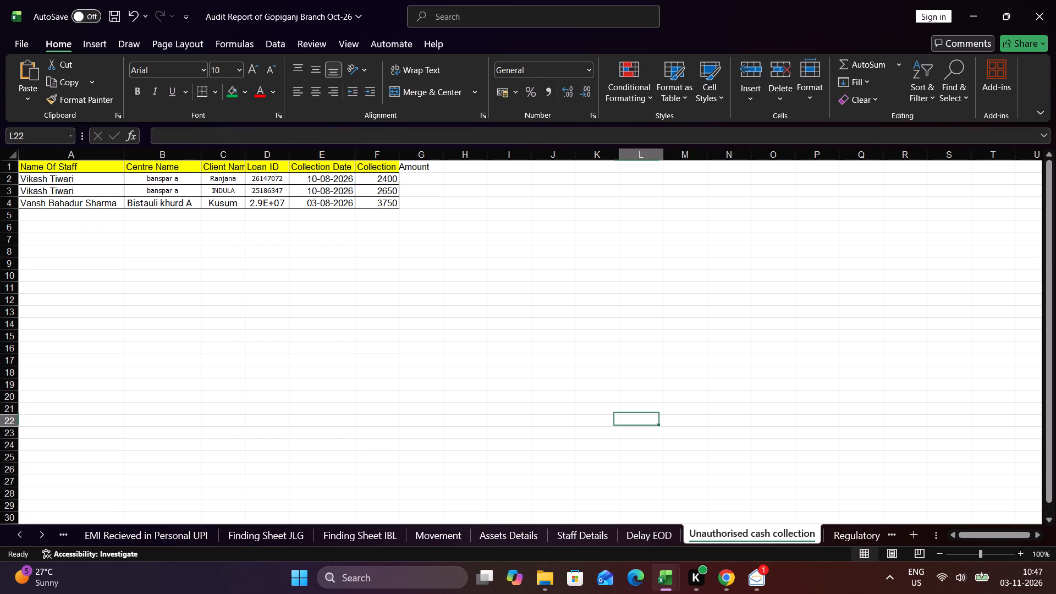
Move the EMI Recieved in Personal UPI sheet past the two Finding Sheets to directly after Movement.
{"action": "triple_click", "coordinate": [20, 542]}
{"action": "triple_click", "coordinate": [20, 542]}
{"action": "left_click", "coordinate": [20, 542]}
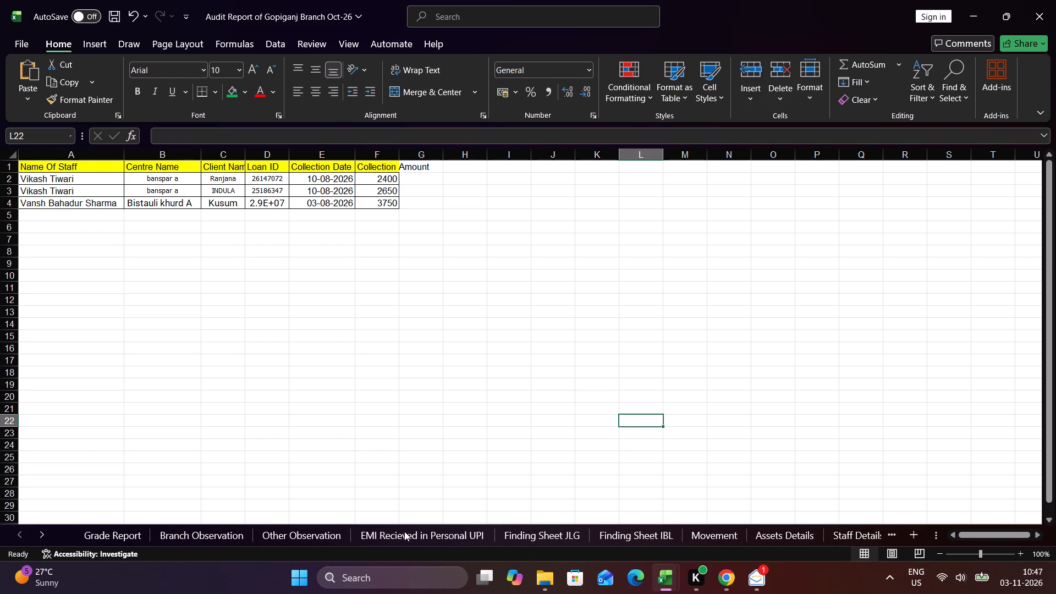
{"action": "left_click_drag", "start_coordinate": [404, 531], "coordinate": [612, 536]}
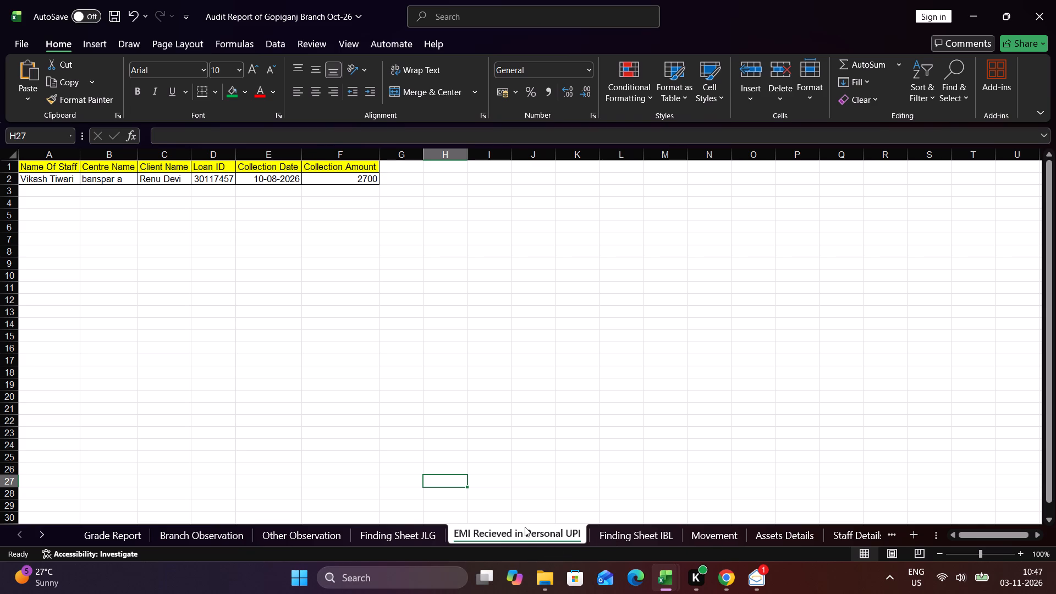
{"action": "left_click_drag", "start_coordinate": [525, 527], "coordinate": [785, 533]}
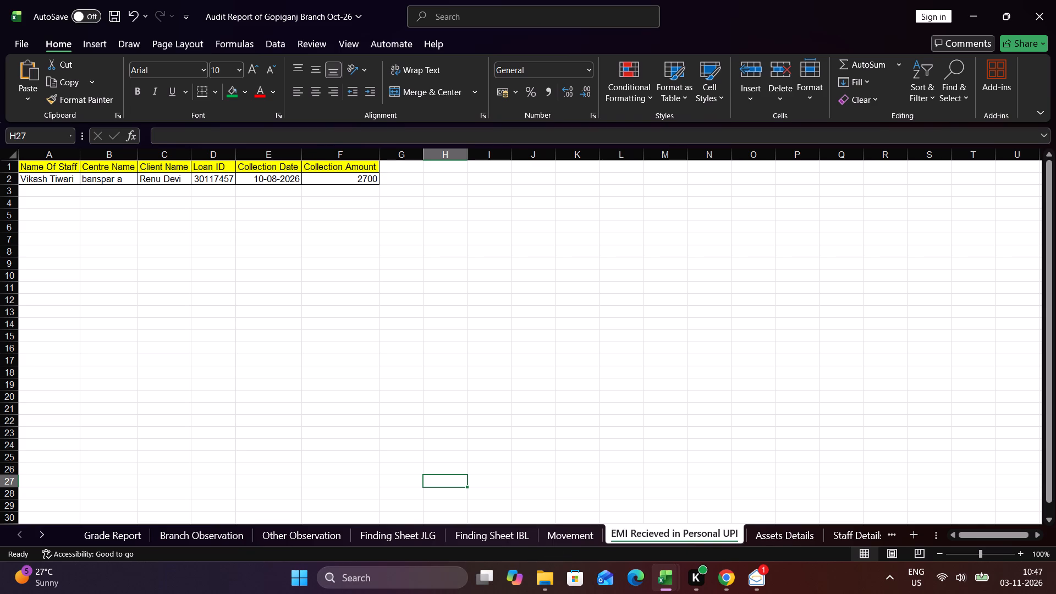
Move the Movement sheet past EMI Recieved in Personal UPI to directly after Delay EOD.
{"action": "left_click_drag", "start_coordinate": [556, 538], "coordinate": [728, 546]}
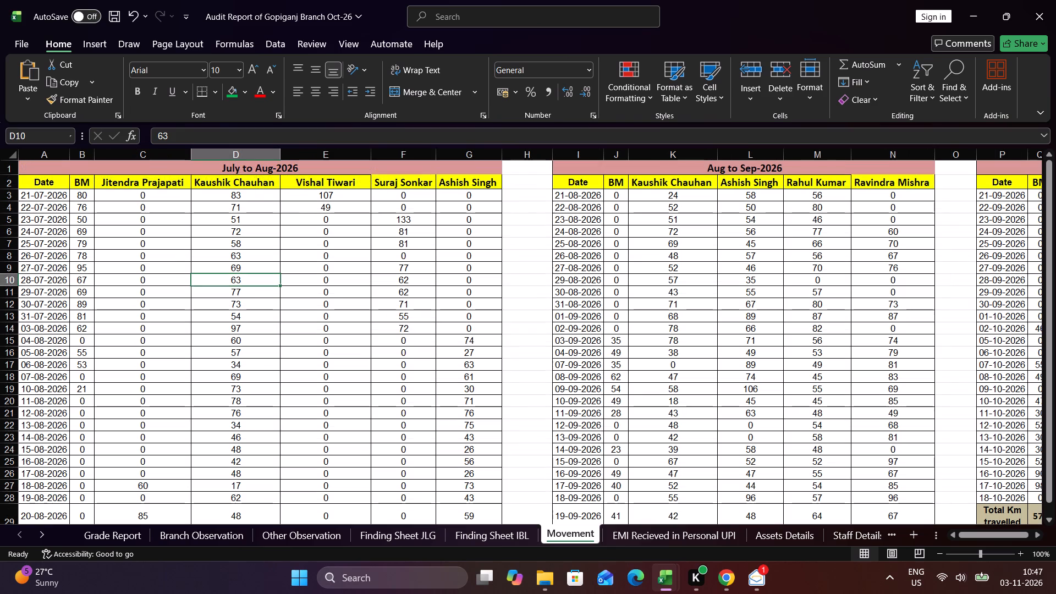
{"action": "left_click_drag", "start_coordinate": [728, 546], "coordinate": [757, 543]}
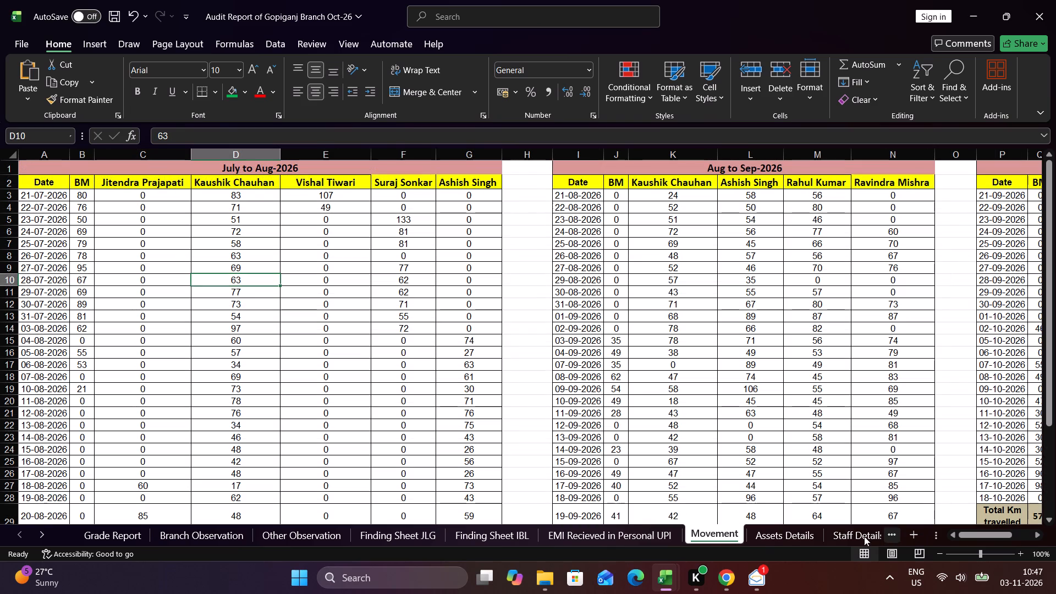
{"action": "left_click", "coordinate": [46, 534]}
{"action": "triple_click", "coordinate": [46, 534]}
{"action": "left_click", "coordinate": [46, 534]}
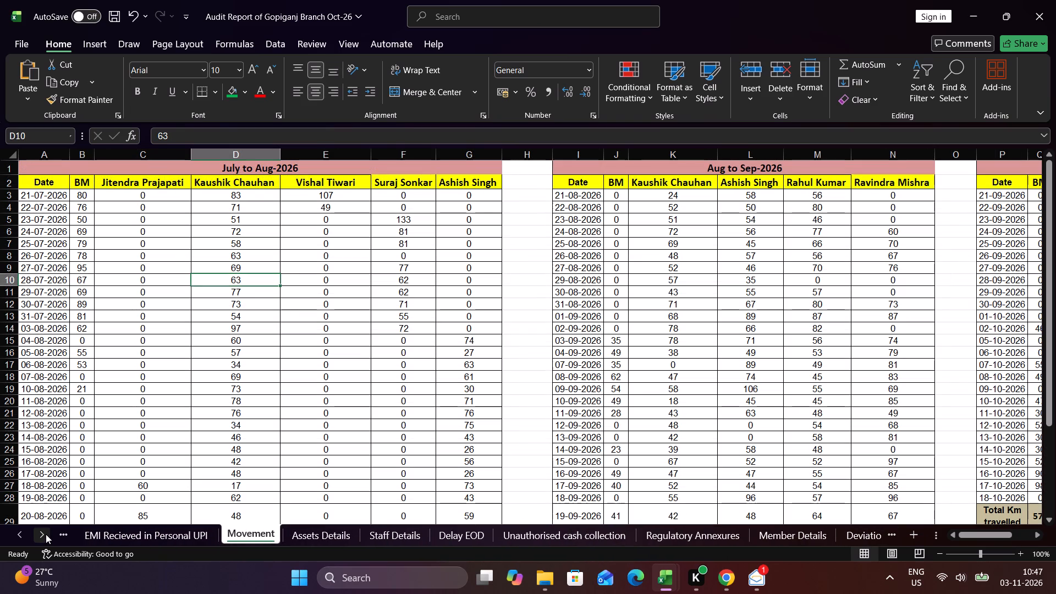
{"action": "left_click_drag", "start_coordinate": [239, 532], "coordinate": [505, 538]}
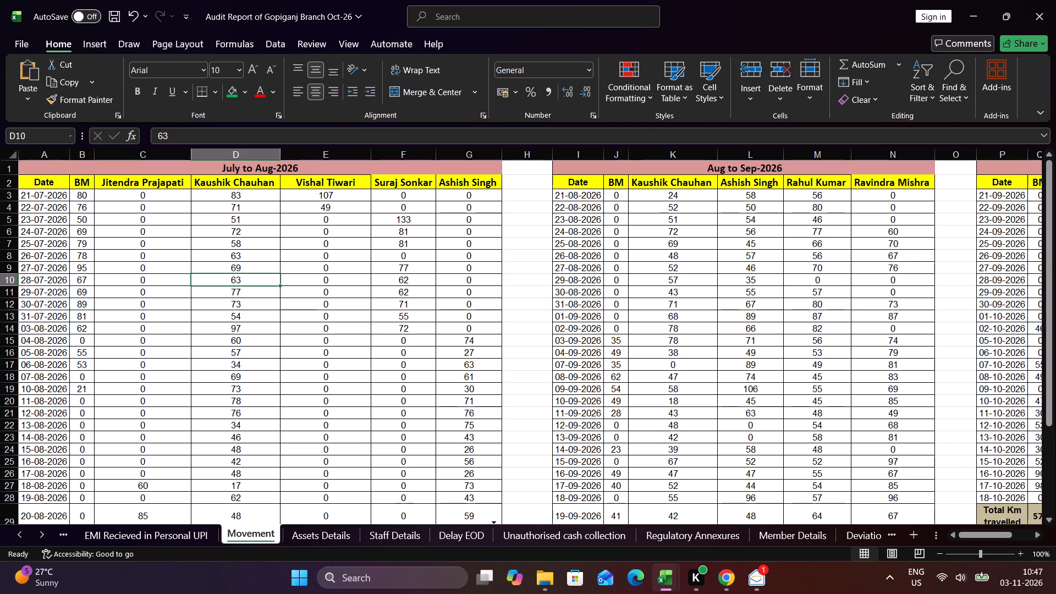
{"action": "left_click_drag", "start_coordinate": [505, 538], "coordinate": [536, 538]}
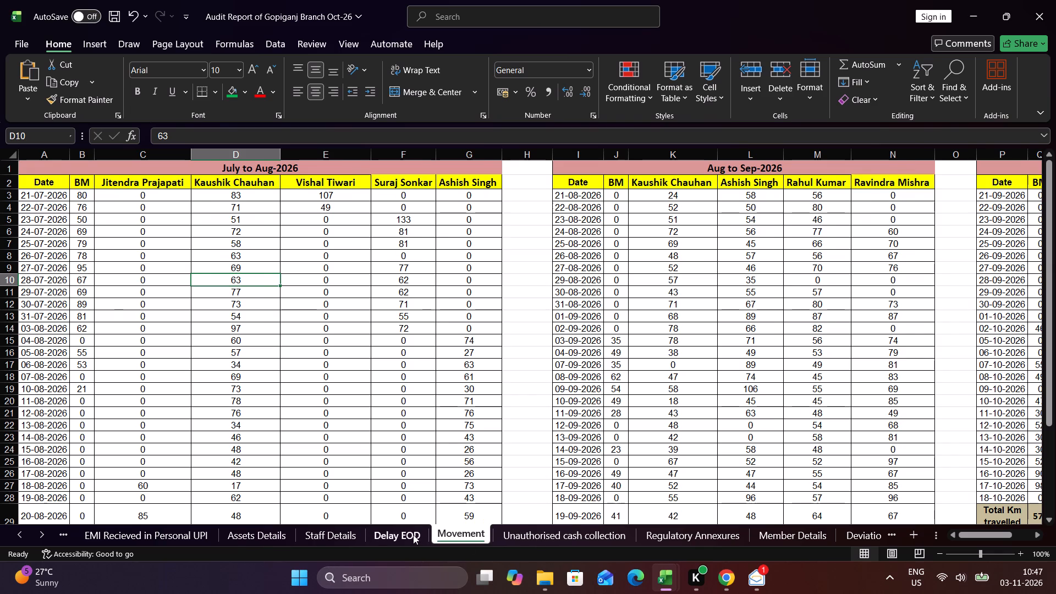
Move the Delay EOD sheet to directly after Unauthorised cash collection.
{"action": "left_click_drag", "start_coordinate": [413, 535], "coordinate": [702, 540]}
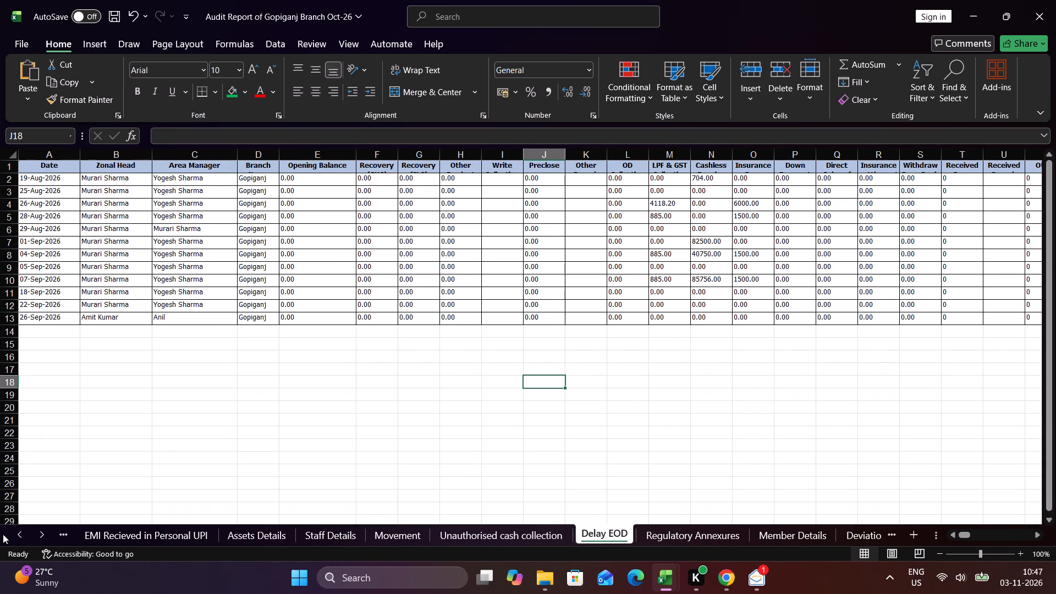
Move the Deviation in Proposal Entry sheet between Movement and Unauthorised cash collection.
{"action": "triple_click", "coordinate": [42, 533]}
{"action": "triple_click", "coordinate": [42, 533]}
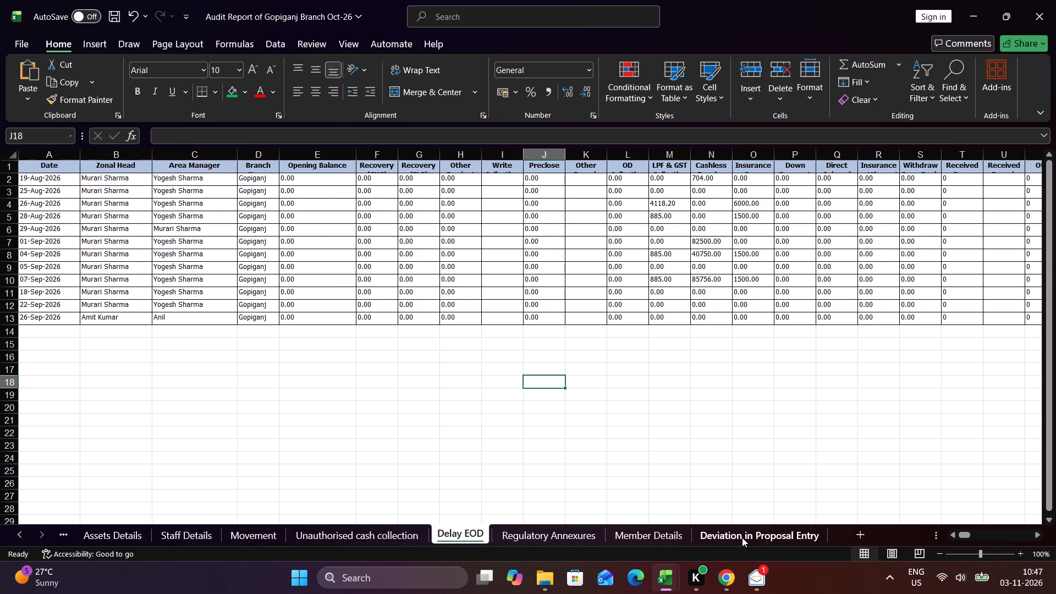
{"action": "left_click_drag", "start_coordinate": [742, 537], "coordinate": [363, 537]}
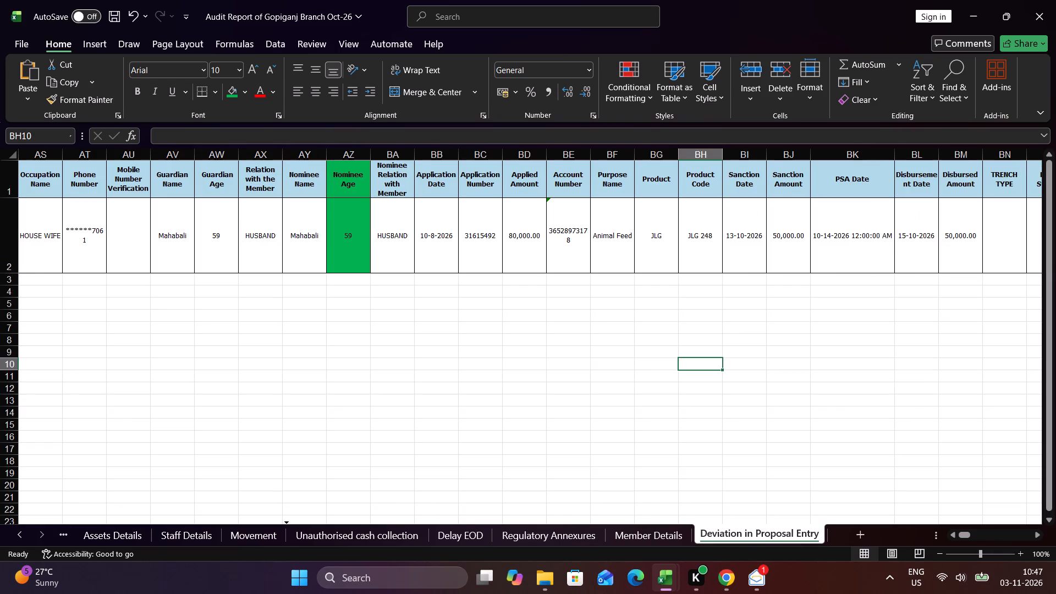
{"action": "left_click_drag", "start_coordinate": [363, 537], "coordinate": [316, 536]}
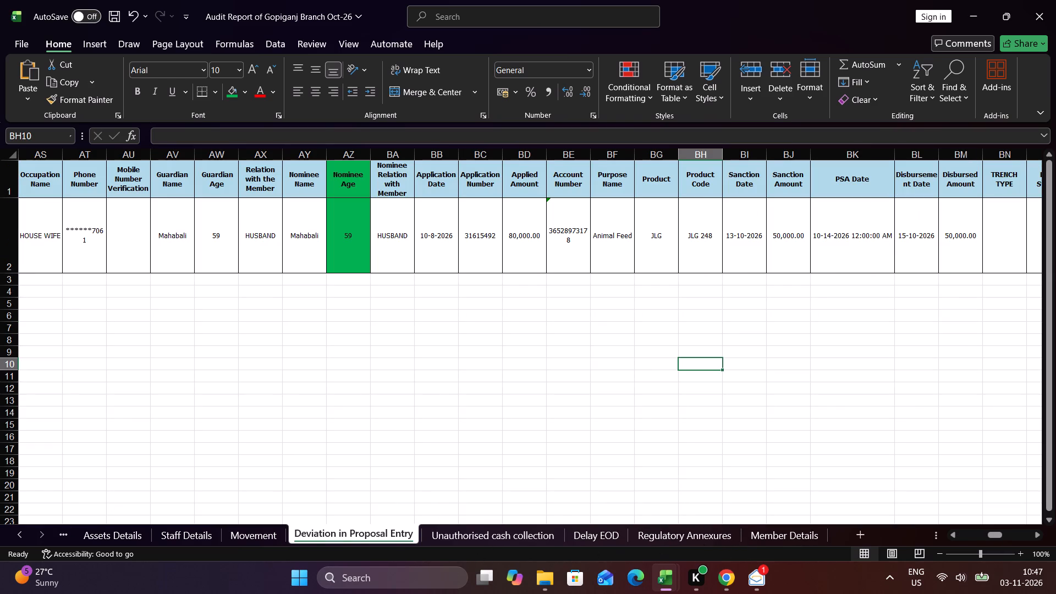
Move the Delay EOD sheet to the end of the workbook, after Member Details.
{"action": "left_click", "coordinate": [597, 531]}
{"action": "double_click", "coordinate": [597, 531]}
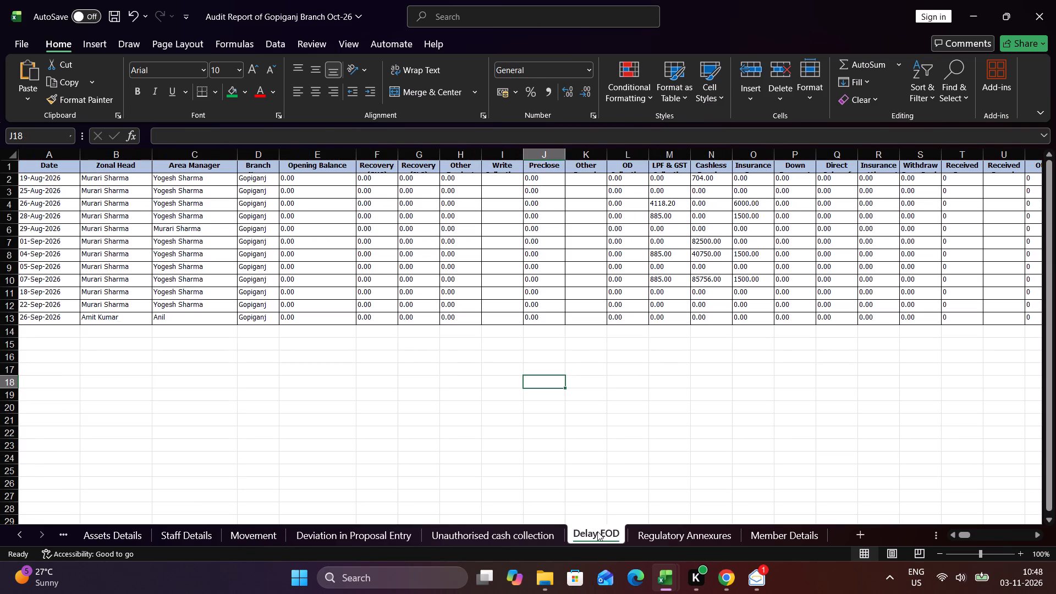
{"action": "left_click", "coordinate": [563, 433]}
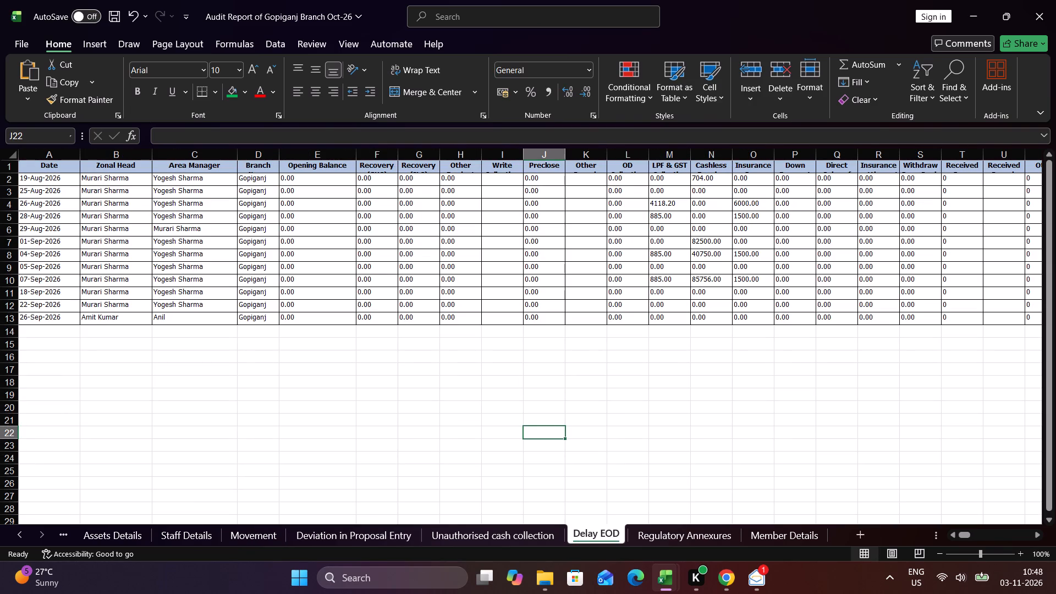
{"action": "left_click", "coordinate": [596, 529]}
{"action": "left_click_drag", "start_coordinate": [595, 536], "coordinate": [837, 532]}
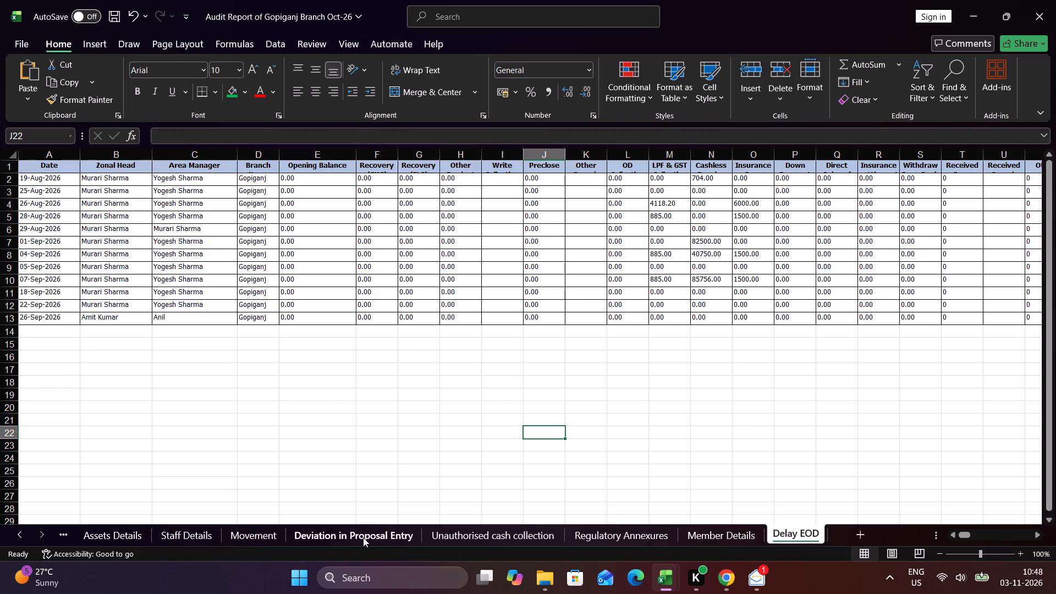
Move the Movement sheet to between Unauthorised cash collection and Regulatory Annexures.
{"action": "left_click_drag", "start_coordinate": [252, 536], "coordinate": [428, 542]}
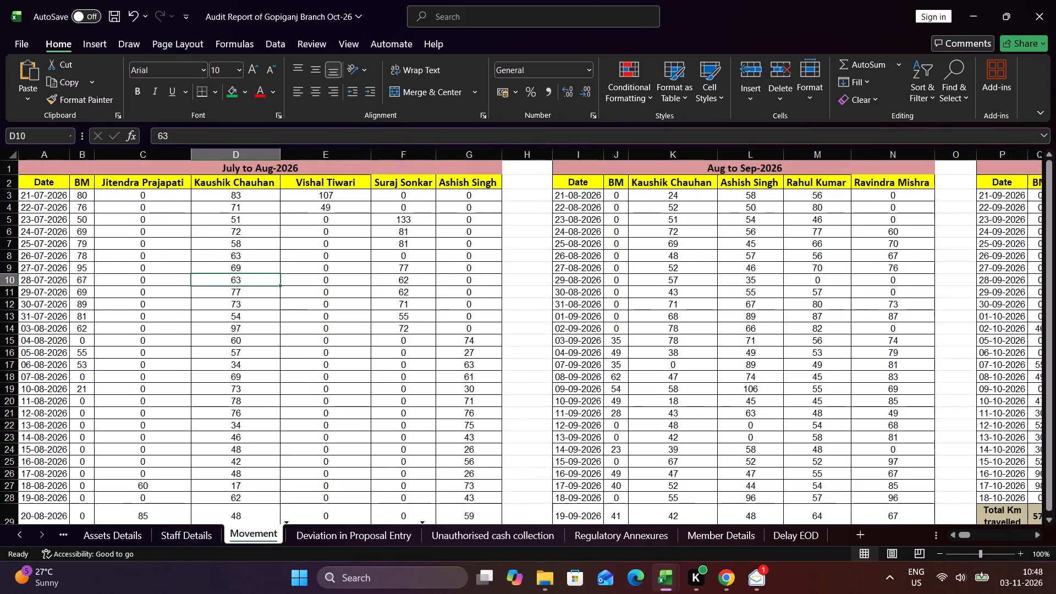
{"action": "left_click_drag", "start_coordinate": [428, 542], "coordinate": [566, 533]}
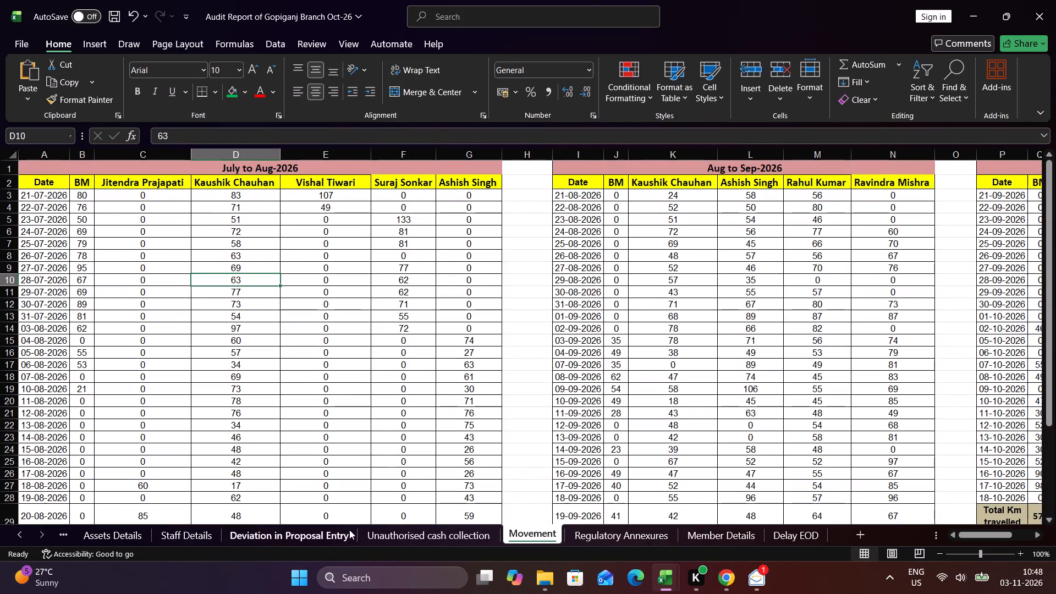
Move the Staff Details sheet to directly after Movement, before Regulatory Annexures.
{"action": "left_click_drag", "start_coordinate": [193, 532], "coordinate": [500, 530]}
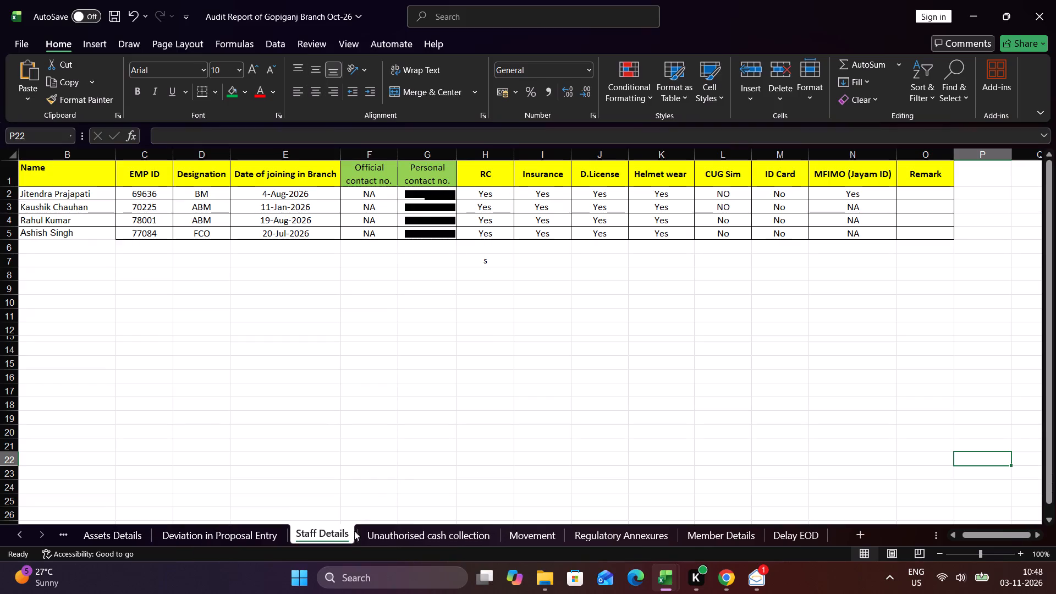
{"action": "left_click_drag", "start_coordinate": [323, 532], "coordinate": [573, 530]}
{"action": "left_click_drag", "start_coordinate": [573, 530], "coordinate": [572, 530]}
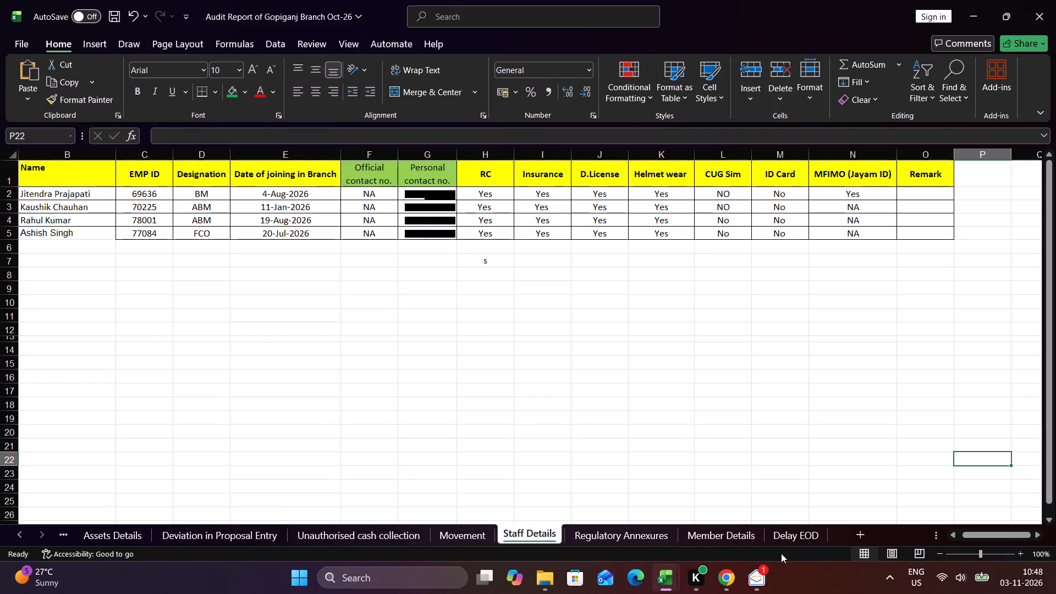
Move the Assets Details sheet to between Unauthorised cash collection and Movement.
{"action": "left_click", "coordinate": [386, 541]}
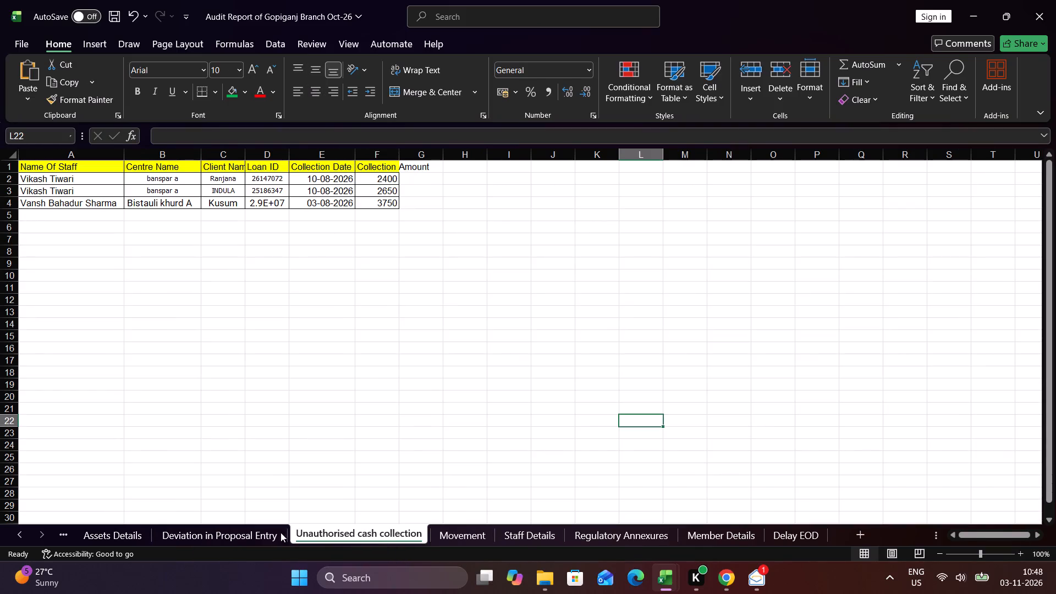
{"action": "left_click", "coordinate": [257, 531]}
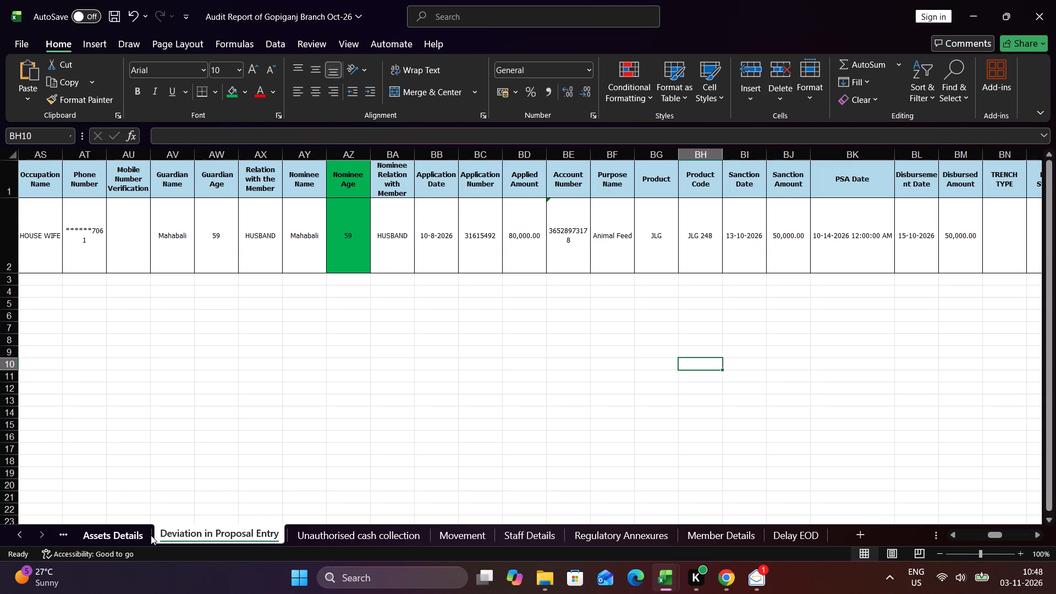
{"action": "left_click", "coordinate": [107, 535]}
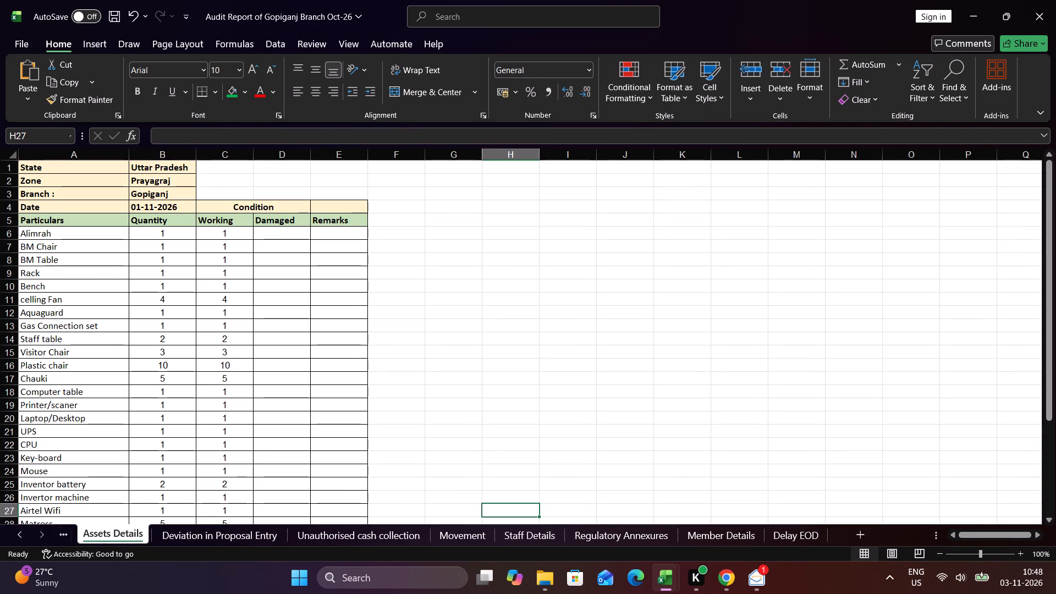
{"action": "left_click", "coordinate": [460, 314]}
{"action": "triple_click", "coordinate": [460, 314]}
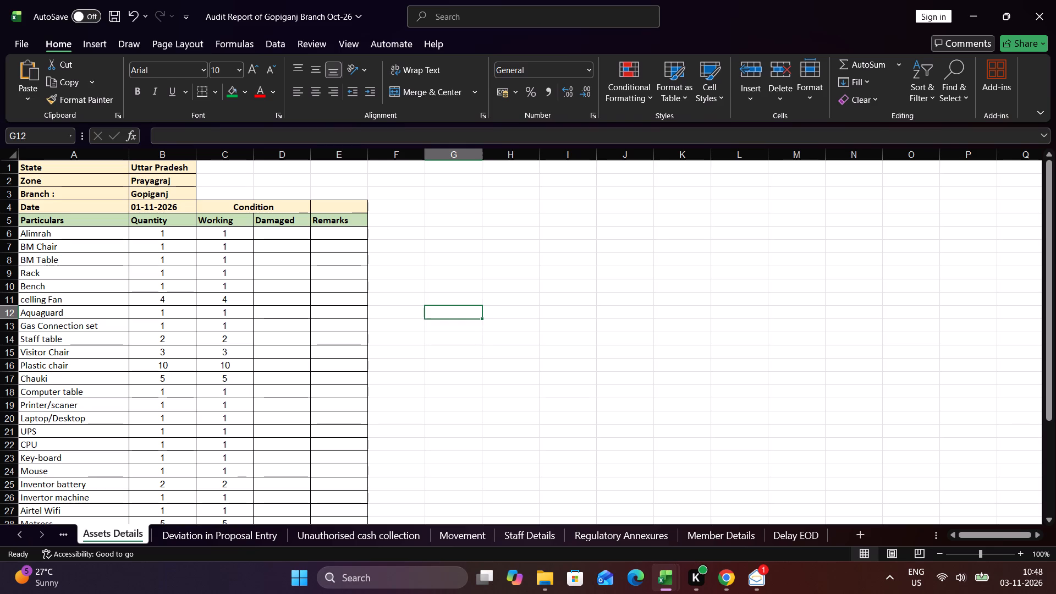
{"action": "left_click", "coordinate": [725, 327]}
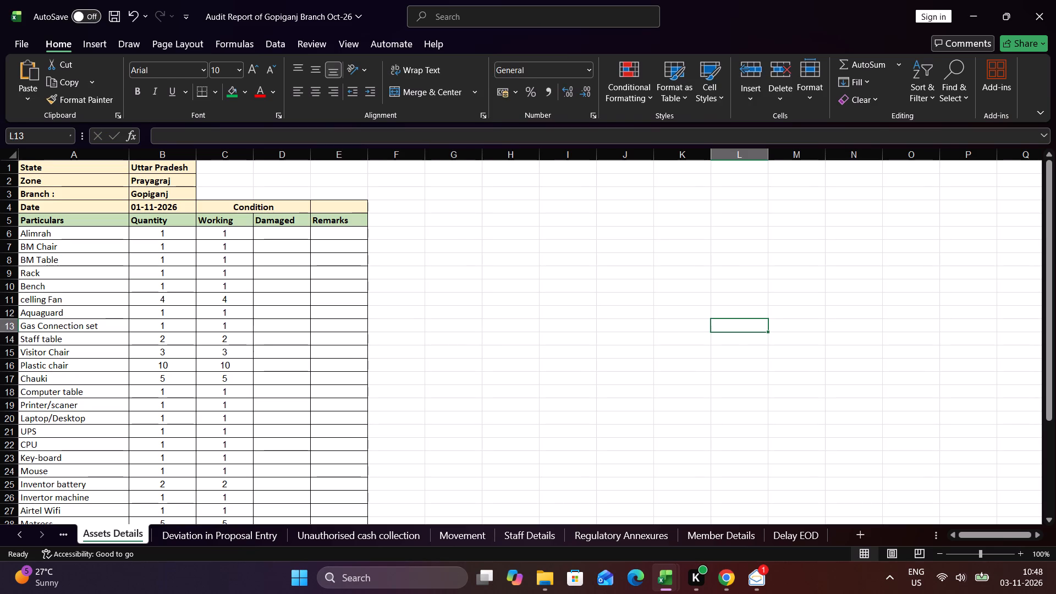
{"action": "left_click", "coordinate": [240, 540]}
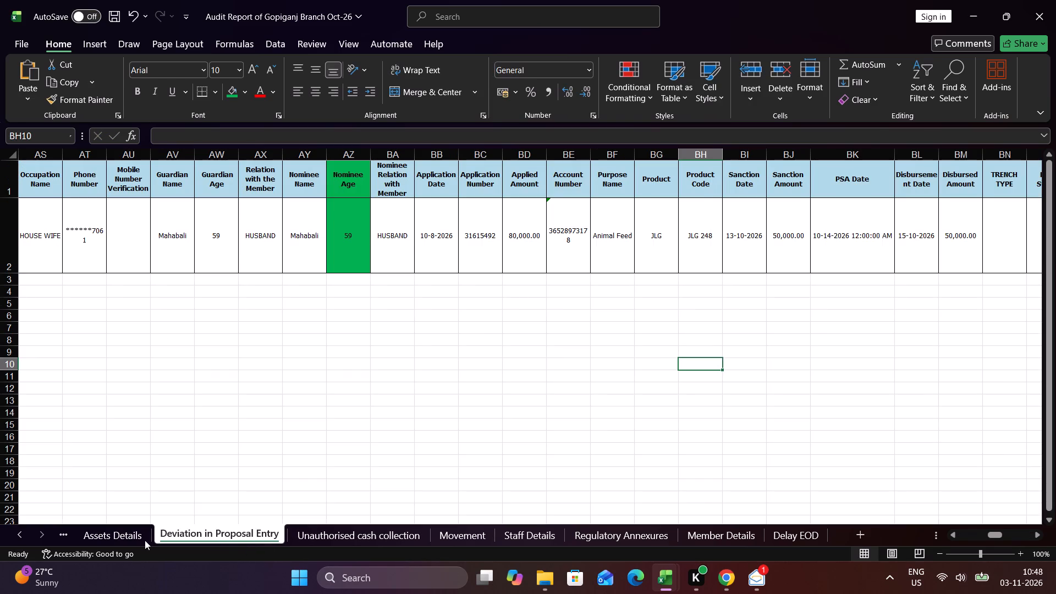
{"action": "left_click", "coordinate": [117, 536]}
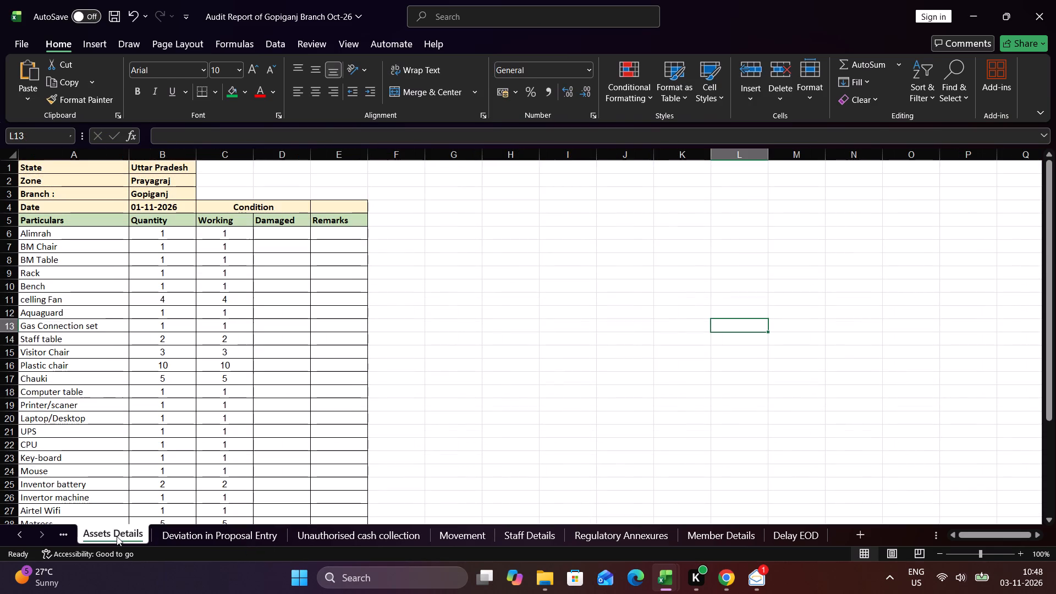
{"action": "left_click_drag", "start_coordinate": [117, 536], "coordinate": [435, 540]}
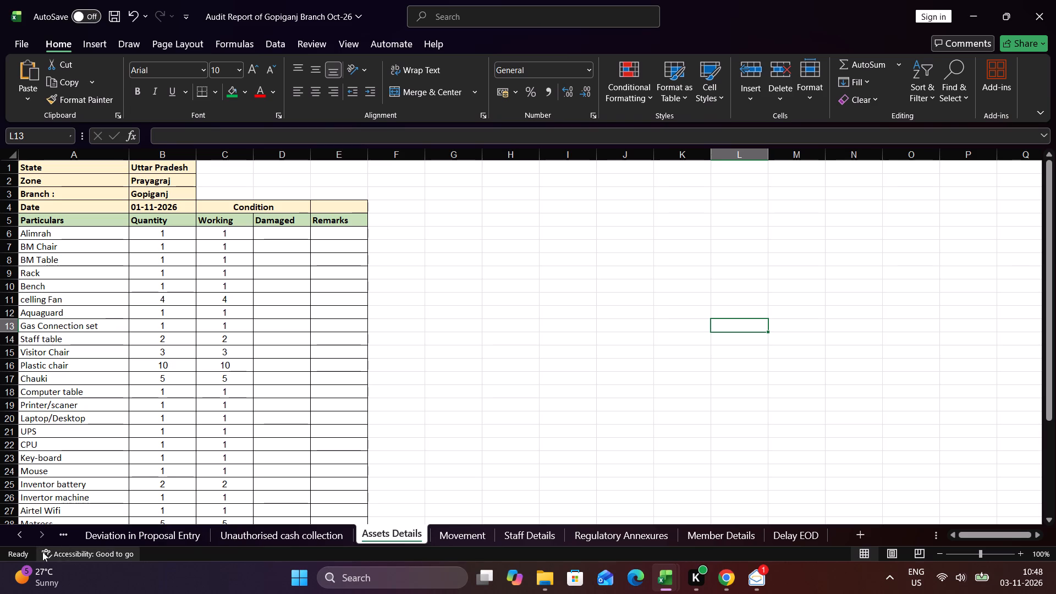
Review the order and contents of the sheets from Other Observation through the annexures to Movement.
{"action": "left_click", "coordinate": [19, 538]}
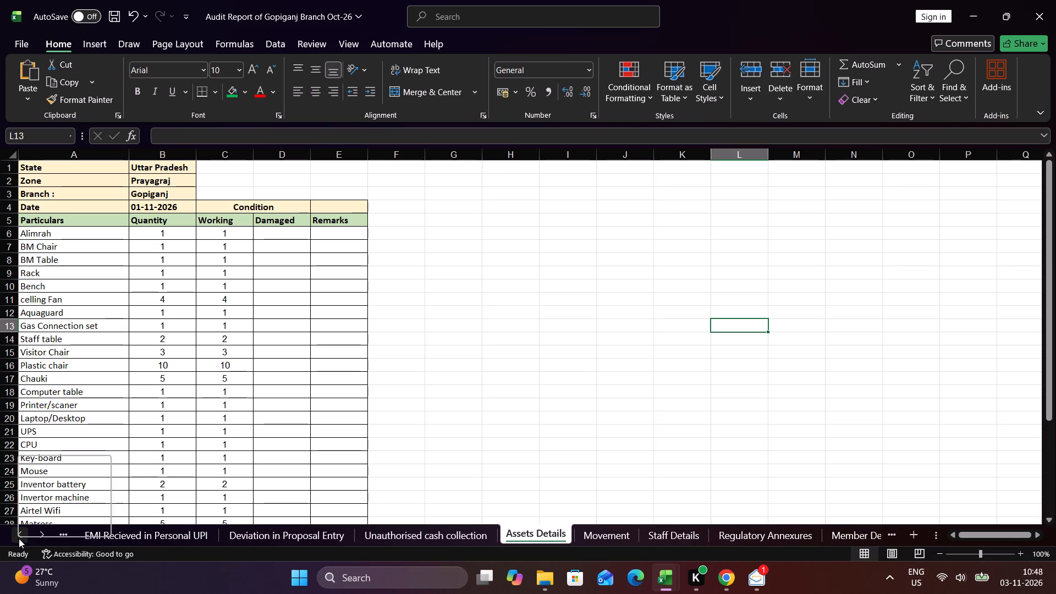
{"action": "left_click", "coordinate": [19, 538]}
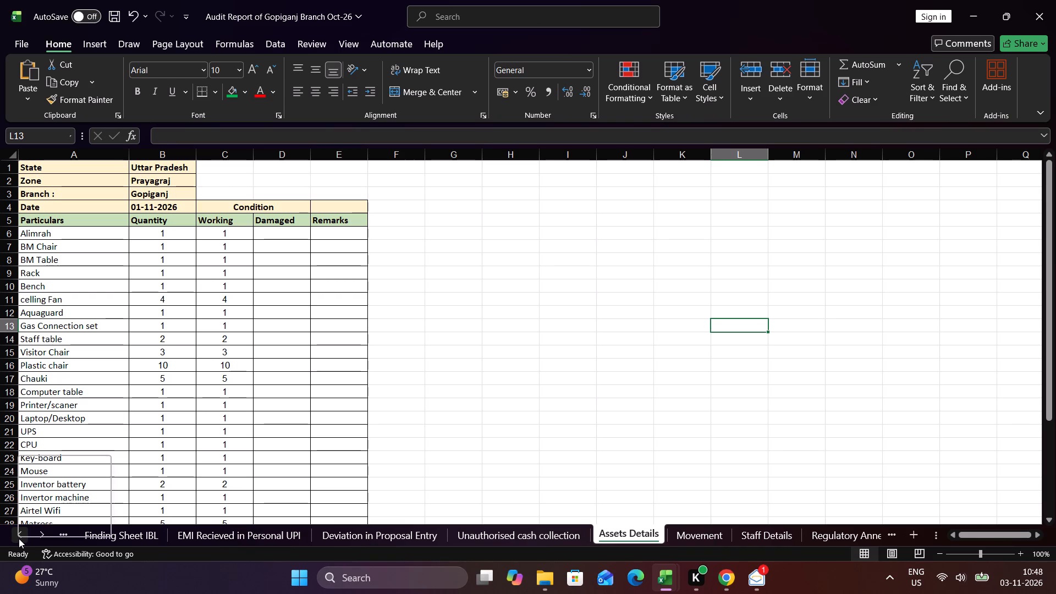
{"action": "left_click", "coordinate": [19, 538]}
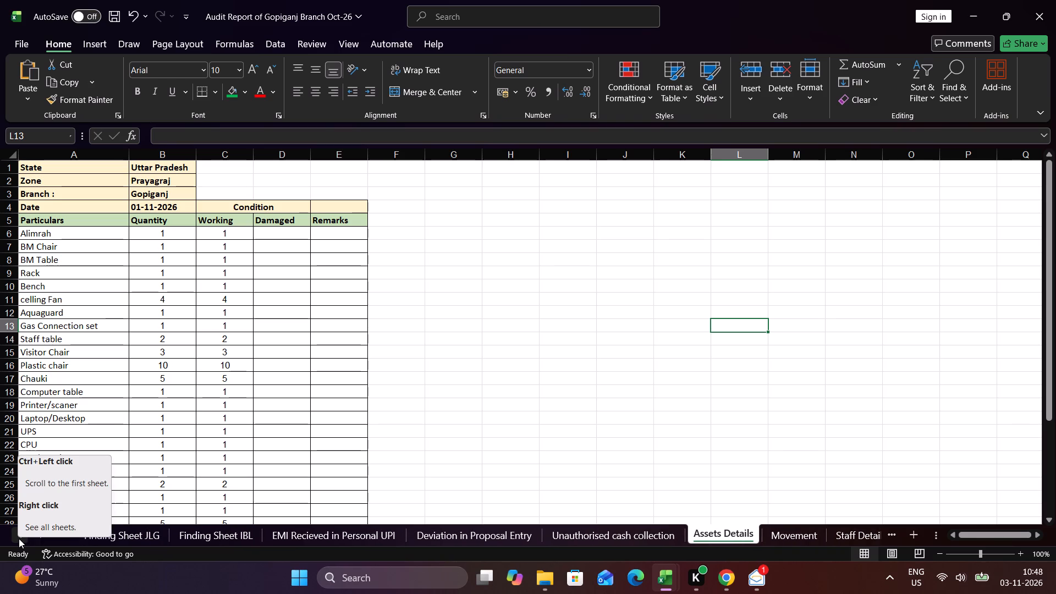
{"action": "left_click", "coordinate": [19, 538]}
{"action": "left_click", "coordinate": [19, 538]}
{"action": "left_click", "coordinate": [19, 538]}
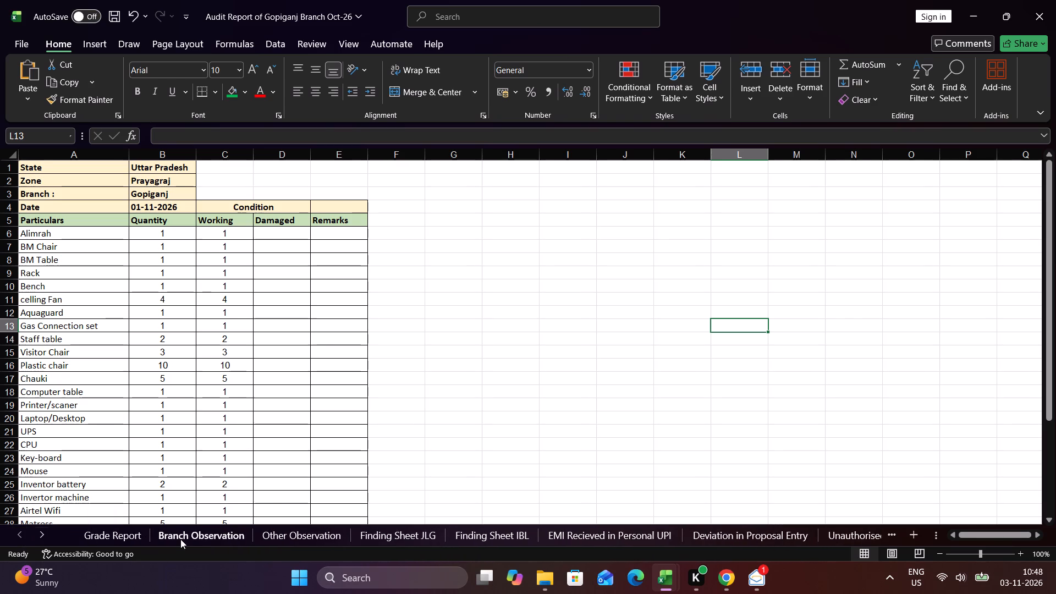
{"action": "double_click", "coordinate": [18, 538]}
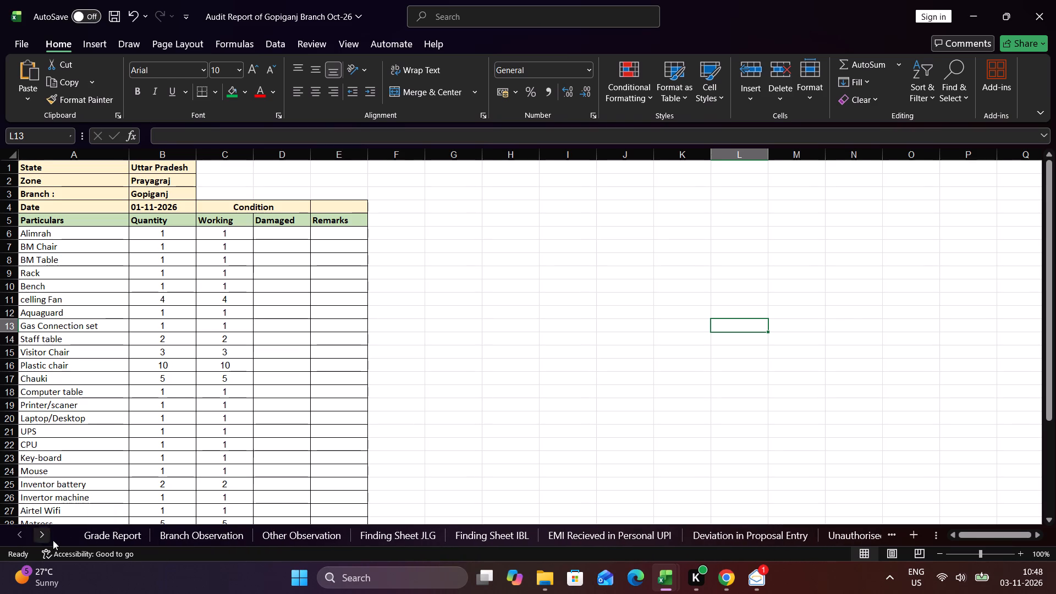
{"action": "left_click", "coordinate": [301, 529]}
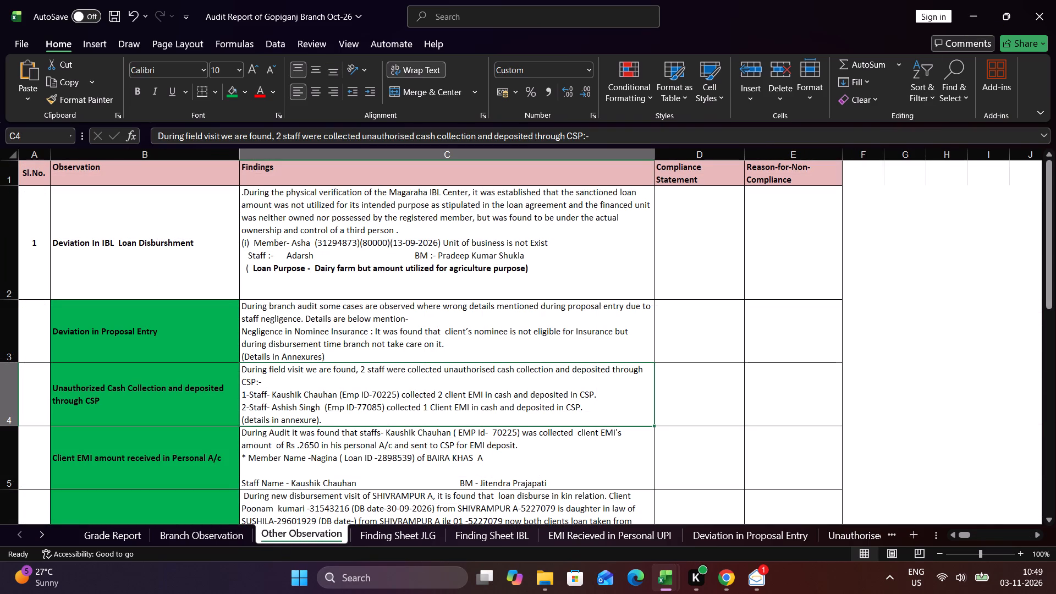
{"action": "left_click", "coordinate": [606, 536]}
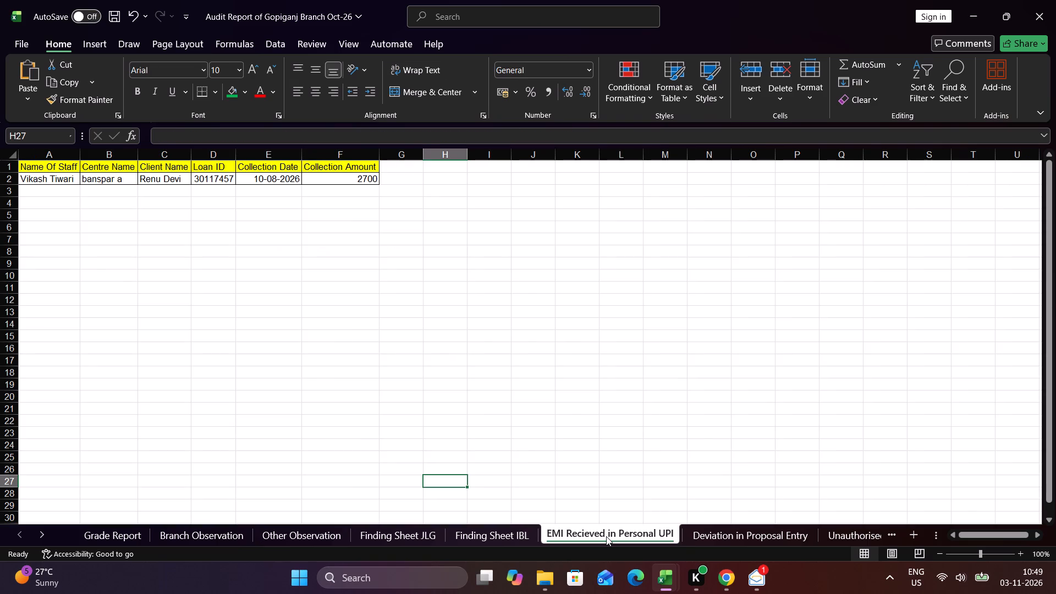
{"action": "left_click", "coordinate": [751, 548]}
{"action": "left_click", "coordinate": [733, 544]}
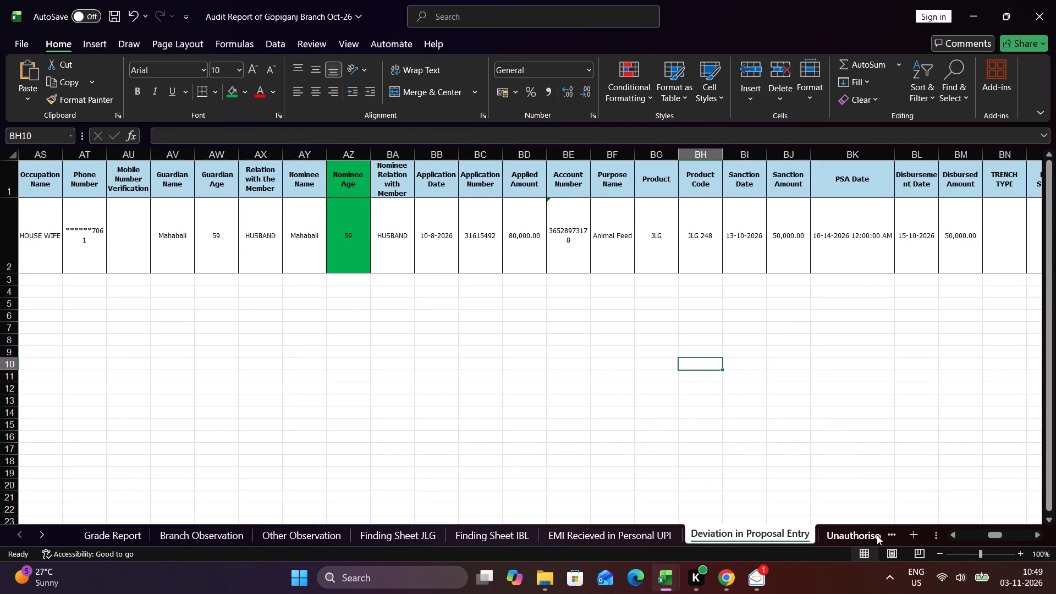
{"action": "left_click", "coordinate": [877, 535]}
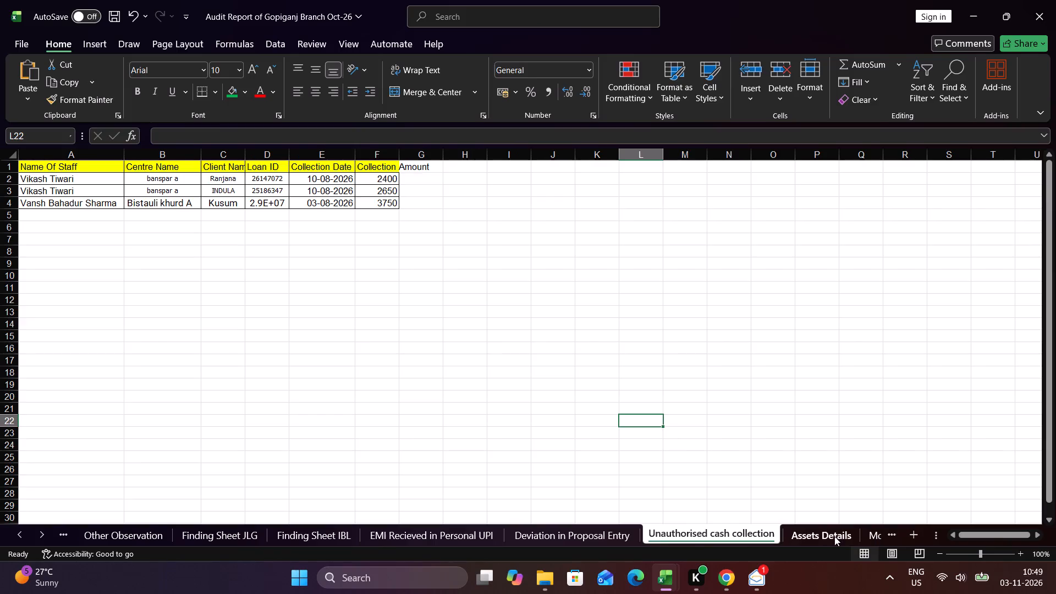
{"action": "left_click", "coordinate": [834, 536]}
{"action": "left_click", "coordinate": [872, 533]}
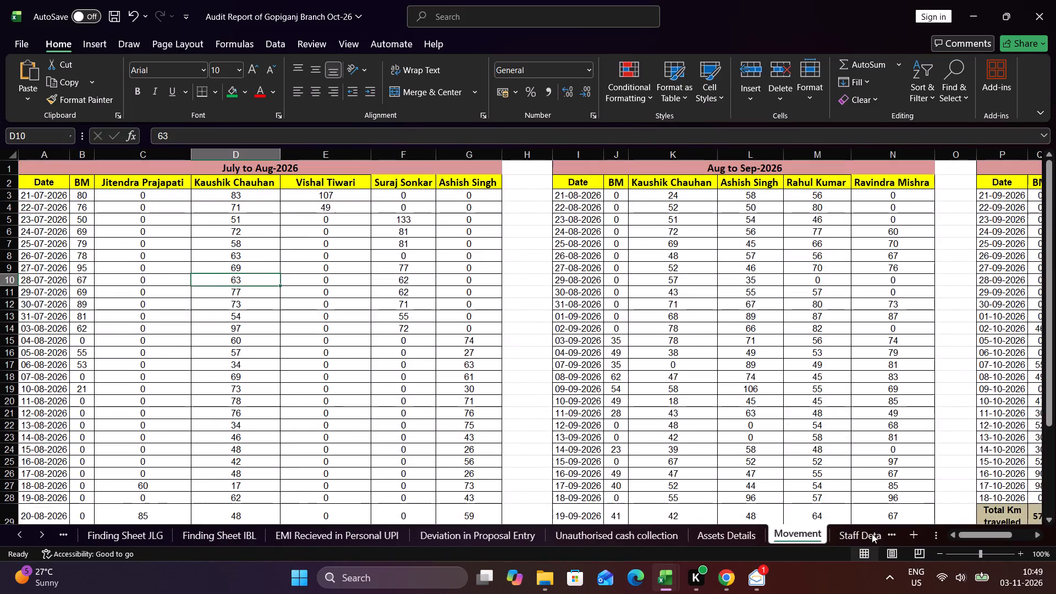
Copy the formatting of name cell B4 to name cell B5 on the Staff Details sheet with Format Painter.
{"action": "left_click", "coordinate": [872, 533]}
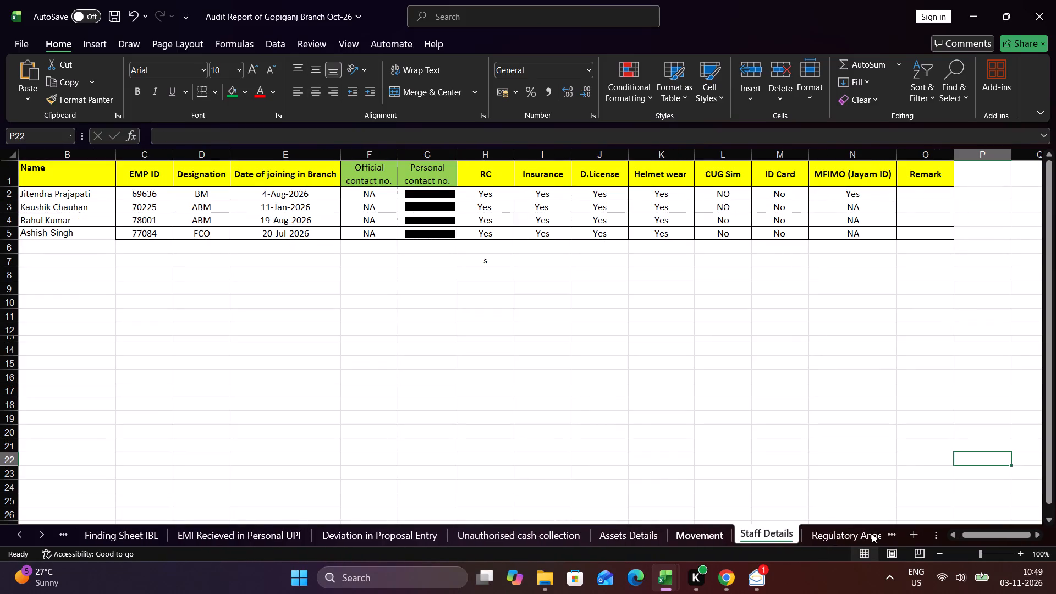
{"action": "left_click", "coordinate": [90, 215]}
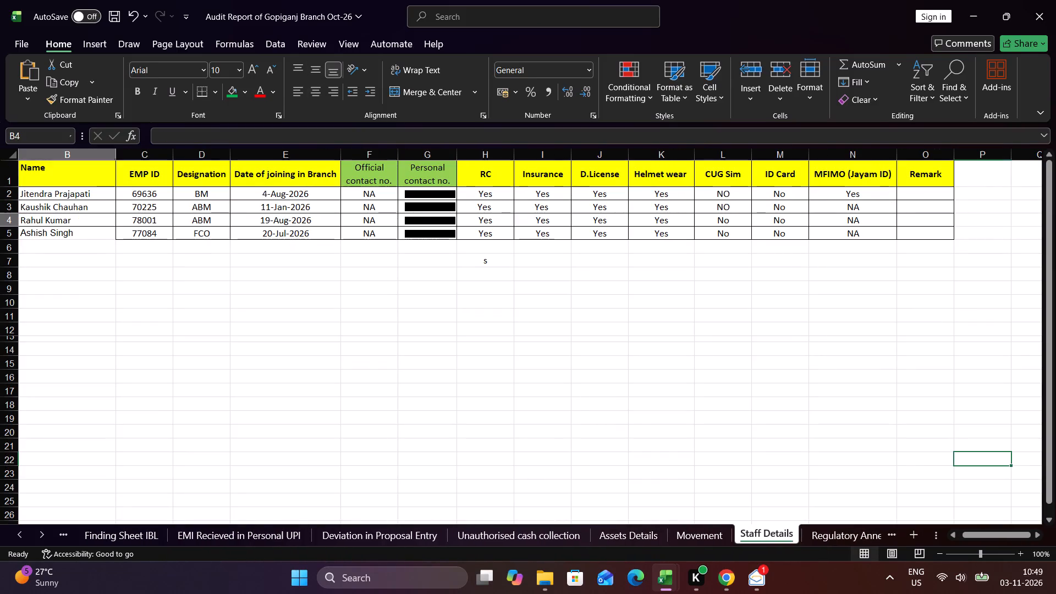
{"action": "left_click", "coordinate": [74, 99]}
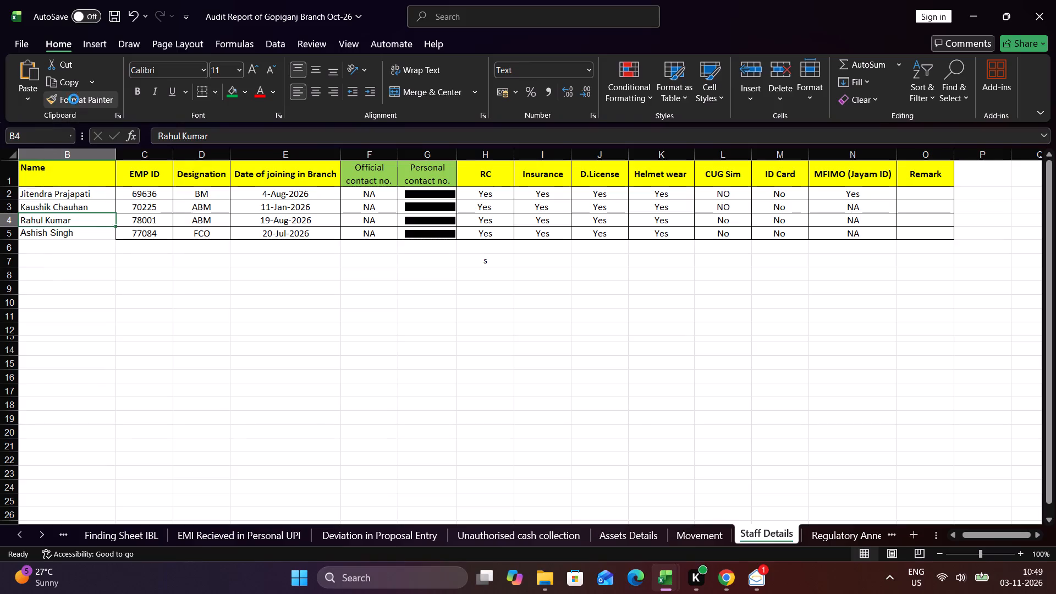
{"action": "left_click", "coordinate": [57, 230]}
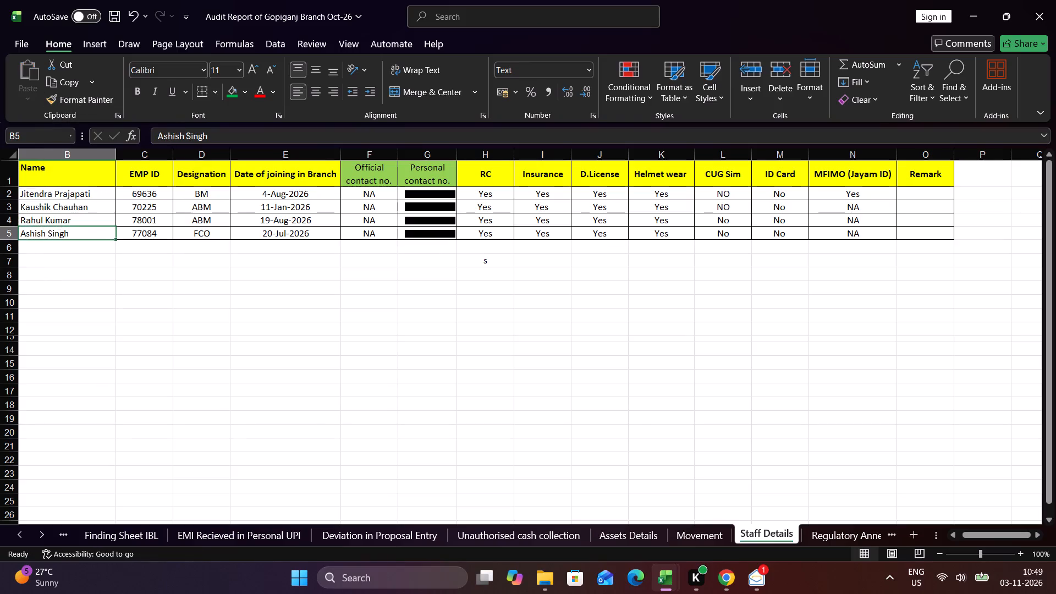
{"action": "left_click", "coordinate": [203, 306]}
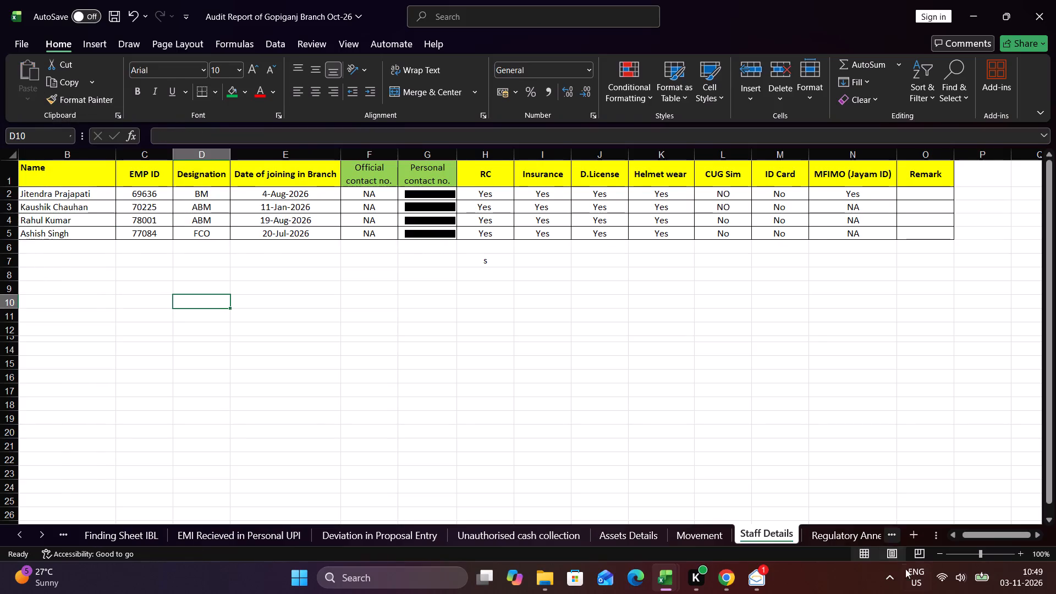
Move the Delay EOD sheet from the end of the workbook to between Staff Details and Regulatory Annexures.
{"action": "left_click", "coordinate": [831, 538]}
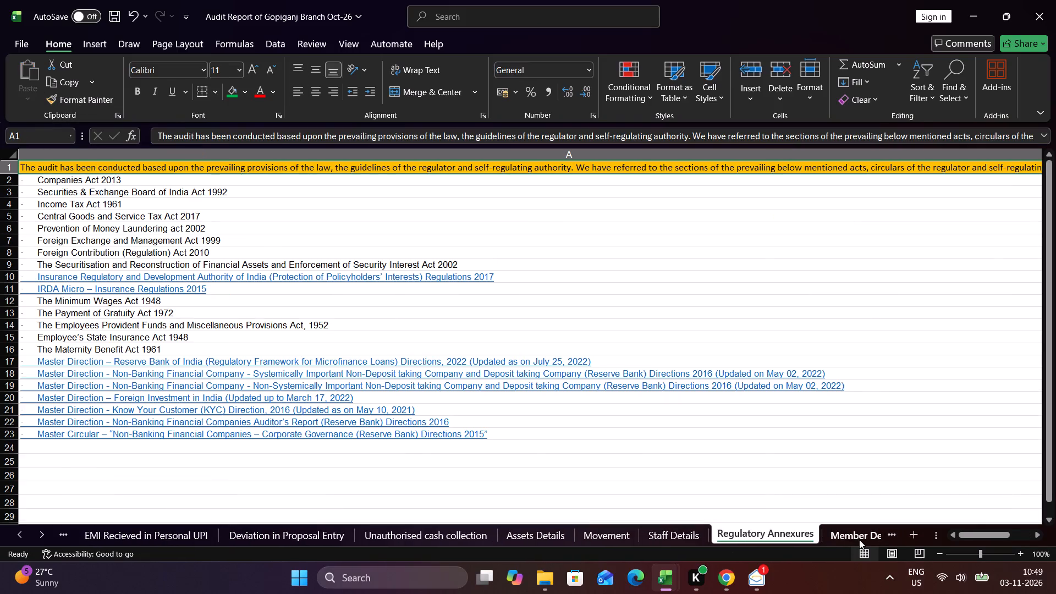
{"action": "left_click", "coordinate": [859, 540]}
{"action": "left_click", "coordinate": [796, 537]}
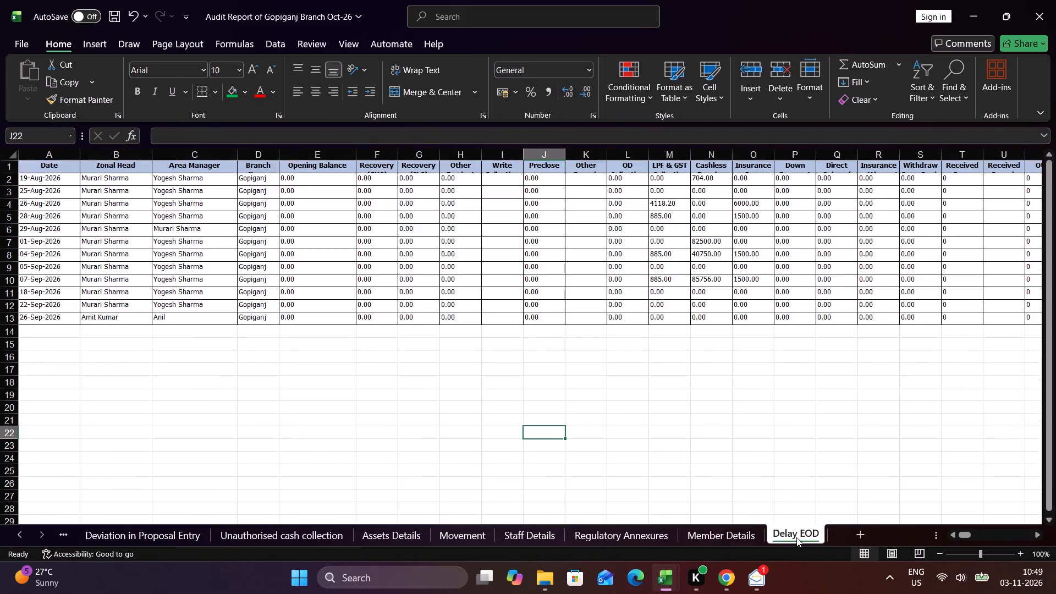
{"action": "left_click", "coordinate": [796, 537]}
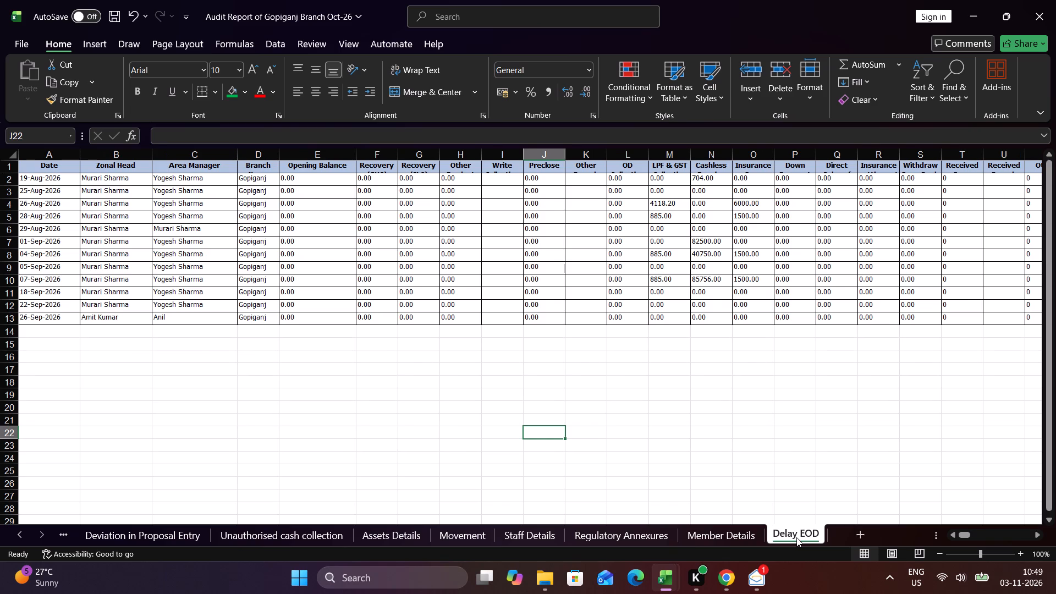
{"action": "left_click_drag", "start_coordinate": [796, 537], "coordinate": [577, 537]}
{"action": "left_click_drag", "start_coordinate": [577, 537], "coordinate": [573, 537]}
{"action": "left_click", "coordinate": [657, 428]}
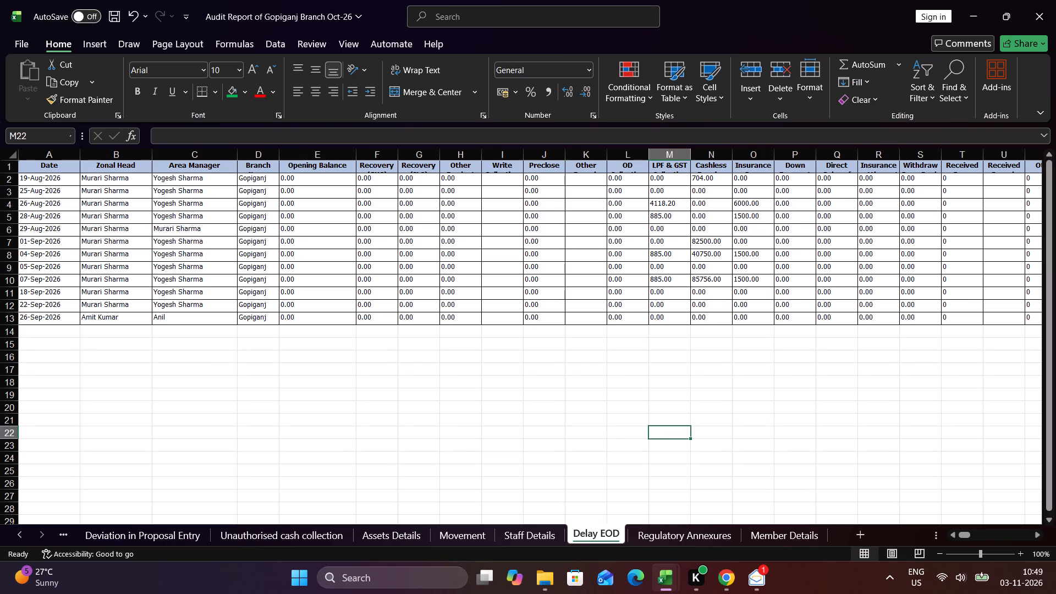
On the Other Observation sheet, correct the amount in the Client EMI amount received in Personal A/c finding to Rs .2450.
{"action": "triple_click", "coordinate": [15, 538]}
{"action": "triple_click", "coordinate": [15, 538]}
{"action": "triple_click", "coordinate": [15, 538]}
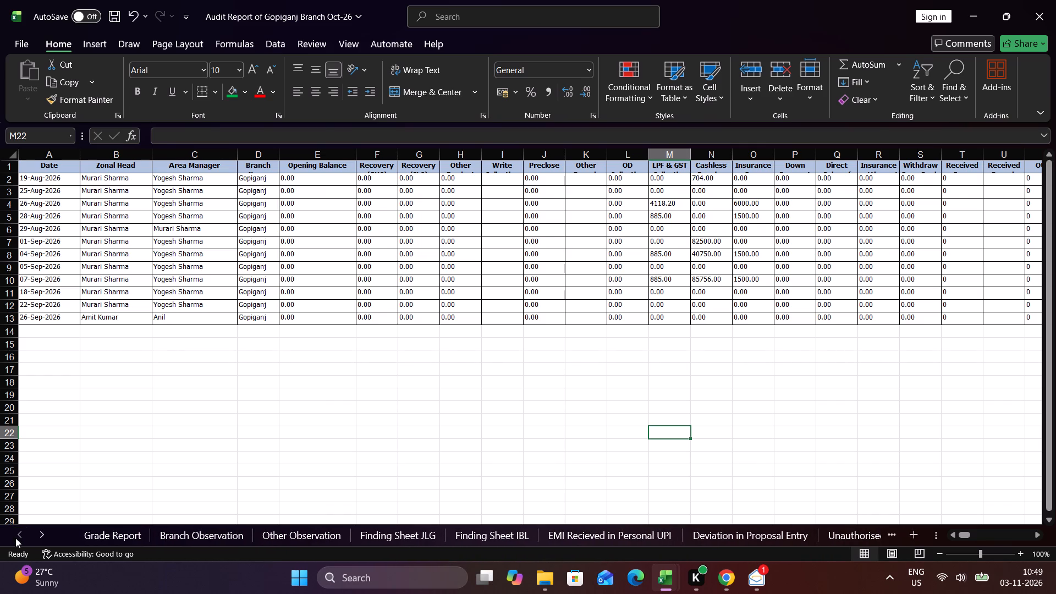
{"action": "left_click", "coordinate": [315, 536]}
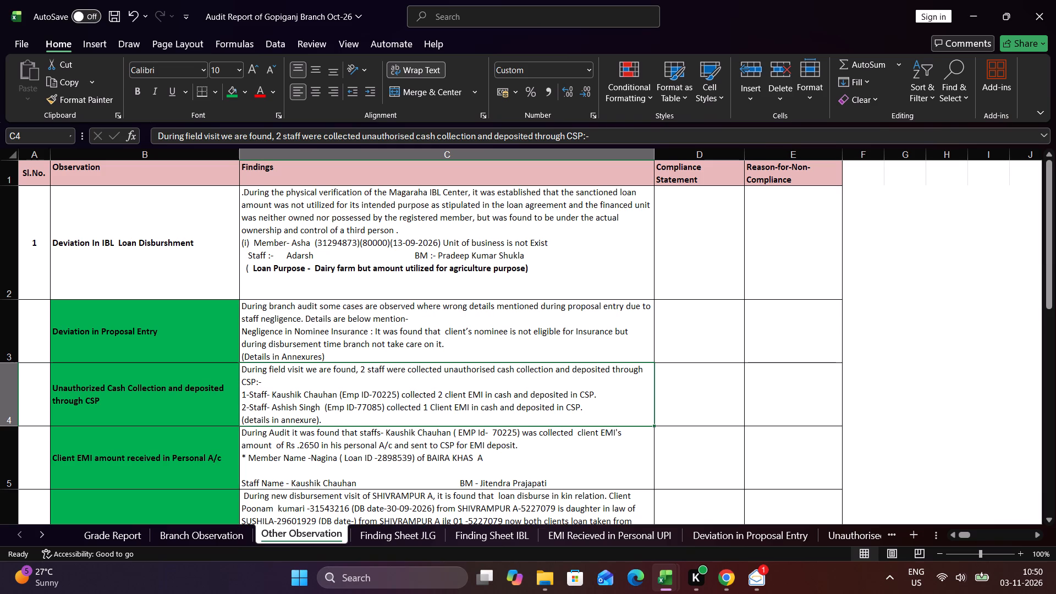
{"action": "left_click", "coordinate": [337, 458]}
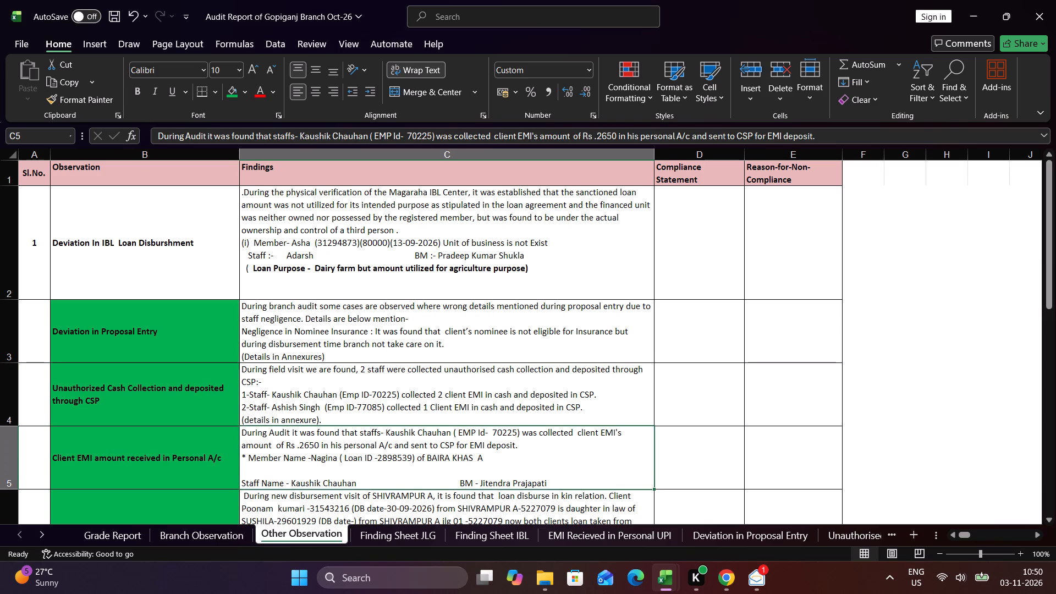
{"action": "double_click", "coordinate": [311, 444]}
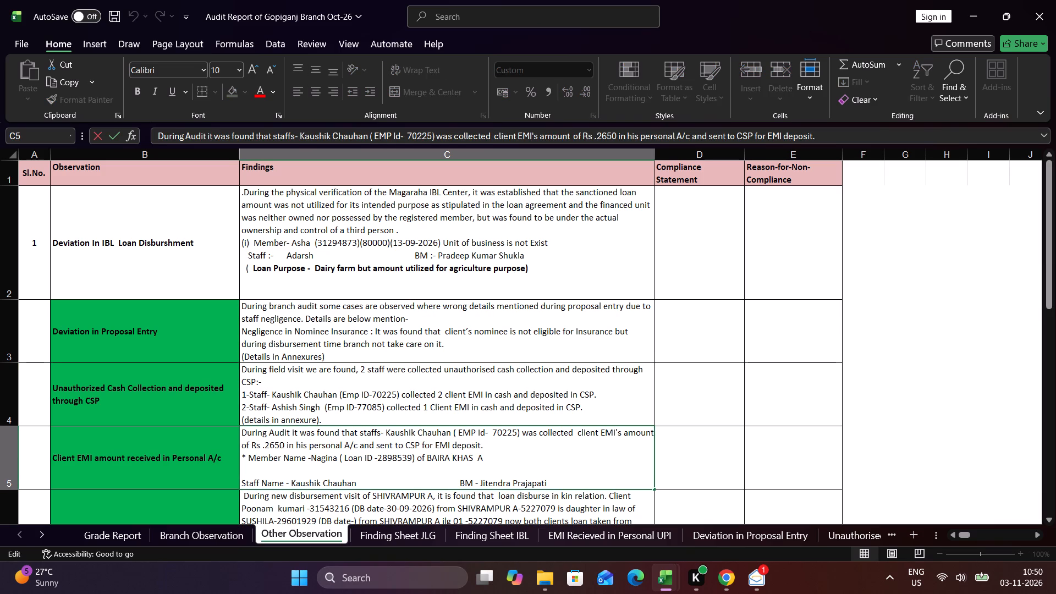
{"action": "left_click", "coordinate": [276, 446]}
{"action": "key", "text": "BackSpace"}
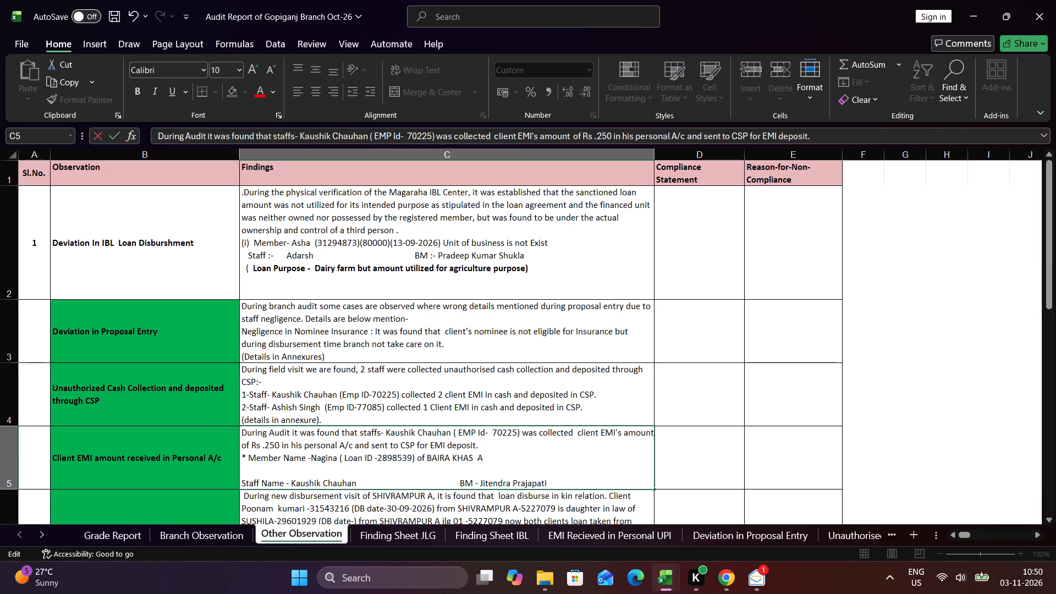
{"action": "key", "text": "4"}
{"action": "left_click", "coordinate": [561, 464]}
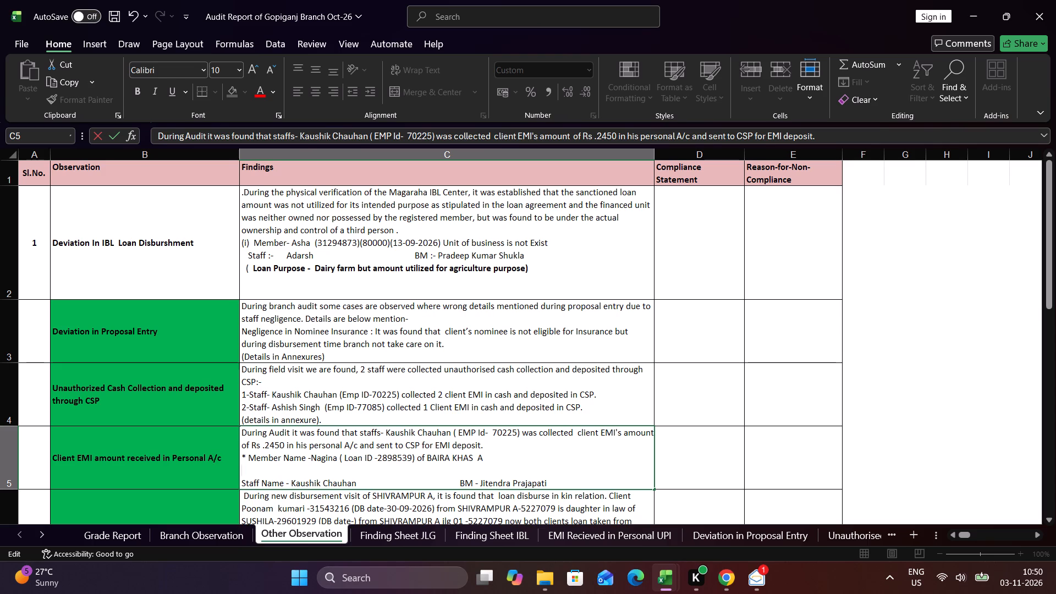
{"action": "left_click", "coordinate": [693, 460]}
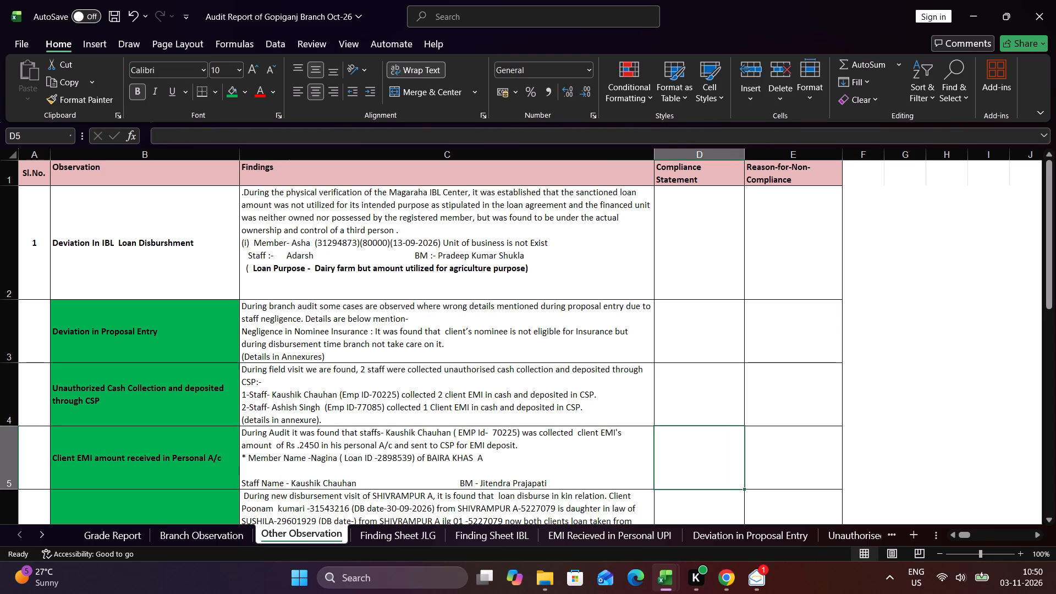
Delete the Deviation in Insurance and Deviation in Preclose rows from the Other Observation sheet.
{"action": "left_click", "coordinate": [209, 413]}
{"action": "key", "text": "Down"}
{"action": "key", "text": "Down"}
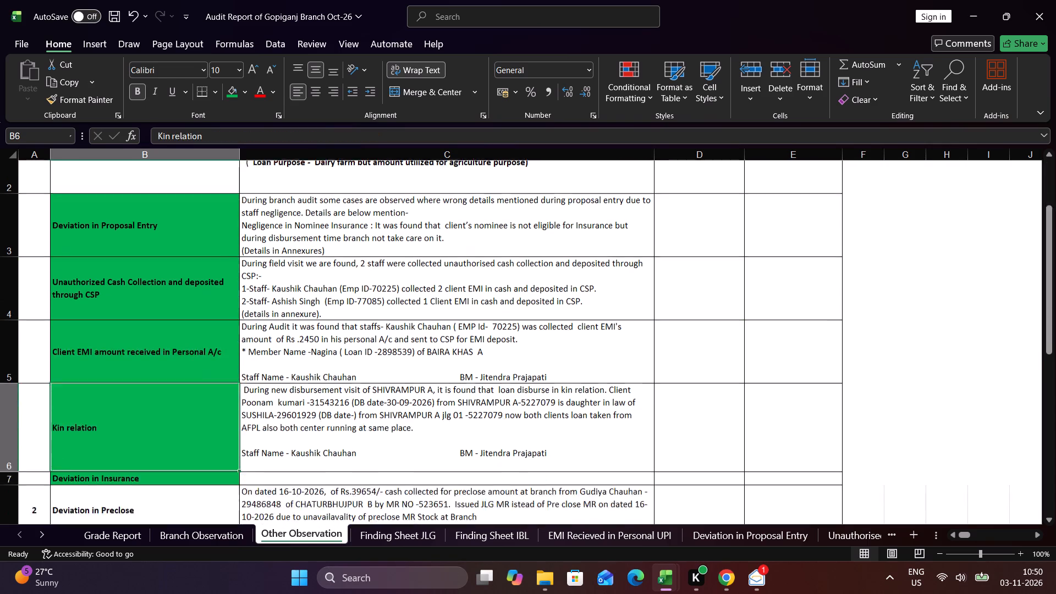
{"action": "key", "text": "Down"}
{"action": "key", "text": "Up"}
{"action": "key", "text": "Down"}
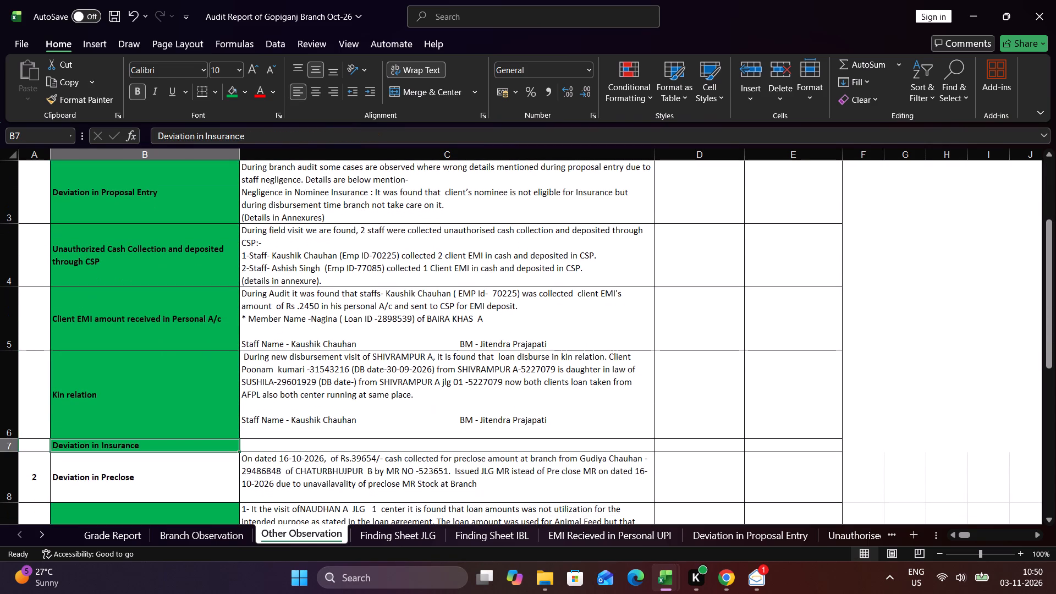
{"action": "left_click", "coordinate": [8, 444]}
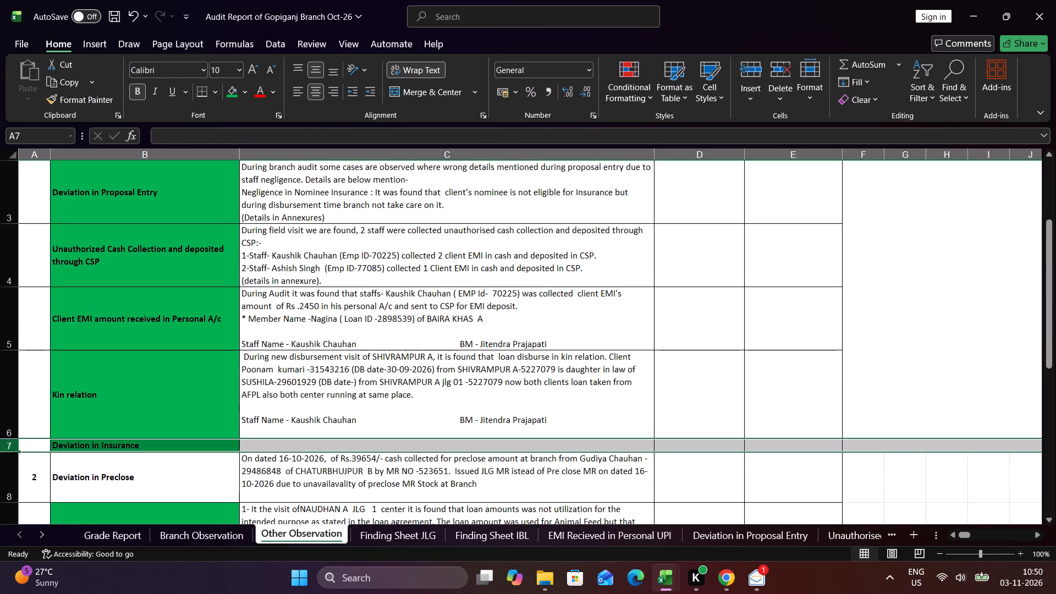
{"action": "key", "text": "ctrl+minus"}
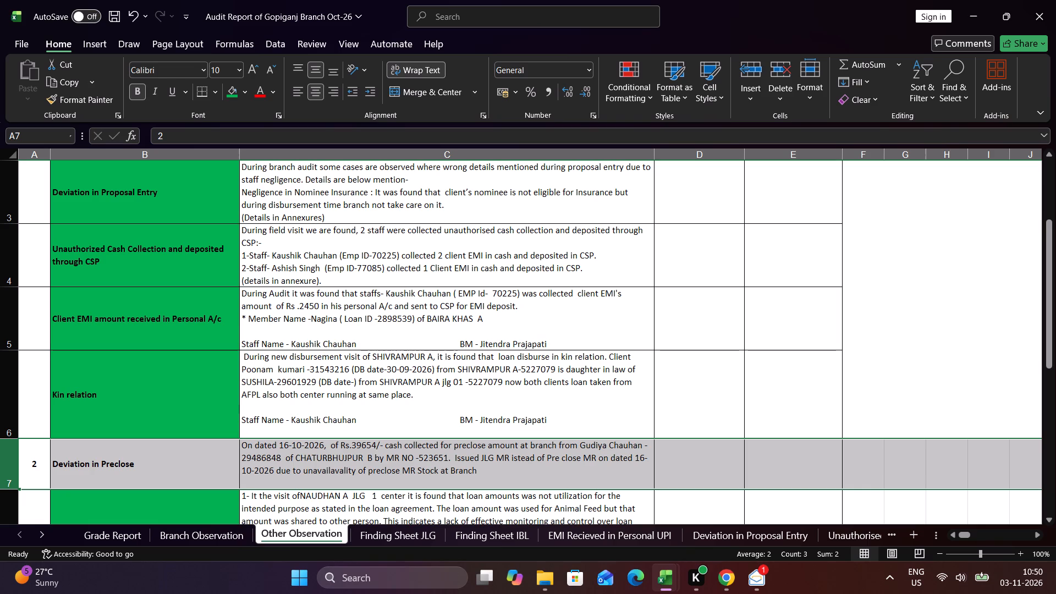
{"action": "left_click", "coordinate": [0, 471]}
{"action": "key", "text": "ctrl+minus"}
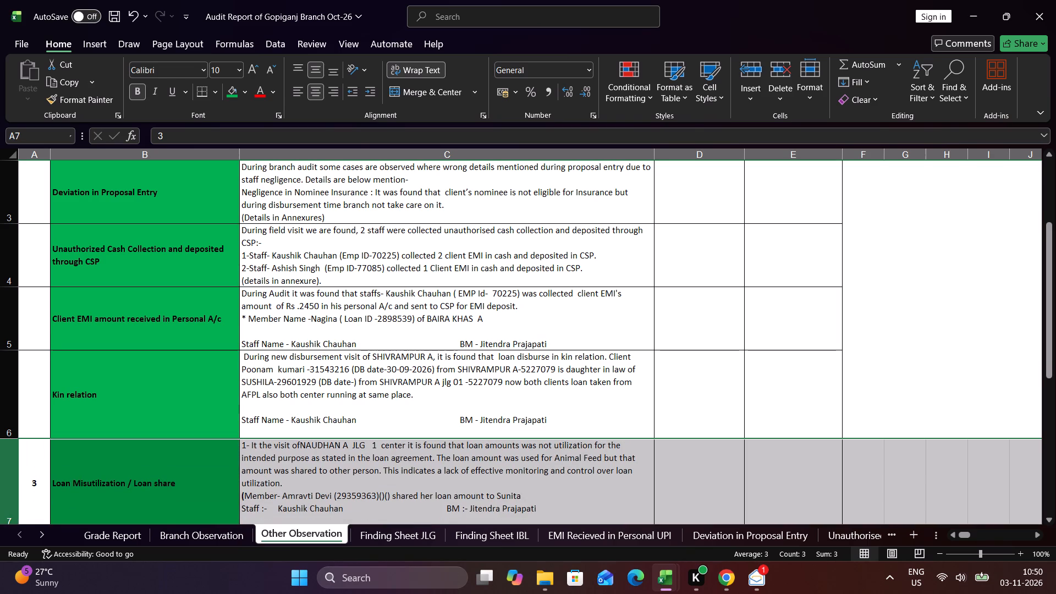
Fill the EOD not done on same day observation cell B11 with the same green as the other marked observations.
{"action": "left_click", "coordinate": [188, 492]}
{"action": "left_click_drag", "start_coordinate": [162, 206], "coordinate": [151, 241]}
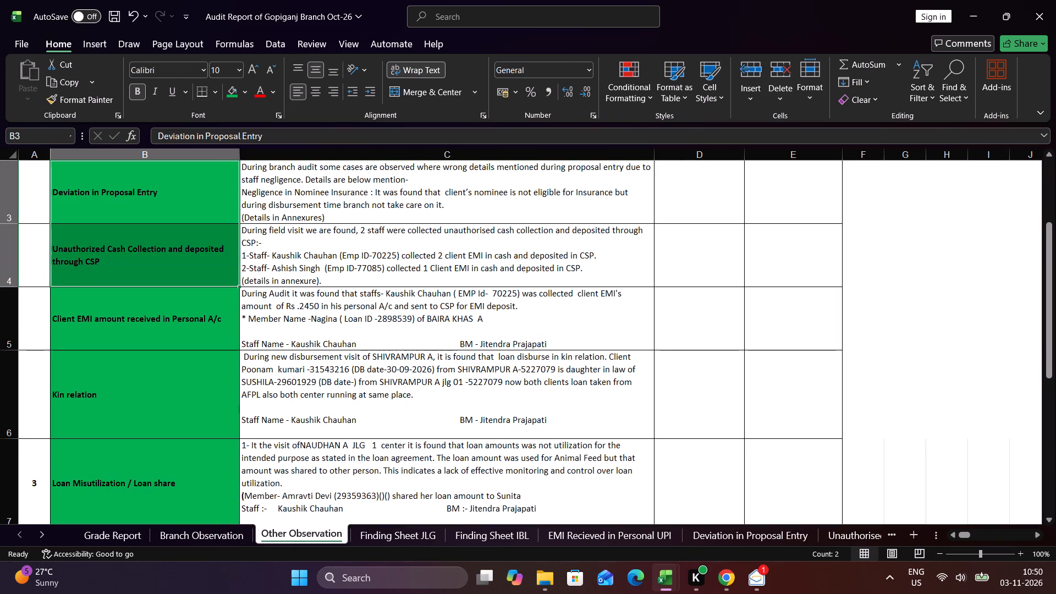
{"action": "left_click", "coordinate": [141, 492]}
{"action": "key", "text": "Down"}
{"action": "key", "text": "Down"}
{"action": "key", "text": "Down"}
{"action": "key", "text": "Down"}
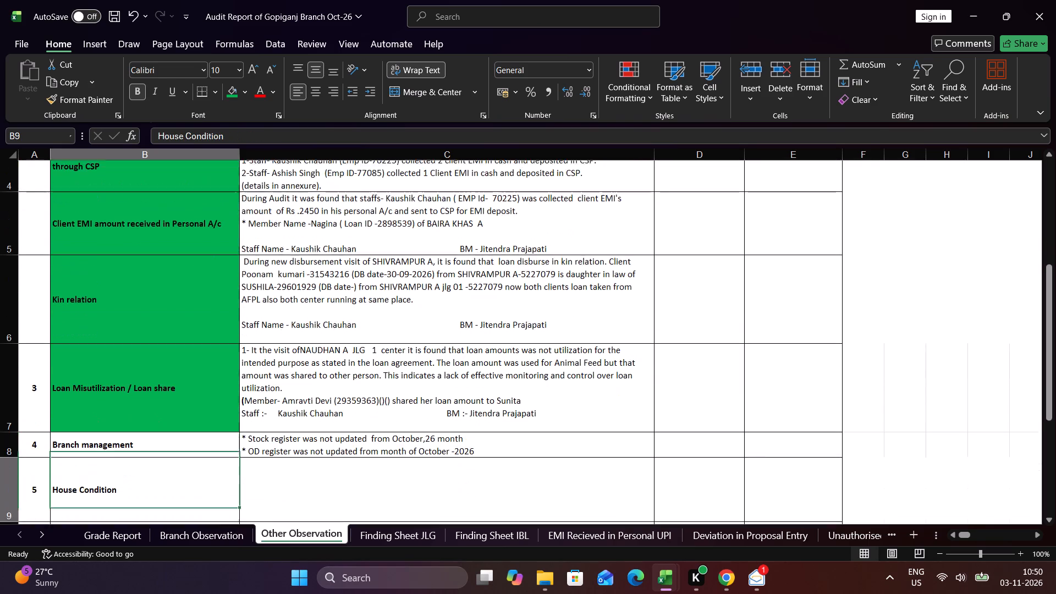
{"action": "key", "text": "Down"}
{"action": "key", "text": "Down"}
{"action": "key", "text": "Down"}
{"action": "key", "text": "Up"}
{"action": "key", "text": "Up"}
{"action": "key", "text": "Up"}
{"action": "key", "text": "Up"}
{"action": "key", "text": "Up"}
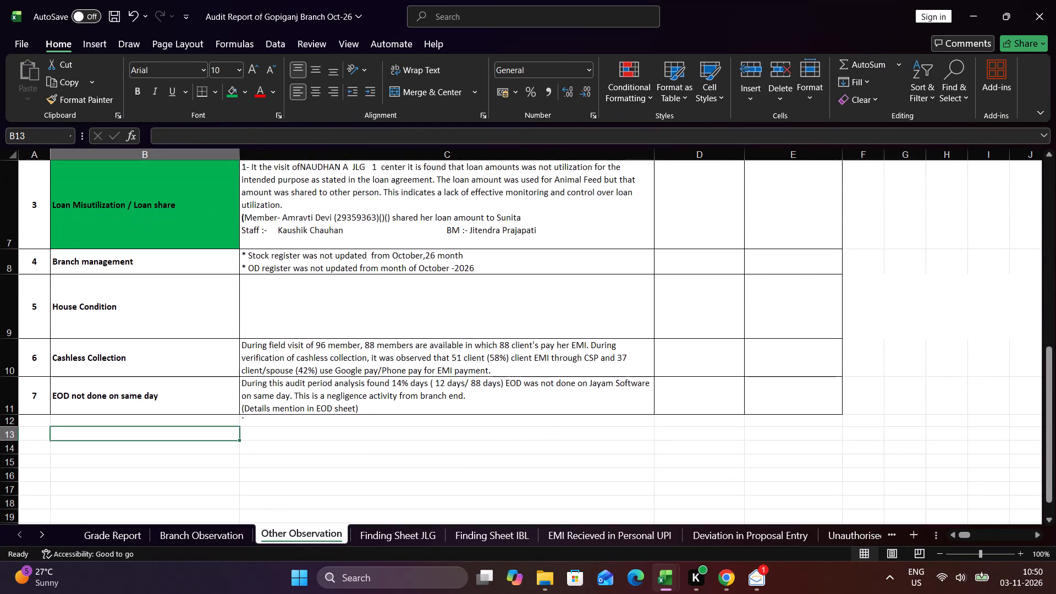
{"action": "key", "text": "Down"}
{"action": "key", "text": "Down"}
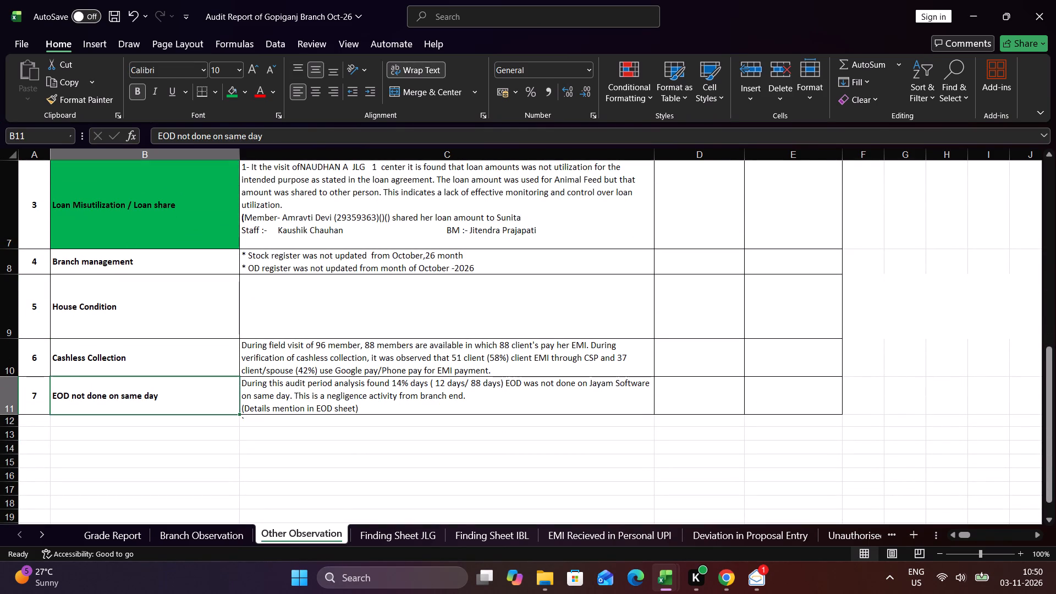
{"action": "left_click", "coordinate": [233, 97]}
{"action": "left_click", "coordinate": [376, 393]}
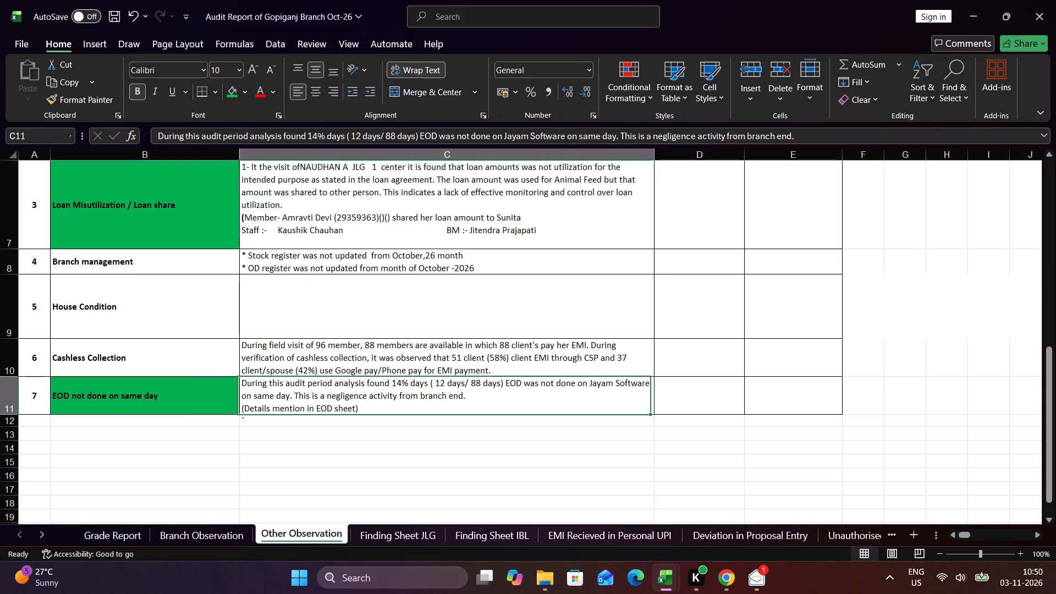
Switch to the Kauriram Branch audit workbook and copy the EOD day-count summary table AS1:AV2 from its EOD sheet.
{"action": "key", "text": "alt+Tab"}
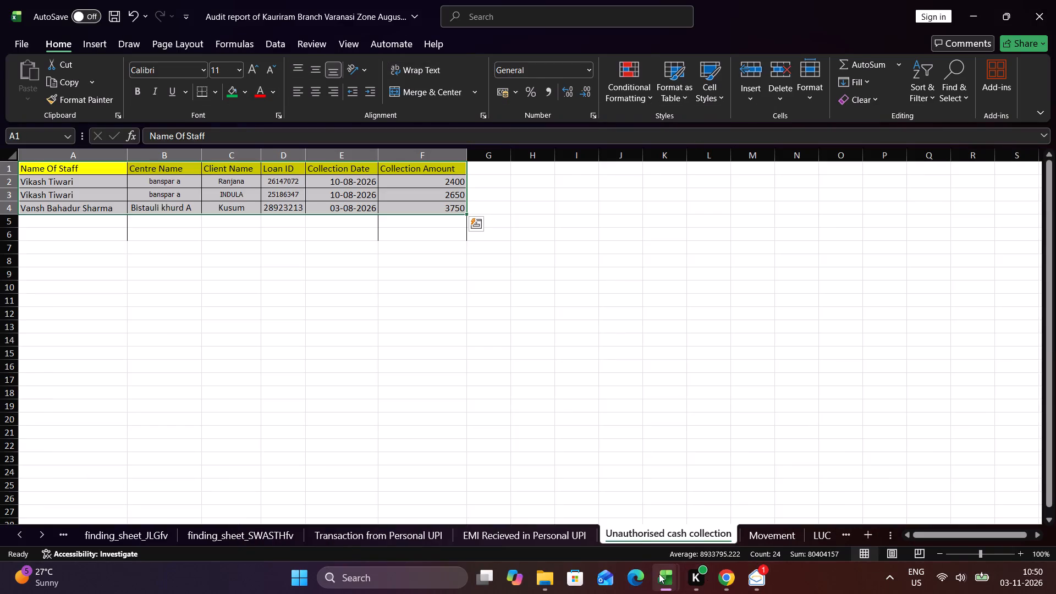
{"action": "left_click", "coordinate": [903, 504]}
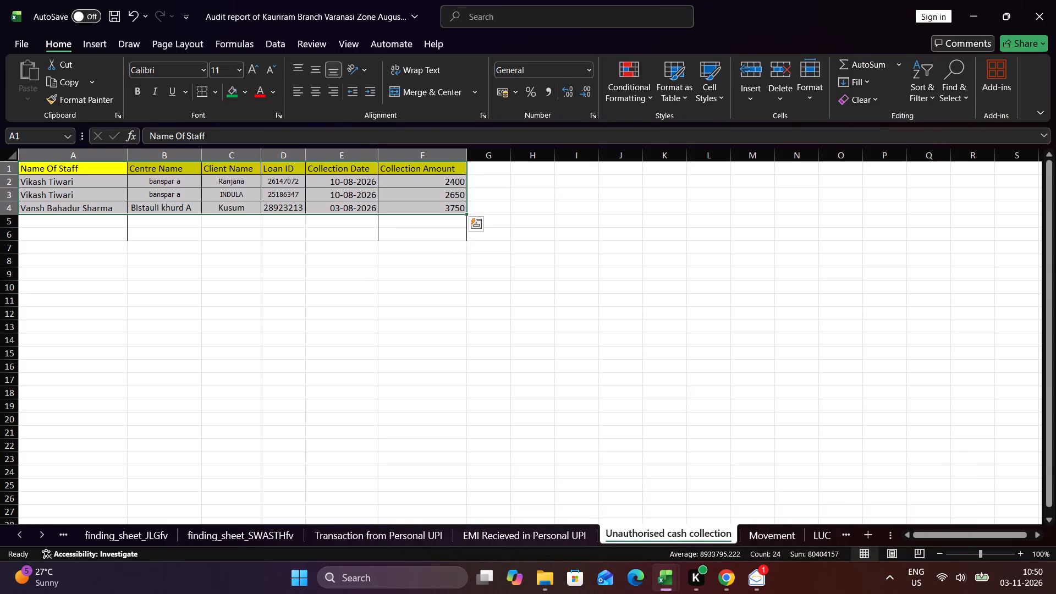
{"action": "left_click", "coordinate": [766, 534]}
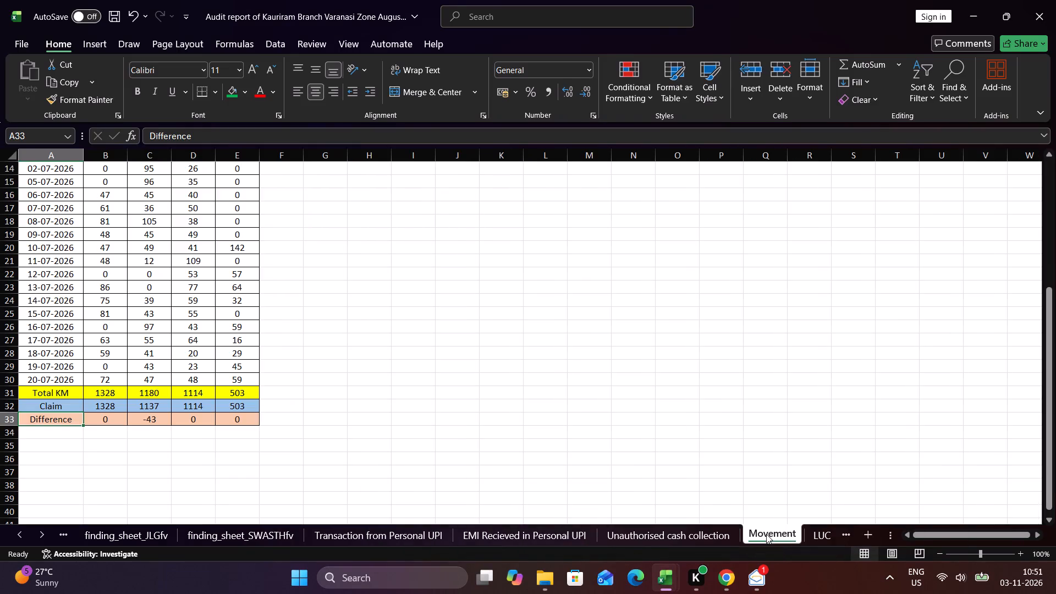
{"action": "left_click", "coordinate": [811, 535]}
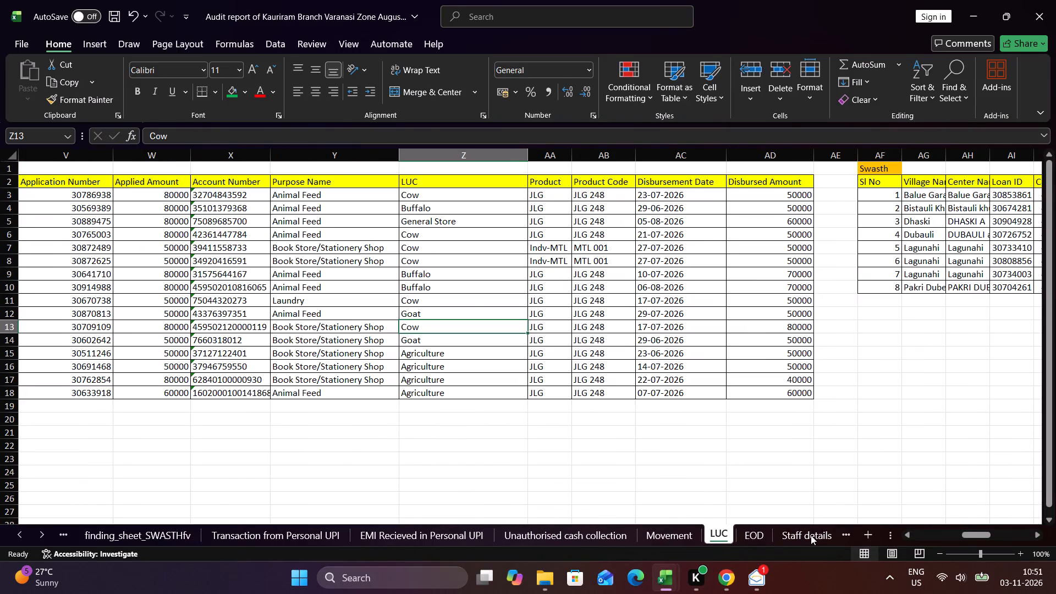
{"action": "left_click", "coordinate": [811, 535]}
{"action": "left_click", "coordinate": [635, 541]}
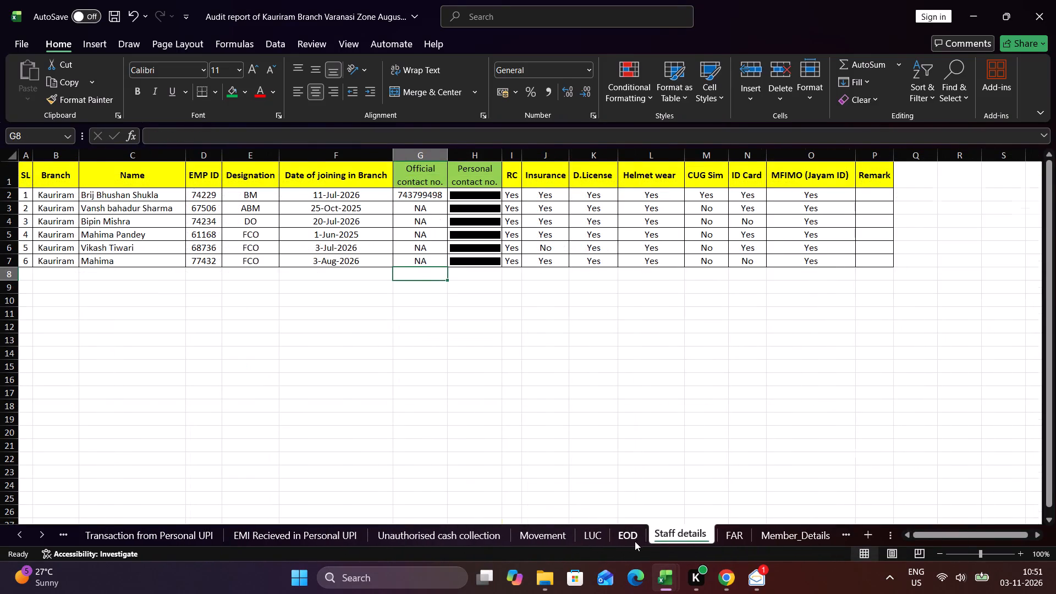
{"action": "left_click", "coordinate": [704, 275]}
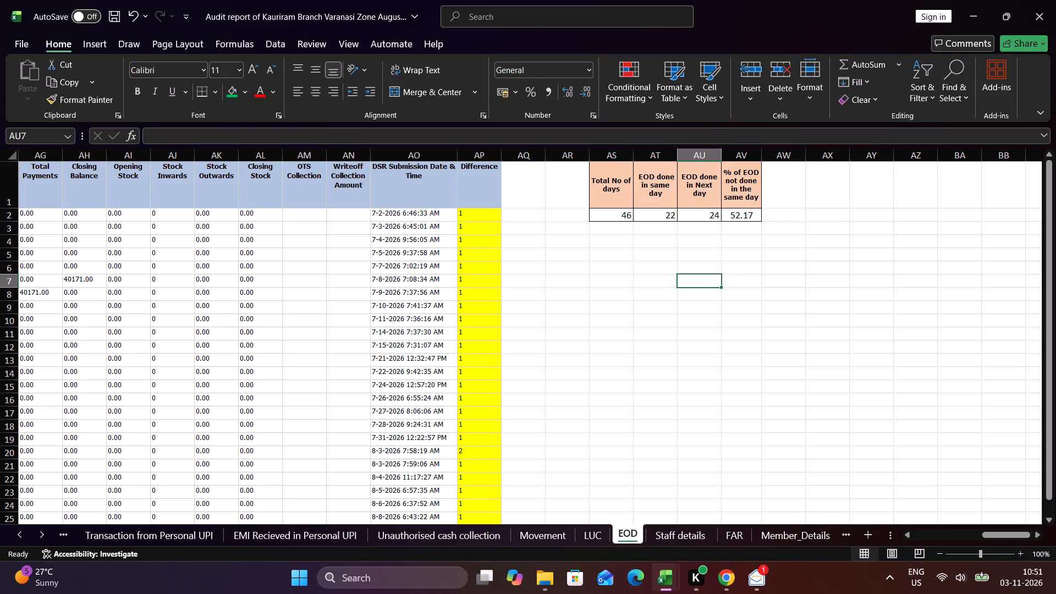
{"action": "left_click", "coordinate": [602, 174]}
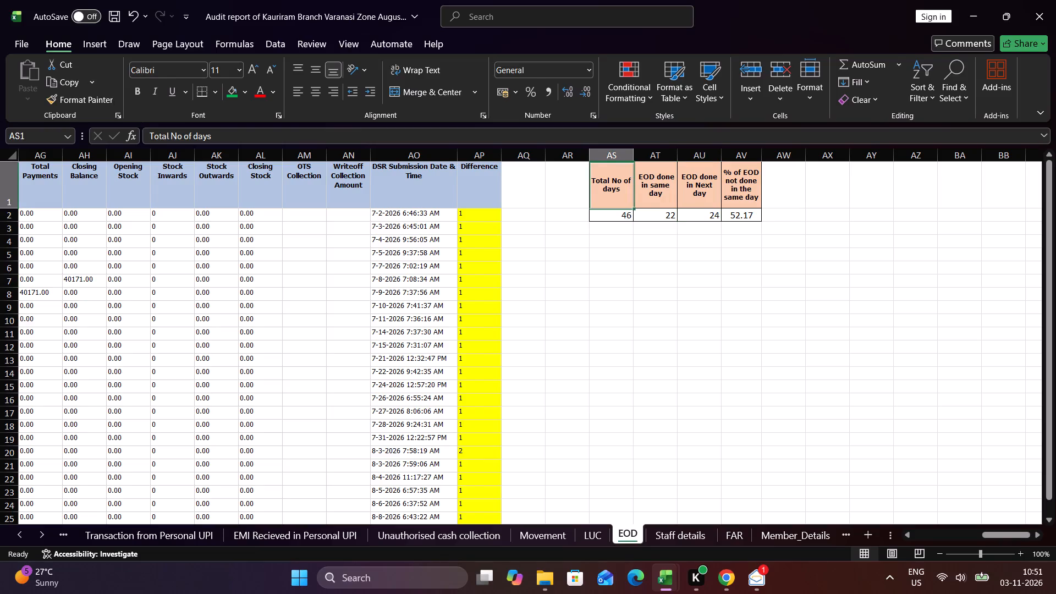
{"action": "key", "text": "ctrl+shift+Right"}
{"action": "key", "text": "ctrl+shift+Down"}
{"action": "key", "text": "ctrl+c"}
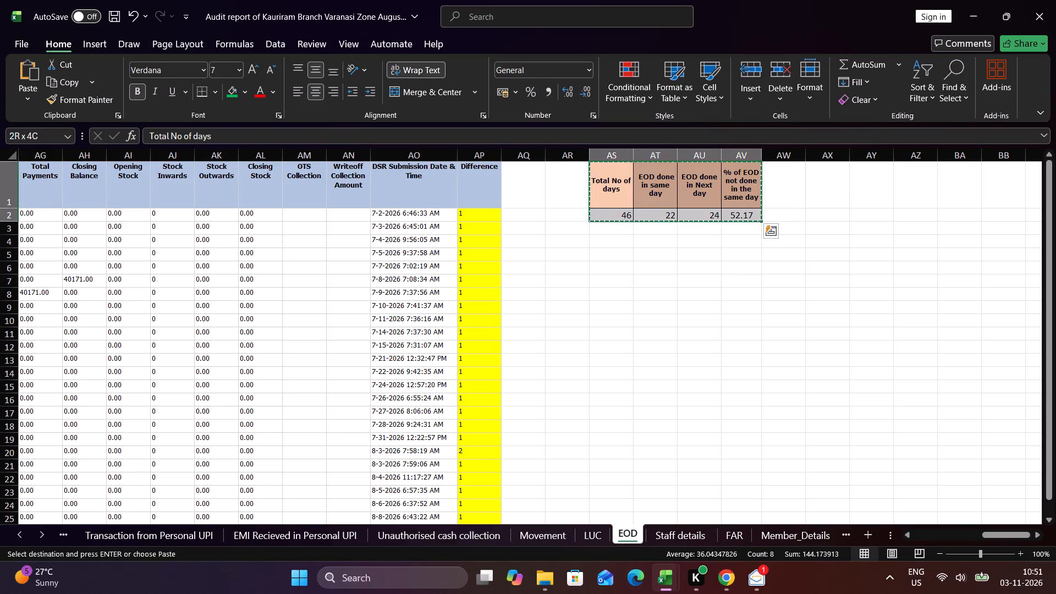
Paste the copied EOD summary table at AP1 on the Gopiganj report's Delay EOD sheet, beyond the Difference column.
{"action": "key", "text": "alt+Tab"}
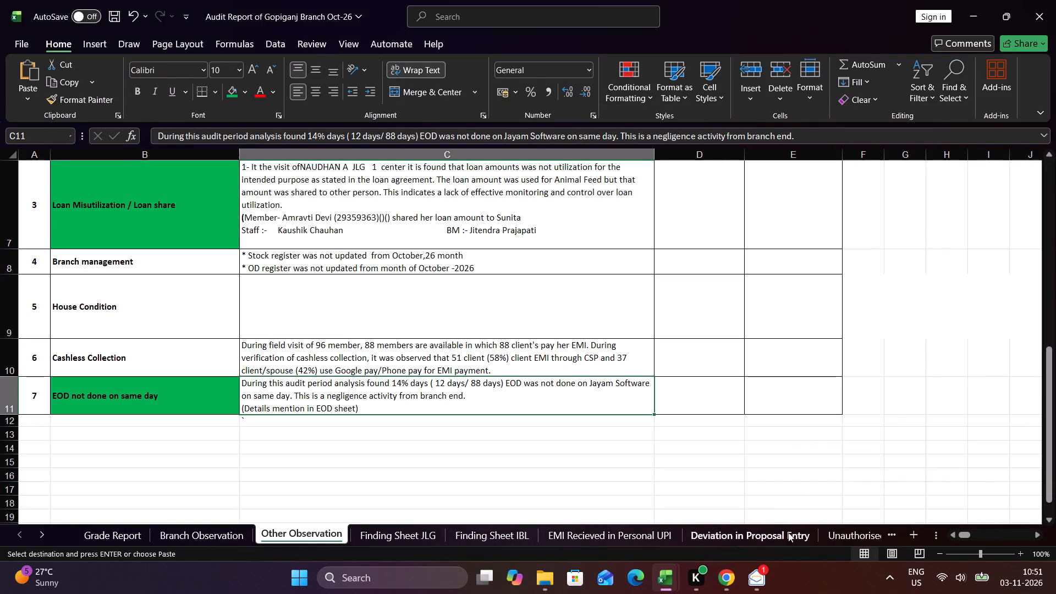
{"action": "triple_click", "coordinate": [47, 541]}
{"action": "triple_click", "coordinate": [47, 541]}
{"action": "left_click", "coordinate": [47, 541]}
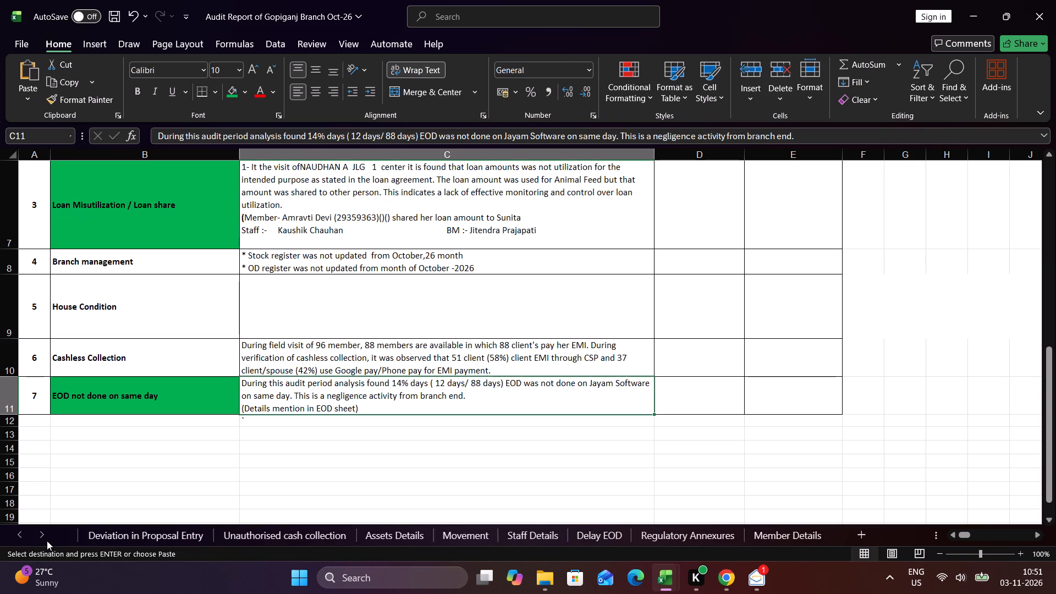
{"action": "left_click", "coordinate": [584, 534]}
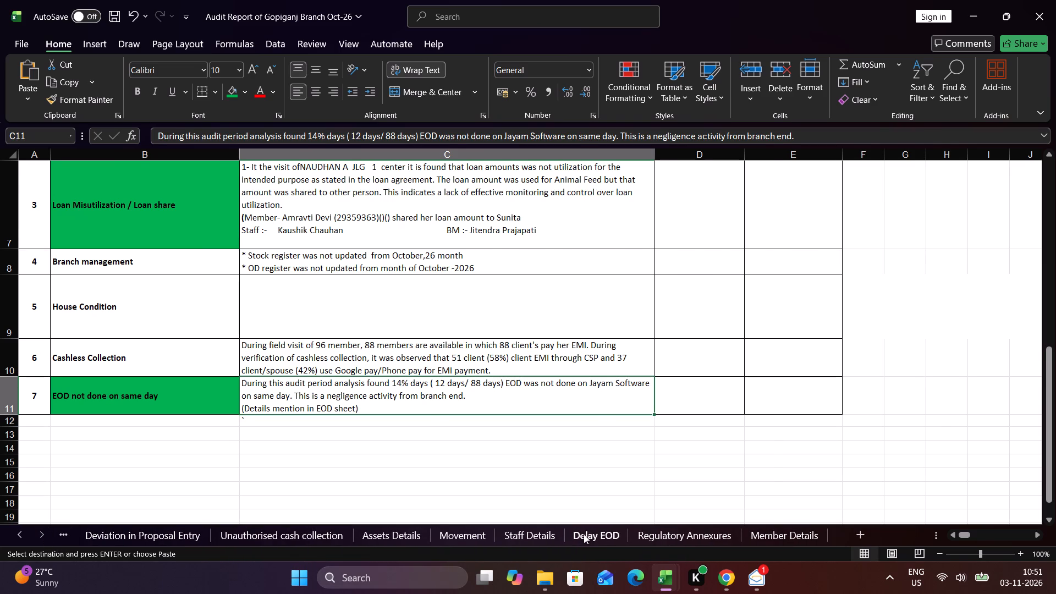
{"action": "key", "text": "Right"}
{"action": "key", "text": "Right"}
{"action": "key", "text": "Right"}
{"action": "key", "text": "Right"}
{"action": "key", "text": "Right"}
{"action": "key", "text": "Right"}
{"action": "key", "text": "Right"}
{"action": "key", "text": "Right"}
{"action": "key", "text": "Right"}
{"action": "key", "text": "Right"}
{"action": "key", "text": "Right"}
{"action": "key", "text": "Right"}
{"action": "key", "text": "Right"}
{"action": "key", "text": "Right"}
{"action": "key", "text": "Right"}
{"action": "key", "text": "Right"}
{"action": "key", "text": "Right"}
{"action": "key", "text": "Right"}
{"action": "key", "text": "Right"}
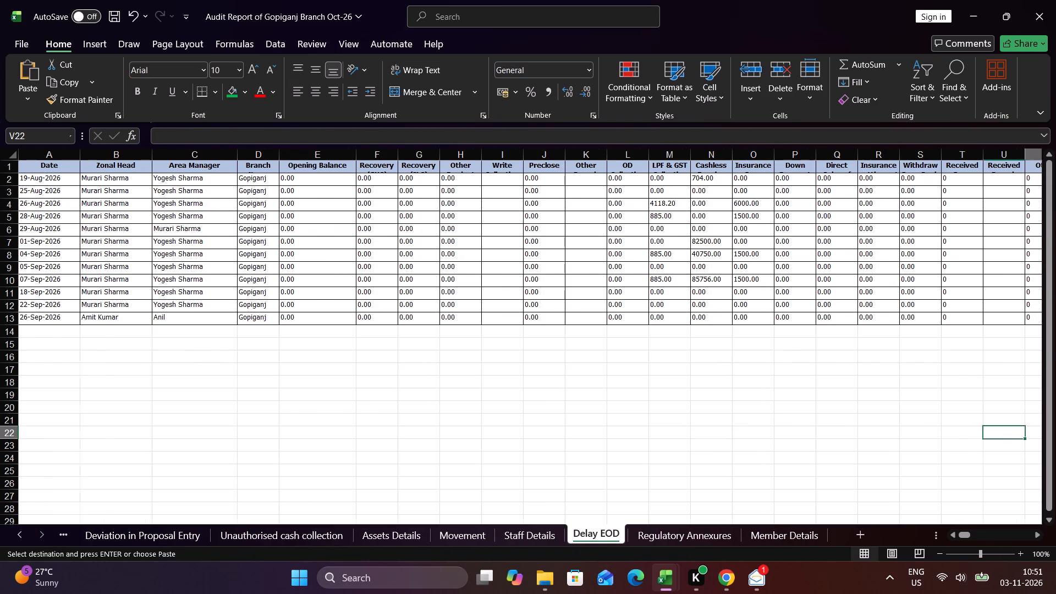
{"action": "key", "text": "Right"}
{"action": "key", "text": "Right"}
{"action": "key", "text": "Right"}
{"action": "key", "text": "Right"}
{"action": "key", "text": "Right"}
{"action": "key", "text": "Right"}
{"action": "key", "text": "Right"}
{"action": "key", "text": "Right"}
{"action": "key", "text": "Right"}
{"action": "key", "text": "Right"}
{"action": "key", "text": "Right"}
{"action": "key", "text": "Right"}
{"action": "key", "text": "Right"}
{"action": "key", "text": "Right"}
{"action": "key", "text": "Right"}
{"action": "key", "text": "Right"}
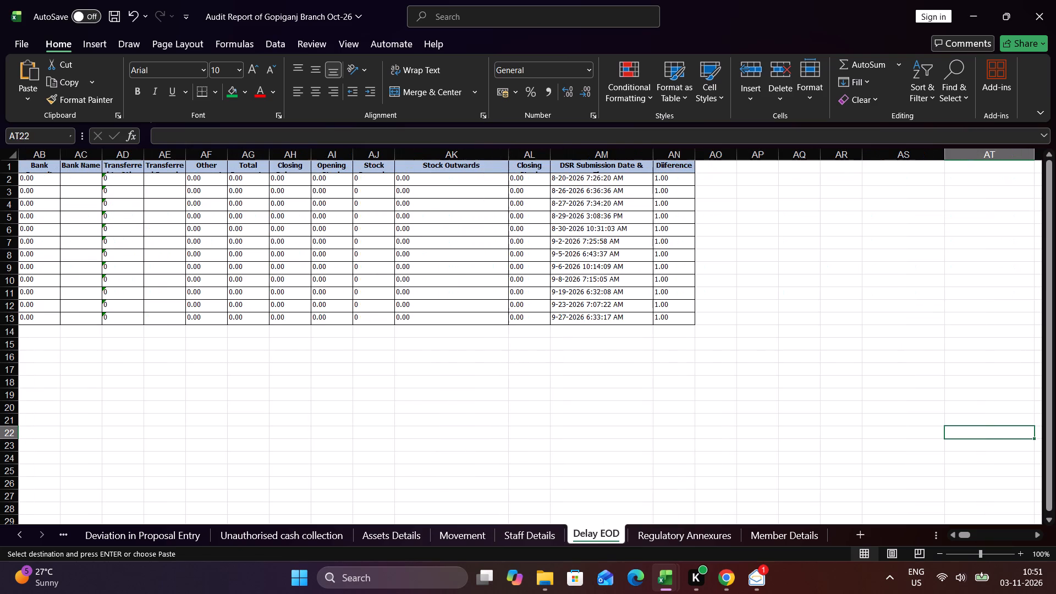
{"action": "left_click", "coordinate": [768, 169]}
{"action": "key", "text": "ctrl+v"}
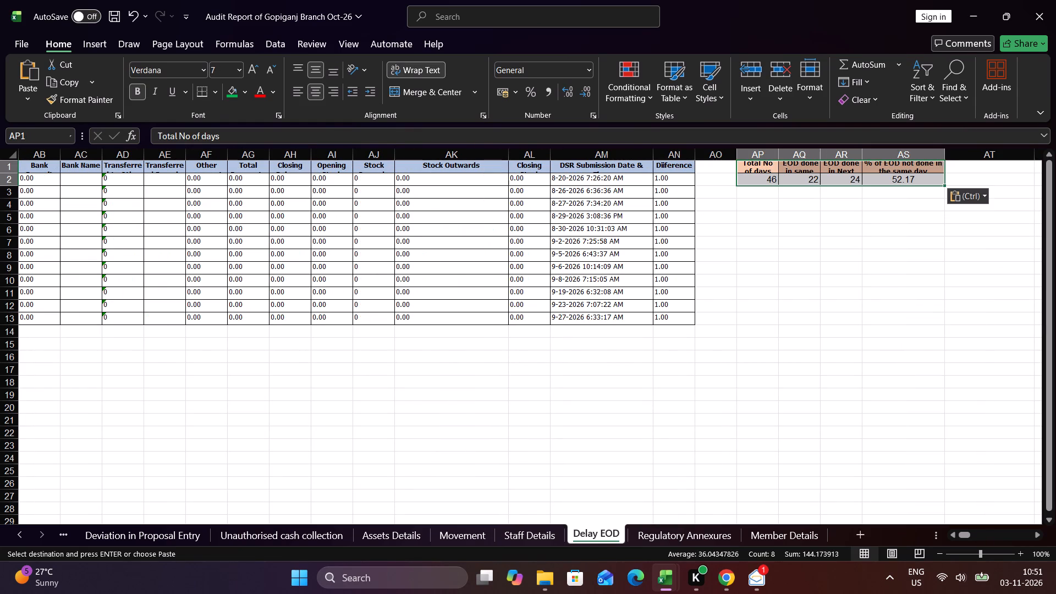
Autofit column AP on the Delay EOD sheet to its Total No of days heading.
{"action": "left_click", "coordinate": [822, 240]}
{"action": "double_click", "coordinate": [782, 152]}
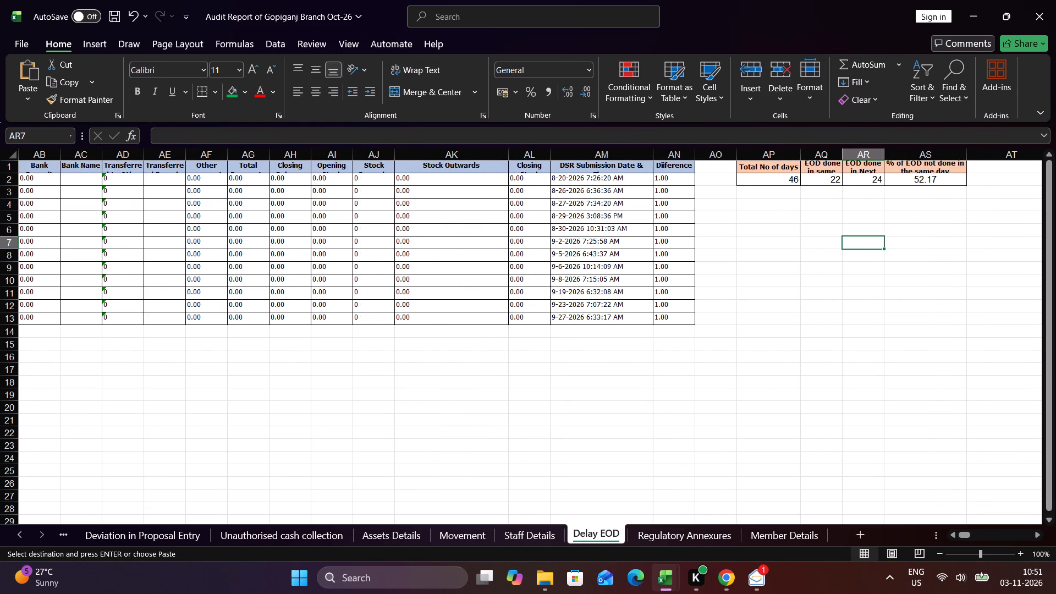
{"action": "left_click", "coordinate": [793, 191]}
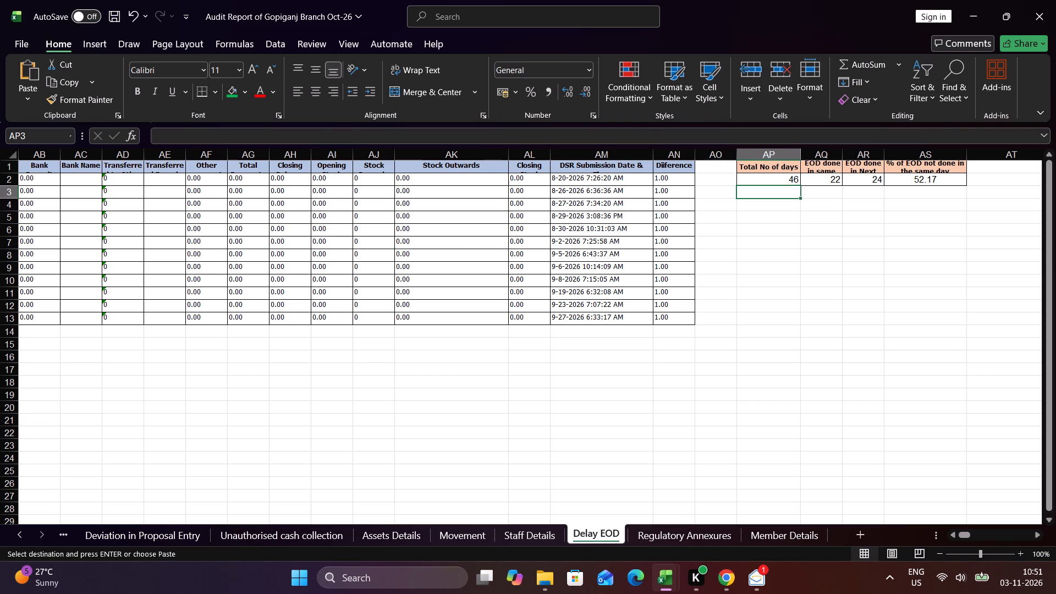
Autofit the height of header row 1 on the Delay EOD sheet so its wrapped headings fit.
{"action": "left_click", "coordinate": [10, 166]}
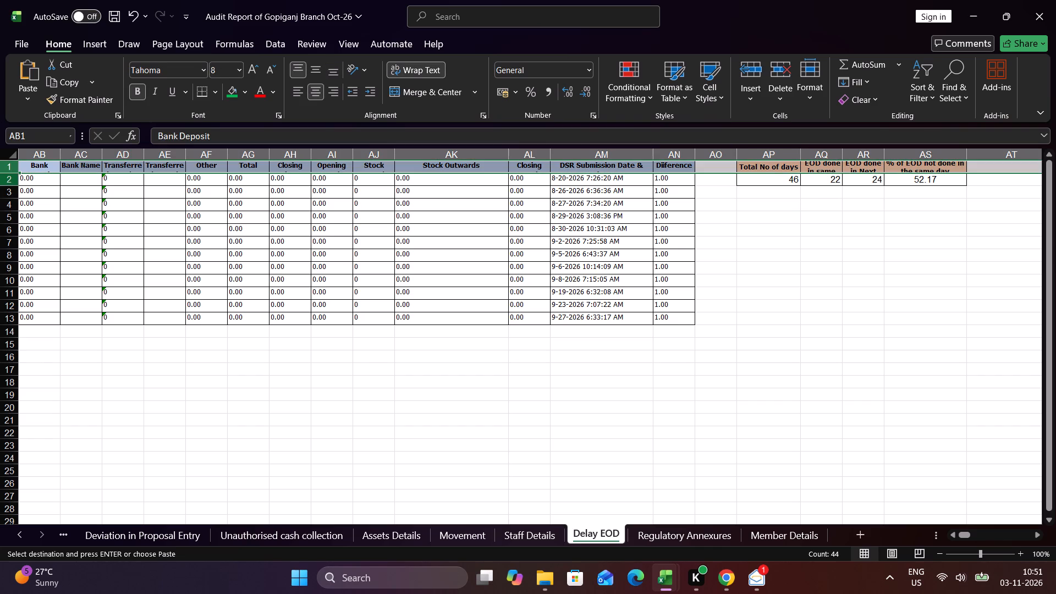
{"action": "double_click", "coordinate": [17, 173]}
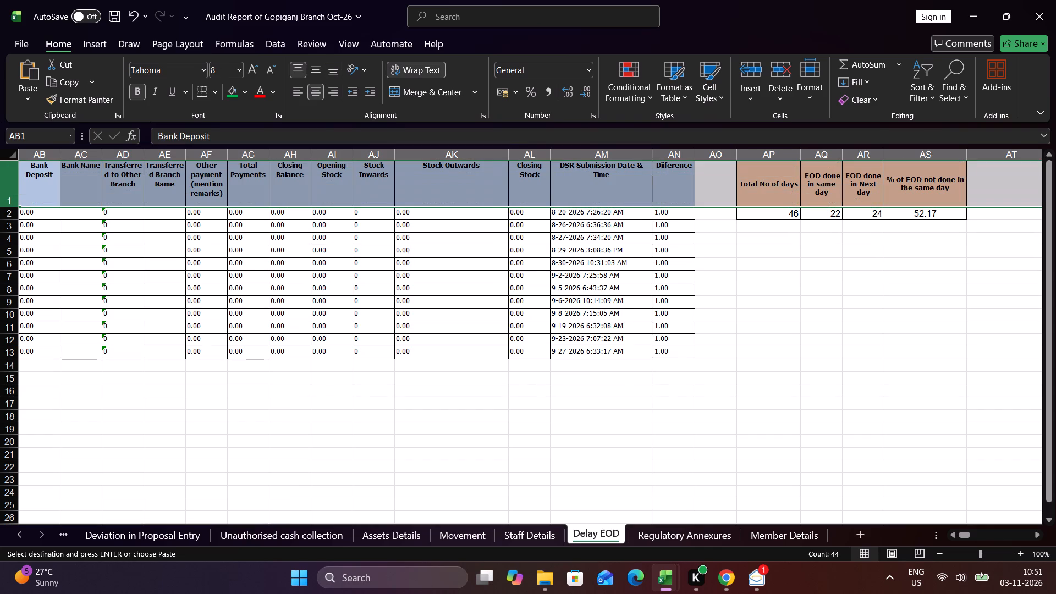
{"action": "left_click", "coordinate": [761, 233]}
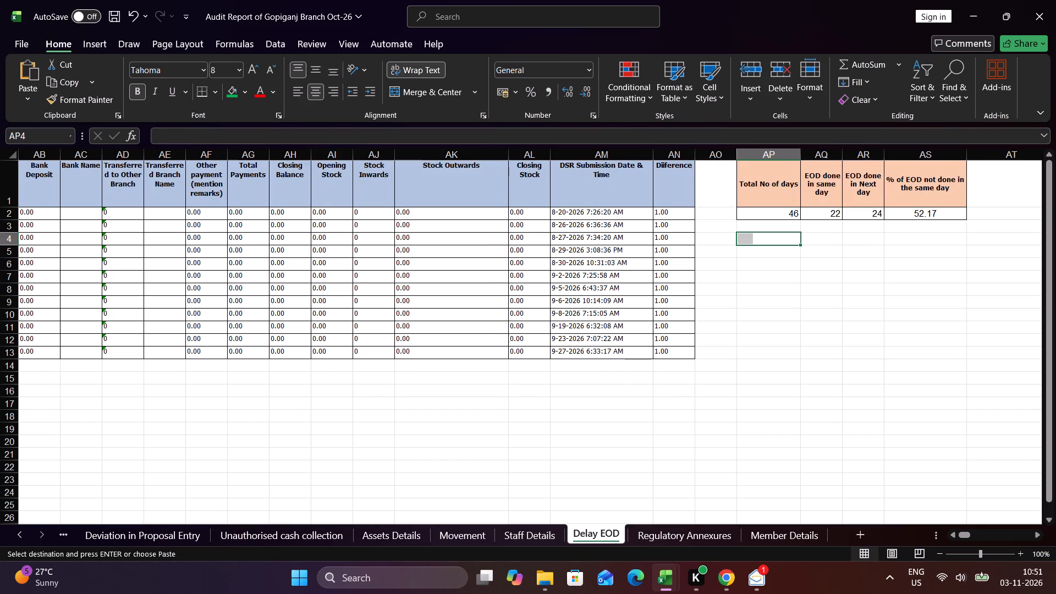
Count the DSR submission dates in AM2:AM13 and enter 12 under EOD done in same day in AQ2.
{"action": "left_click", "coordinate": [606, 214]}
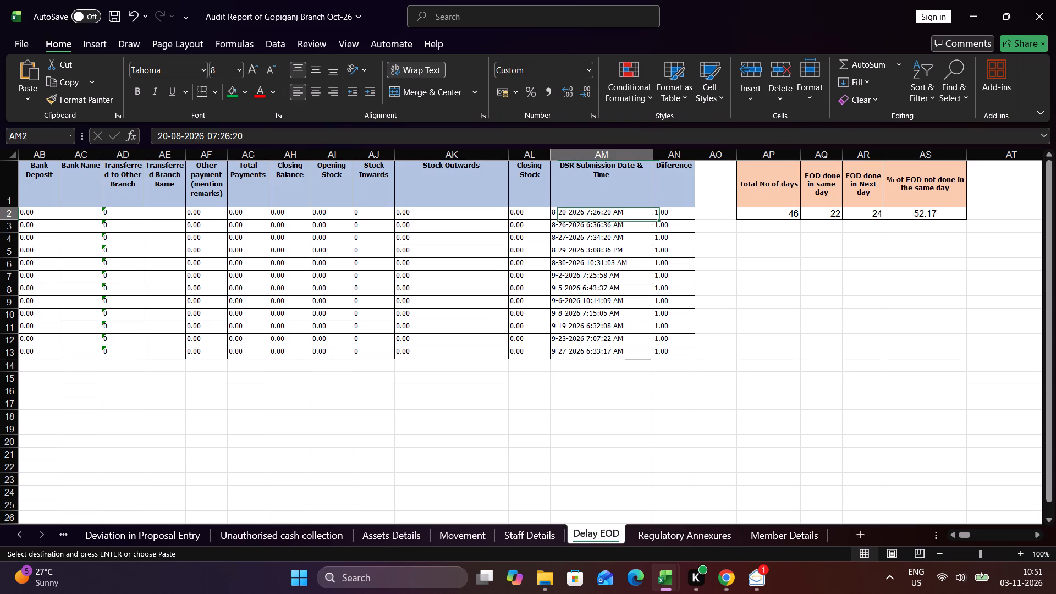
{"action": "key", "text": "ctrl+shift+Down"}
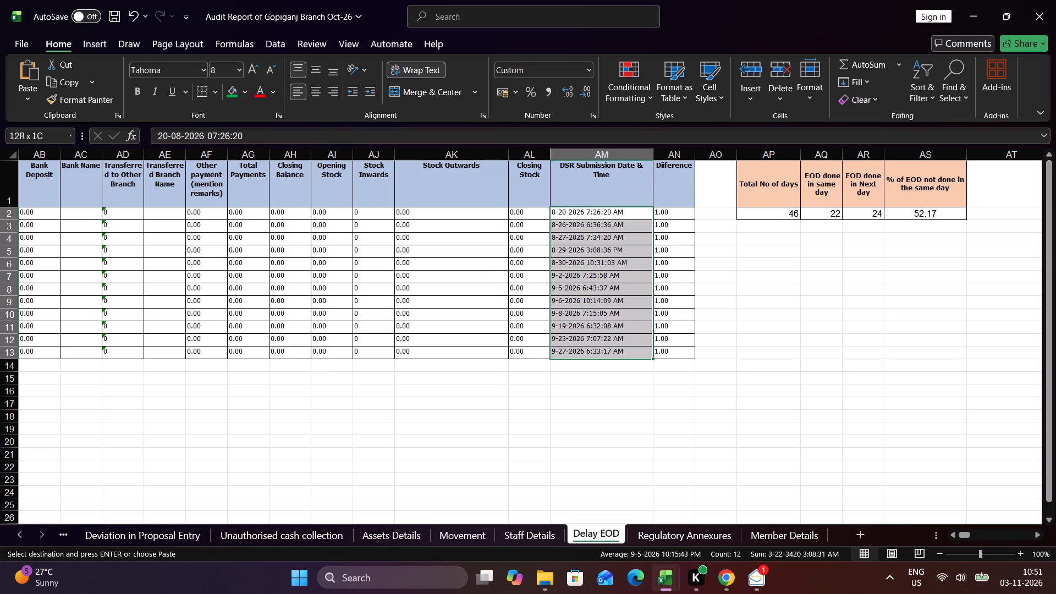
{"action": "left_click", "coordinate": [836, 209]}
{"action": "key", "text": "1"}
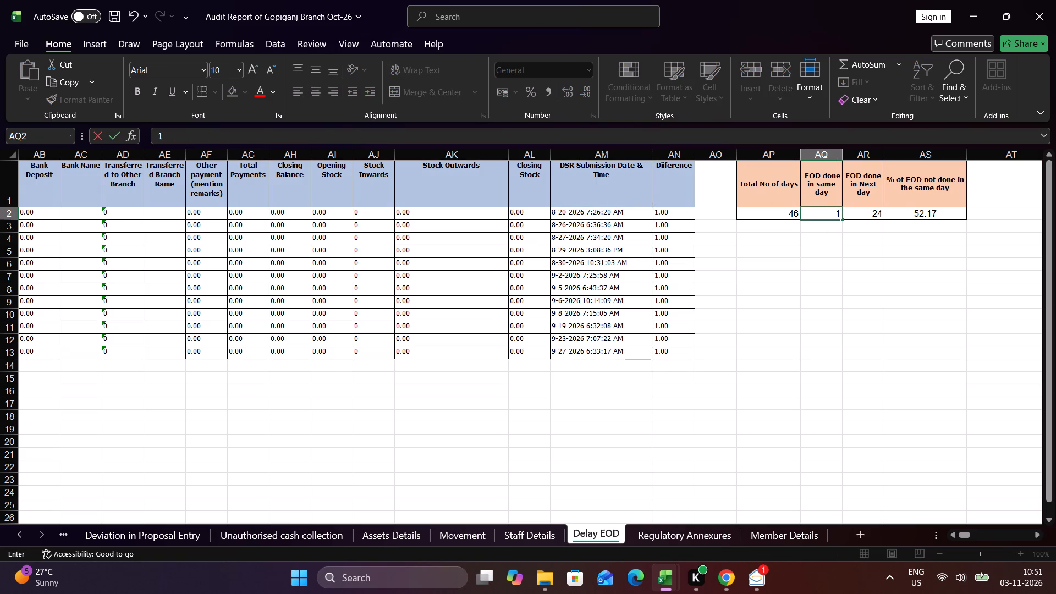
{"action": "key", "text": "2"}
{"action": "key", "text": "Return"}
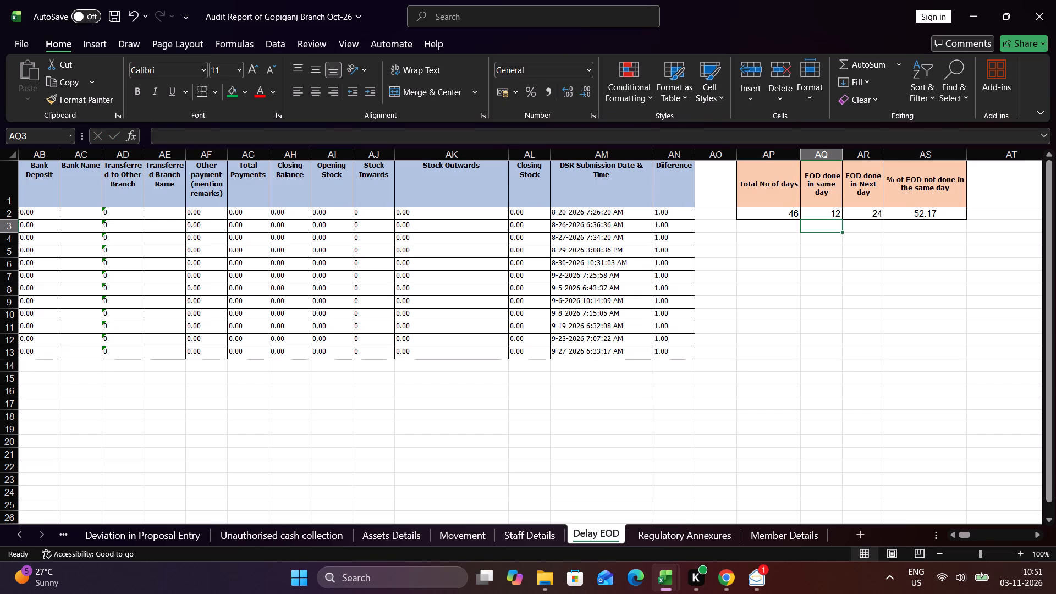
Open the DSR Summary Report workbook from the Gopiganj Branch Audit folder and count its daily entries using column J from row 2 down.
{"action": "left_click", "coordinate": [775, 216]}
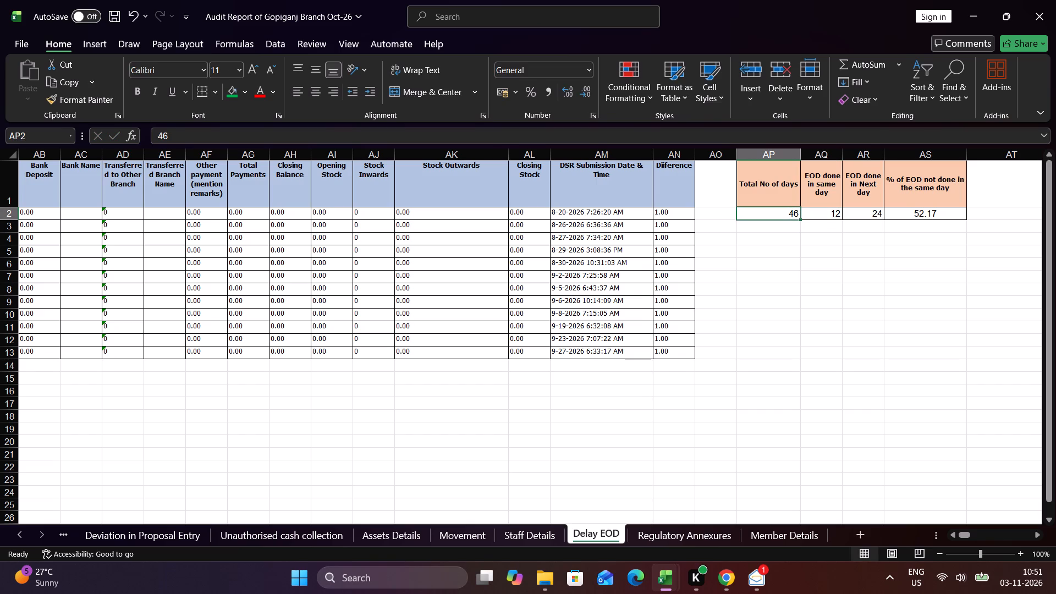
{"action": "left_click", "coordinate": [664, 585]}
{"action": "left_click", "coordinate": [834, 331]}
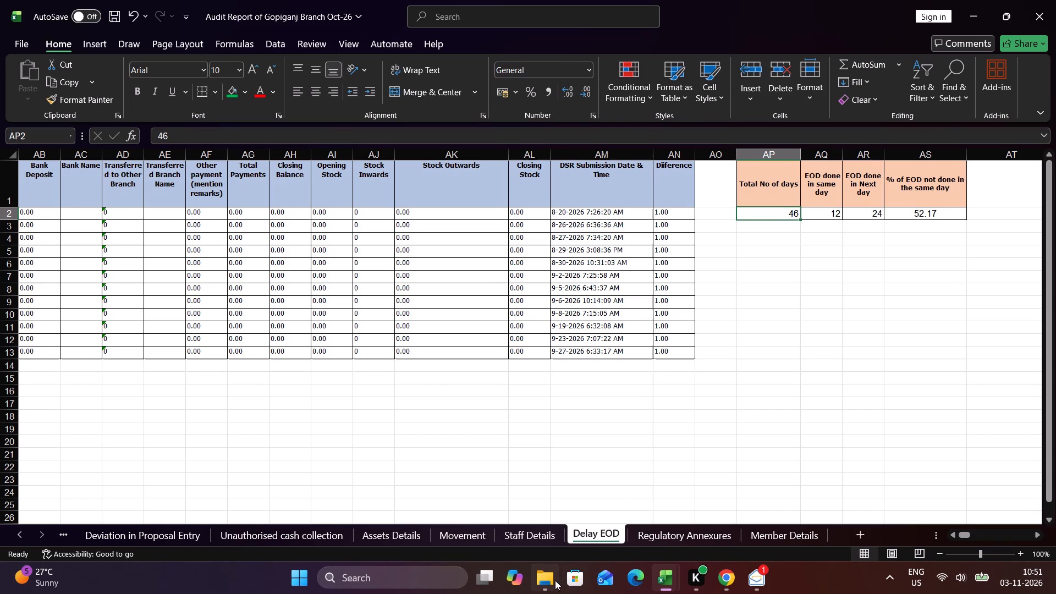
{"action": "left_click", "coordinate": [574, 503]}
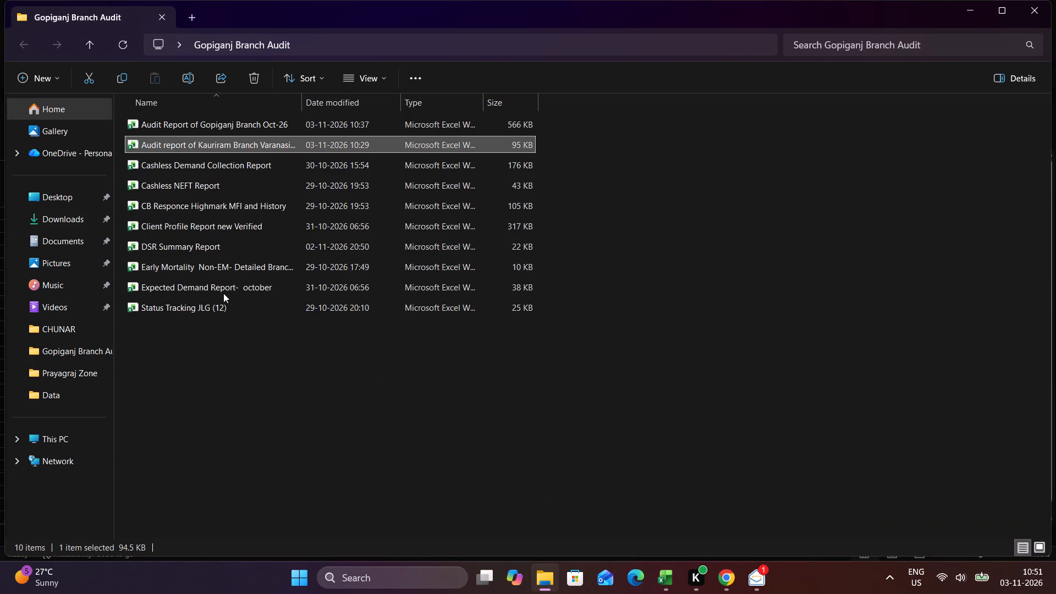
{"action": "double_click", "coordinate": [215, 249]}
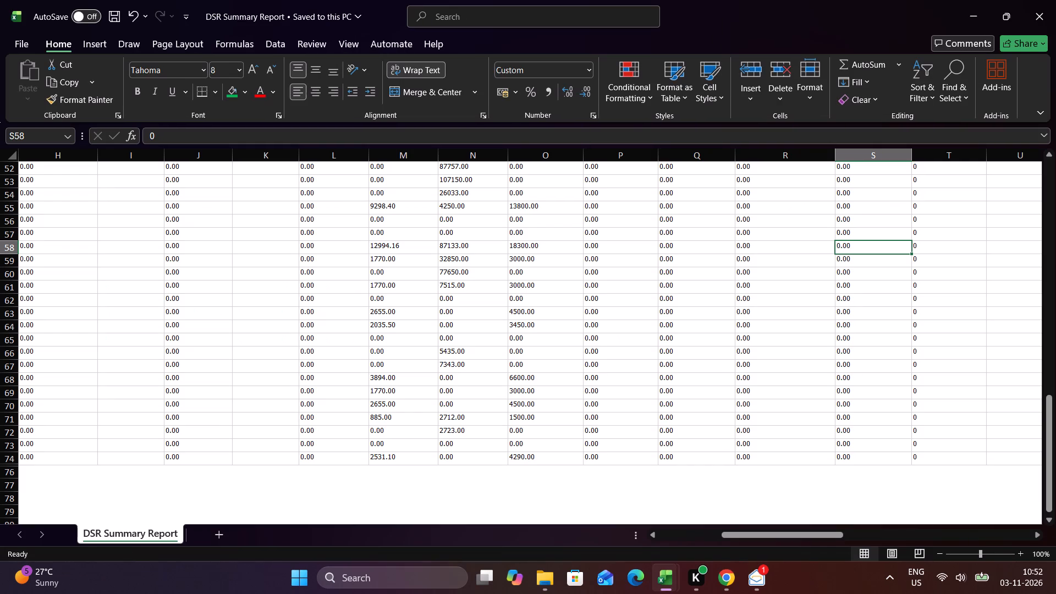
{"action": "left_click", "coordinate": [207, 337]}
{"action": "key", "text": "ctrl+Up"}
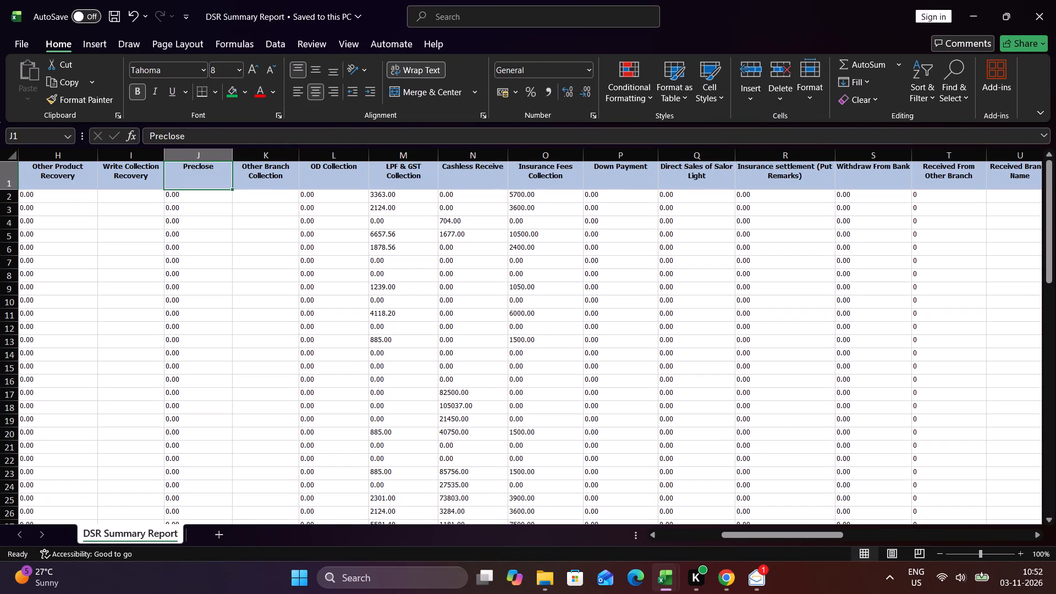
{"action": "left_click", "coordinate": [200, 199]}
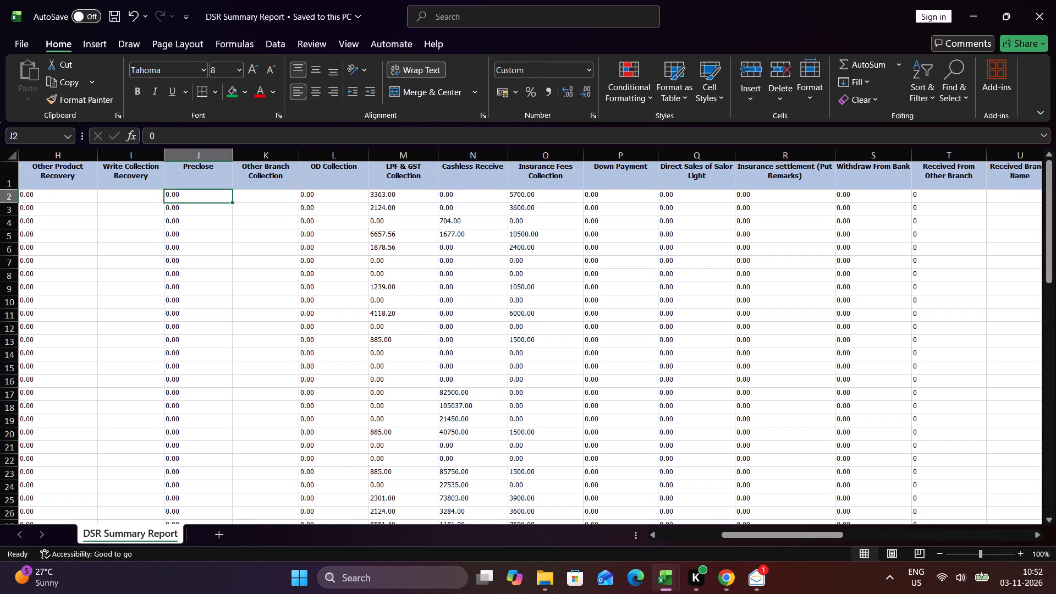
{"action": "key", "text": "ctrl+shift+Down"}
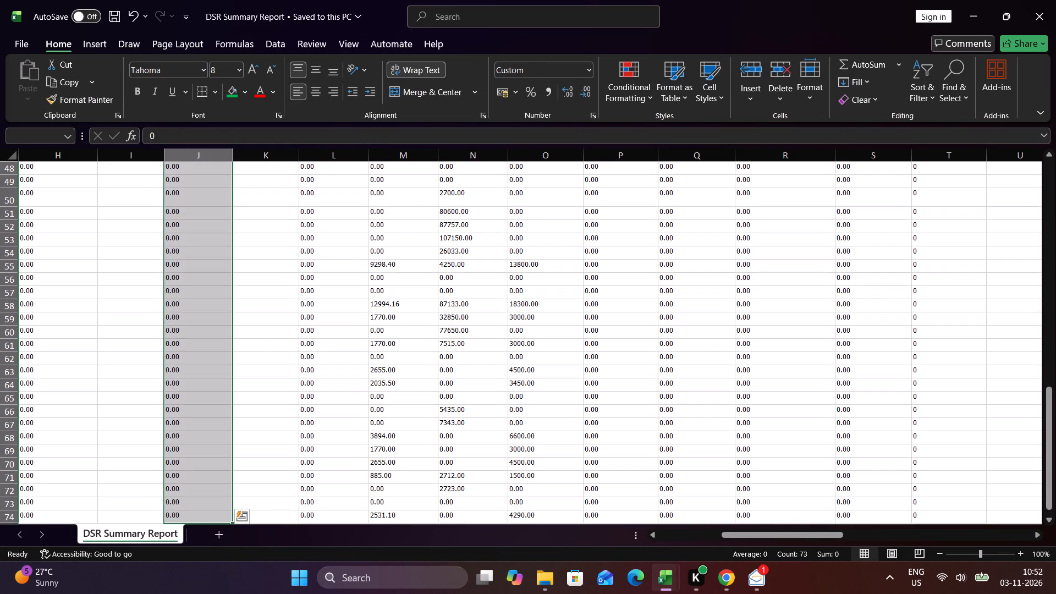
Switch back to the Gopiganj audit report and set Total No of days in AP2 to 73.
{"action": "key", "text": "alt+Tab"}
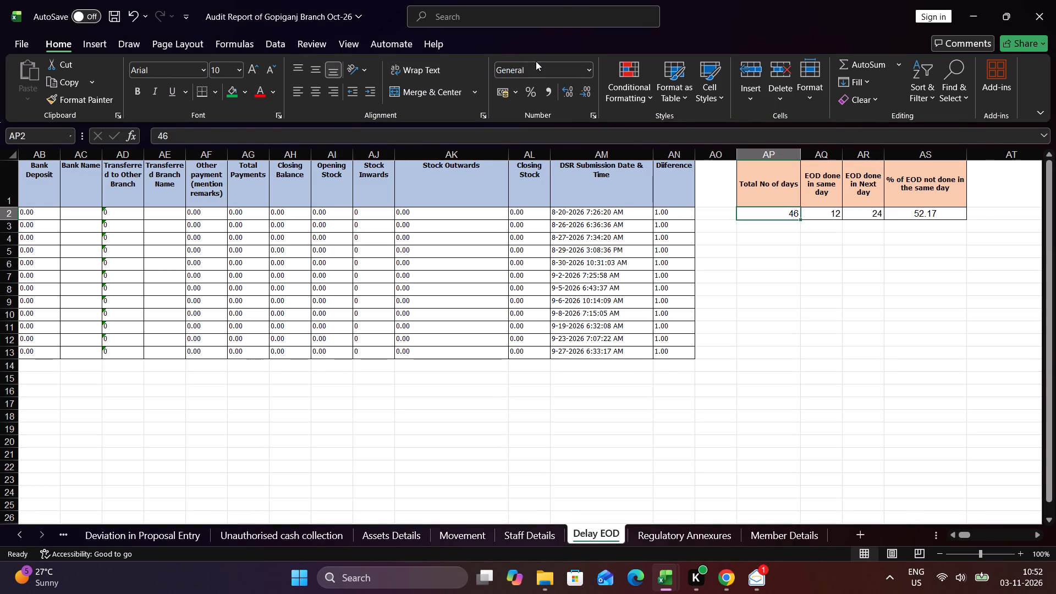
{"action": "left_click", "coordinate": [792, 216]}
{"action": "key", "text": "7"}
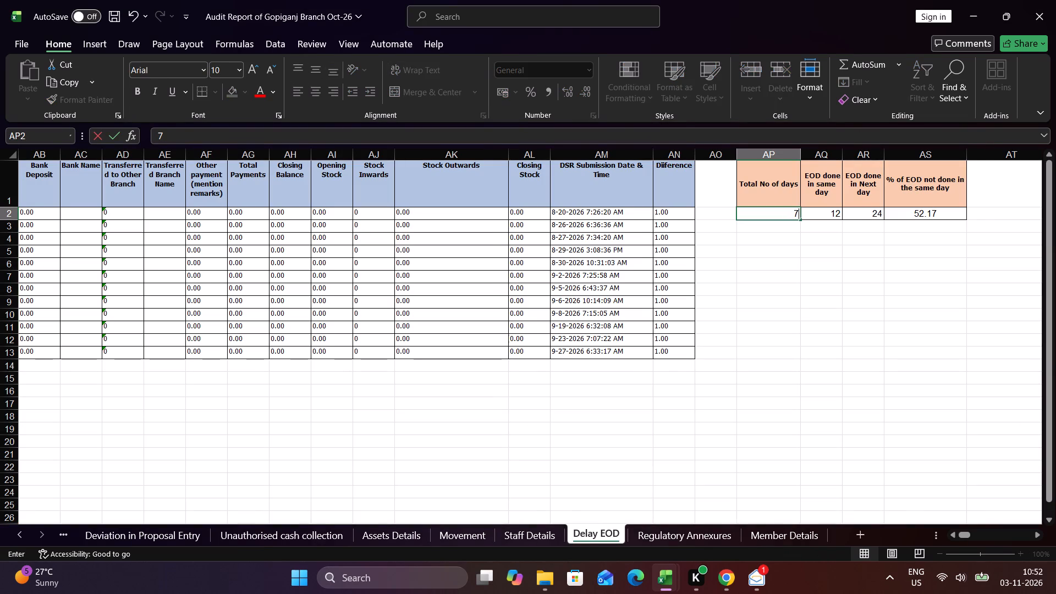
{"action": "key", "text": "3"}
{"action": "key", "text": "Return"}
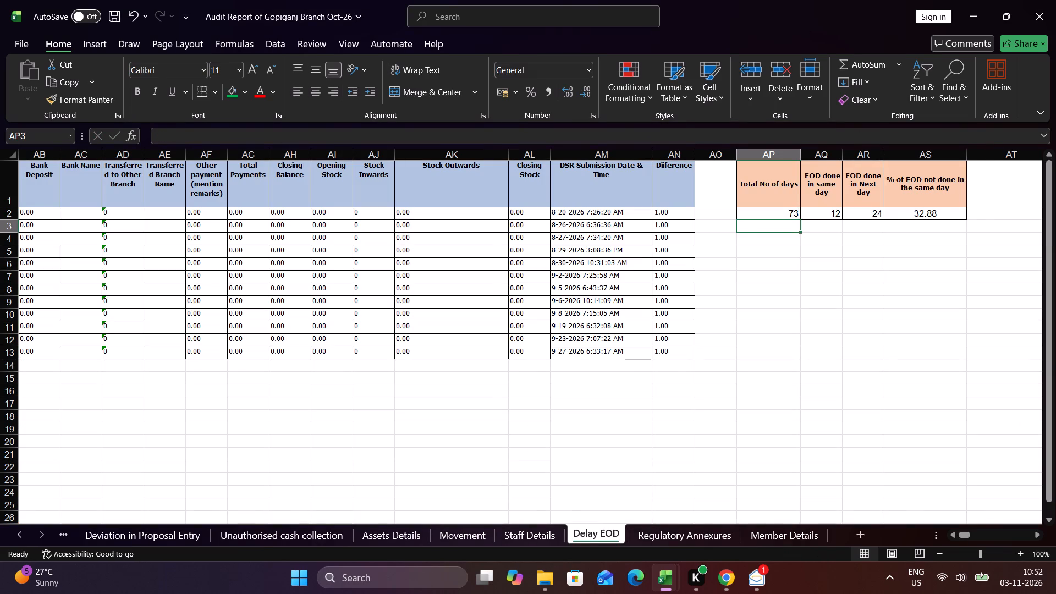
Set EOD done in Next day in AR2 of the summary table to 12.
{"action": "left_click", "coordinate": [914, 234]}
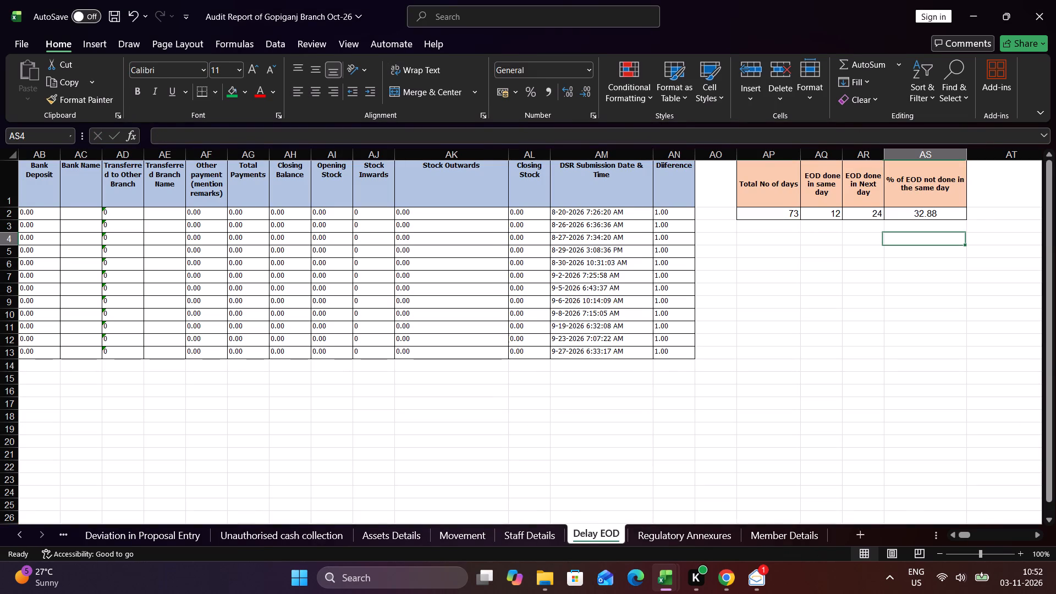
{"action": "left_click", "coordinate": [869, 212]}
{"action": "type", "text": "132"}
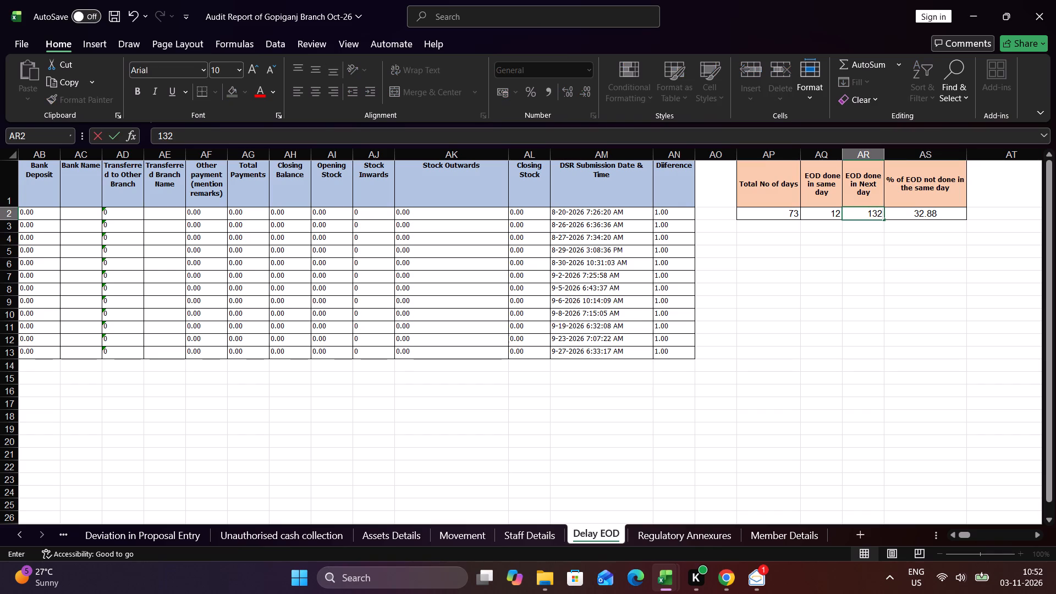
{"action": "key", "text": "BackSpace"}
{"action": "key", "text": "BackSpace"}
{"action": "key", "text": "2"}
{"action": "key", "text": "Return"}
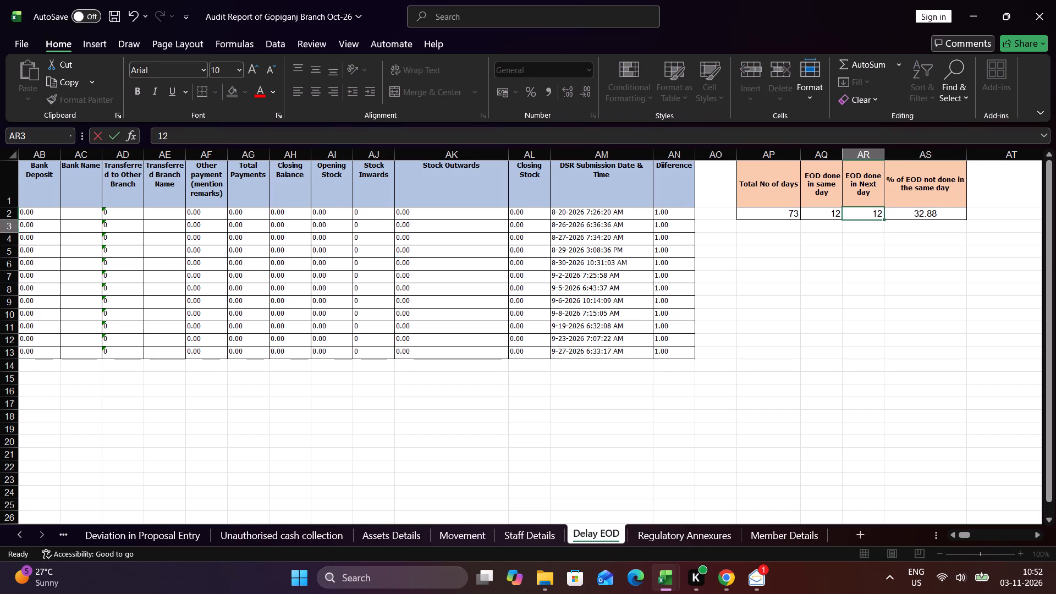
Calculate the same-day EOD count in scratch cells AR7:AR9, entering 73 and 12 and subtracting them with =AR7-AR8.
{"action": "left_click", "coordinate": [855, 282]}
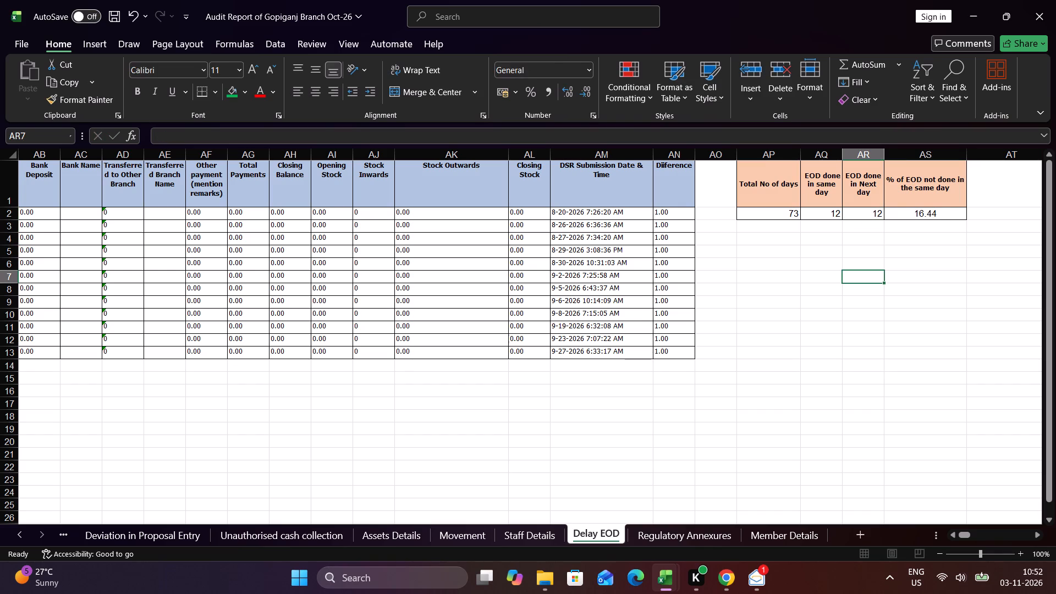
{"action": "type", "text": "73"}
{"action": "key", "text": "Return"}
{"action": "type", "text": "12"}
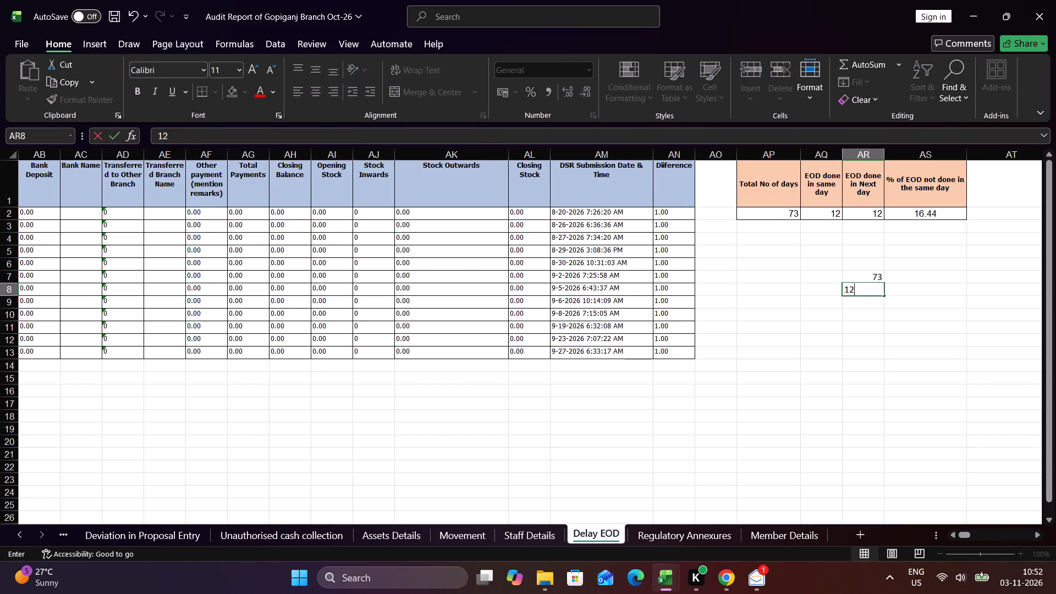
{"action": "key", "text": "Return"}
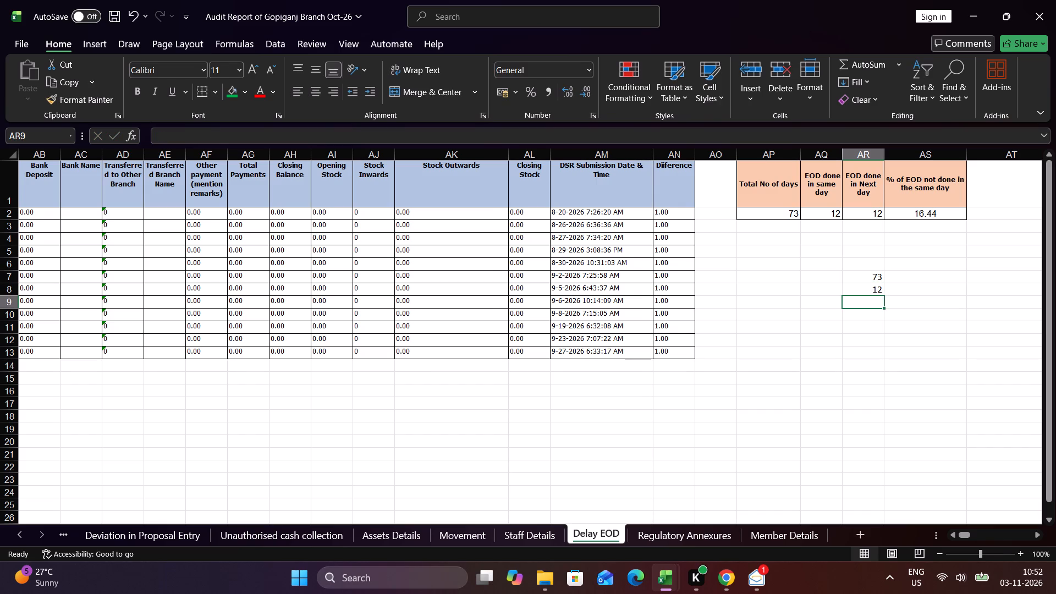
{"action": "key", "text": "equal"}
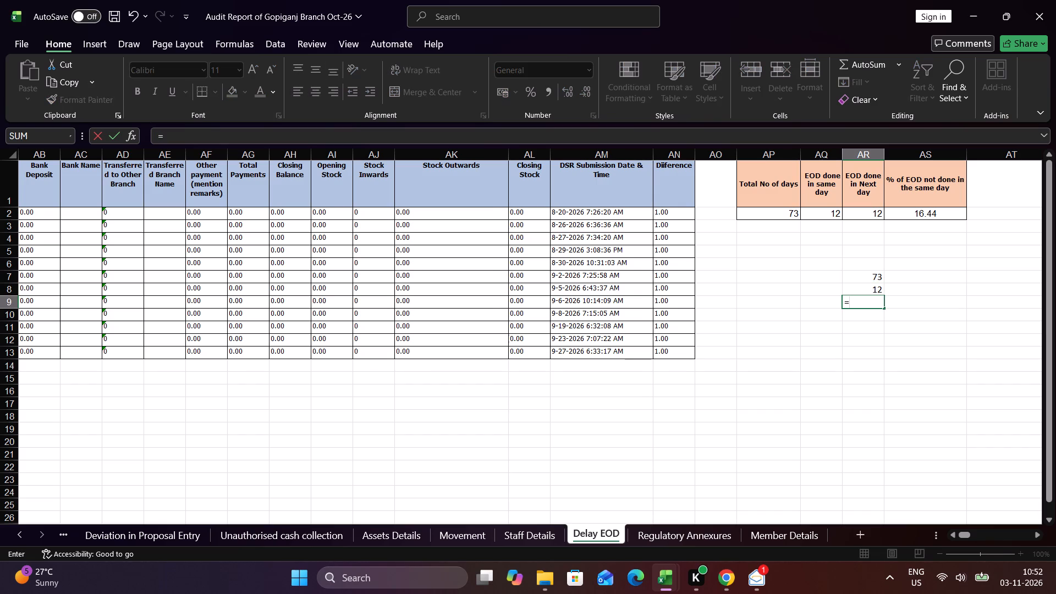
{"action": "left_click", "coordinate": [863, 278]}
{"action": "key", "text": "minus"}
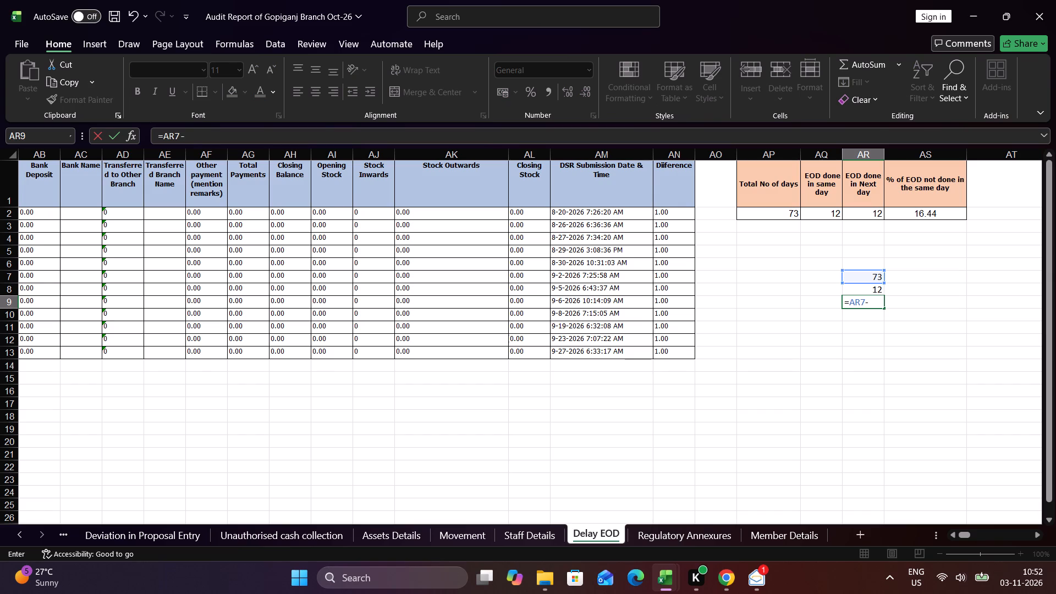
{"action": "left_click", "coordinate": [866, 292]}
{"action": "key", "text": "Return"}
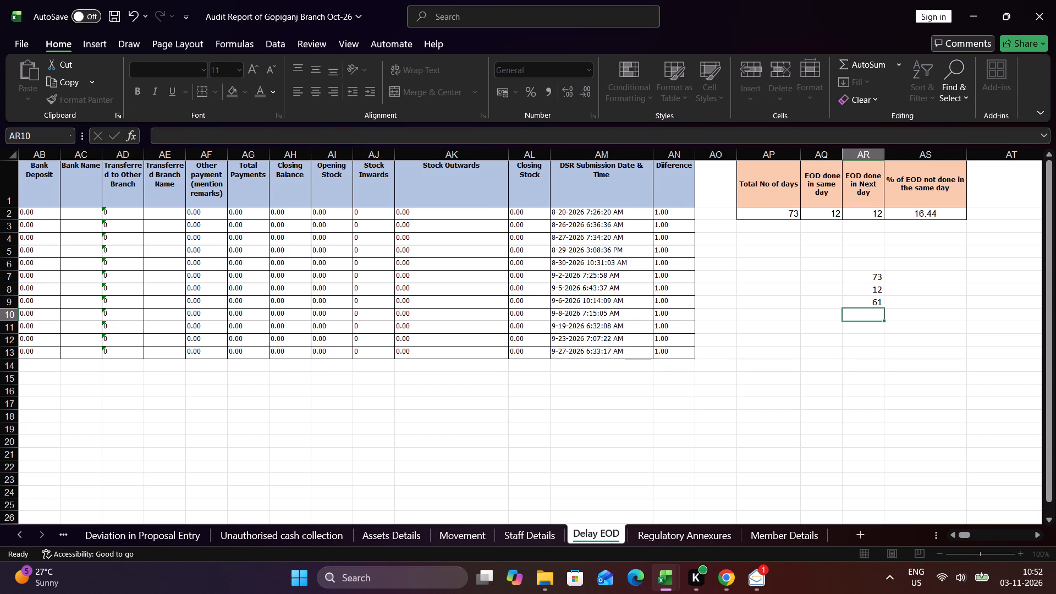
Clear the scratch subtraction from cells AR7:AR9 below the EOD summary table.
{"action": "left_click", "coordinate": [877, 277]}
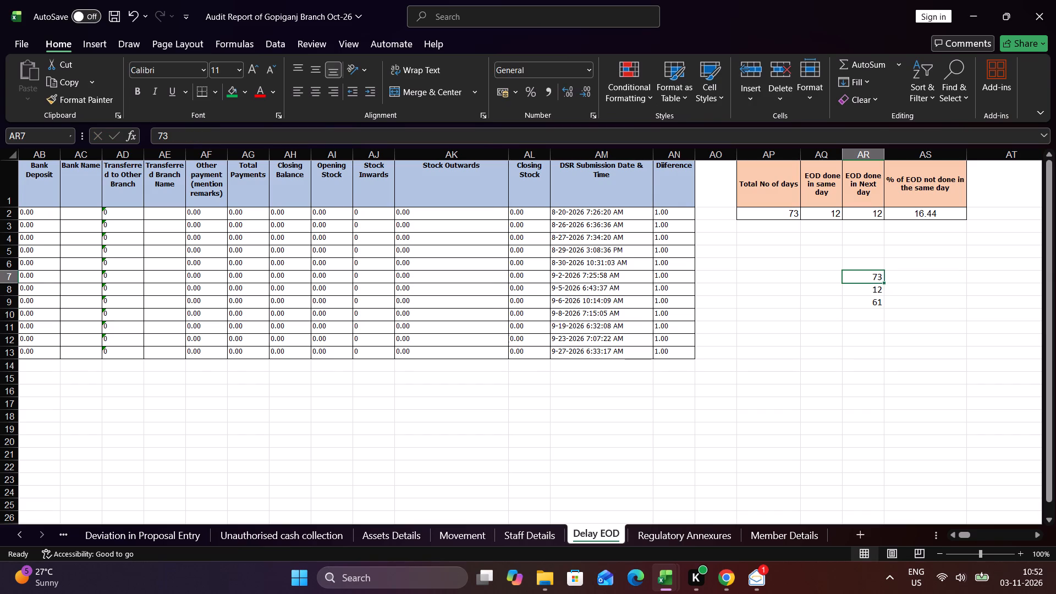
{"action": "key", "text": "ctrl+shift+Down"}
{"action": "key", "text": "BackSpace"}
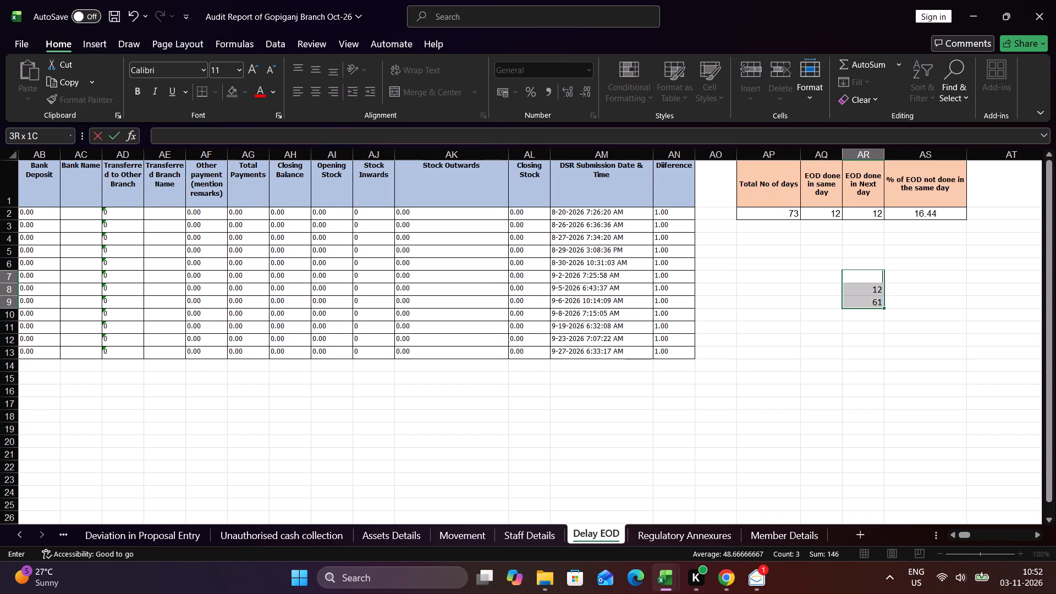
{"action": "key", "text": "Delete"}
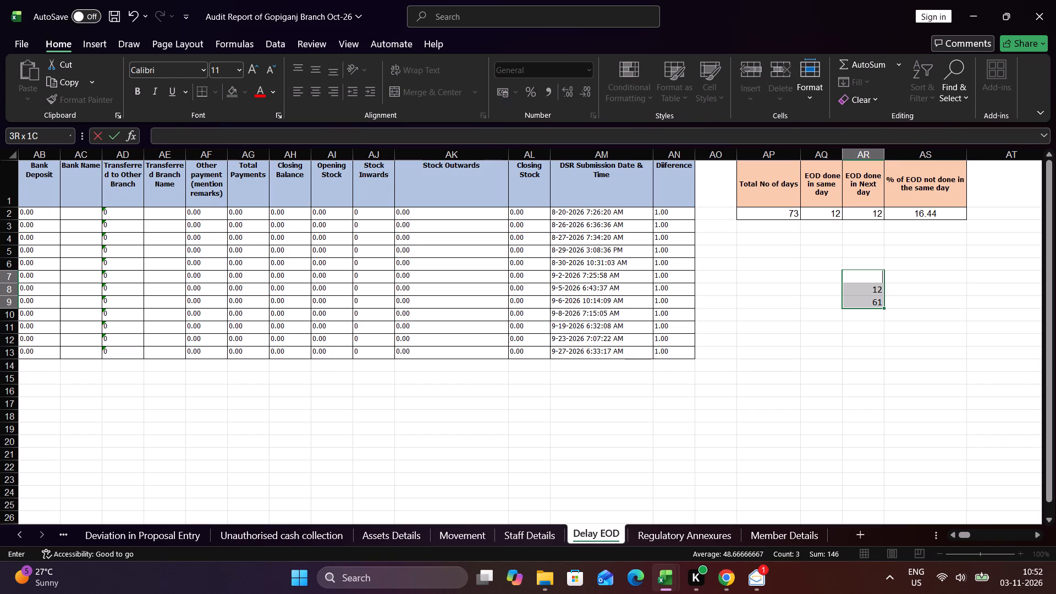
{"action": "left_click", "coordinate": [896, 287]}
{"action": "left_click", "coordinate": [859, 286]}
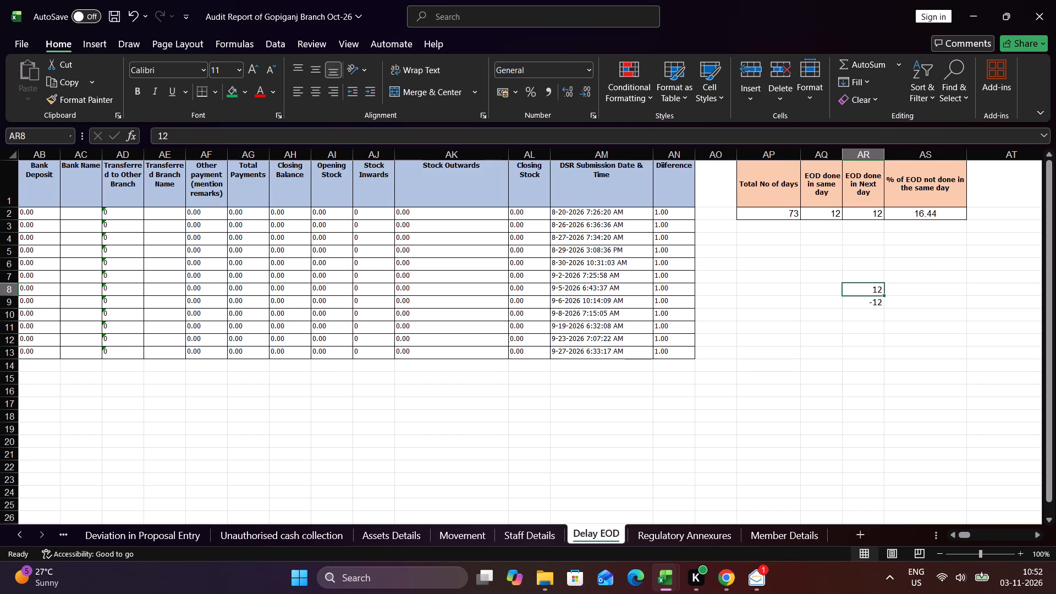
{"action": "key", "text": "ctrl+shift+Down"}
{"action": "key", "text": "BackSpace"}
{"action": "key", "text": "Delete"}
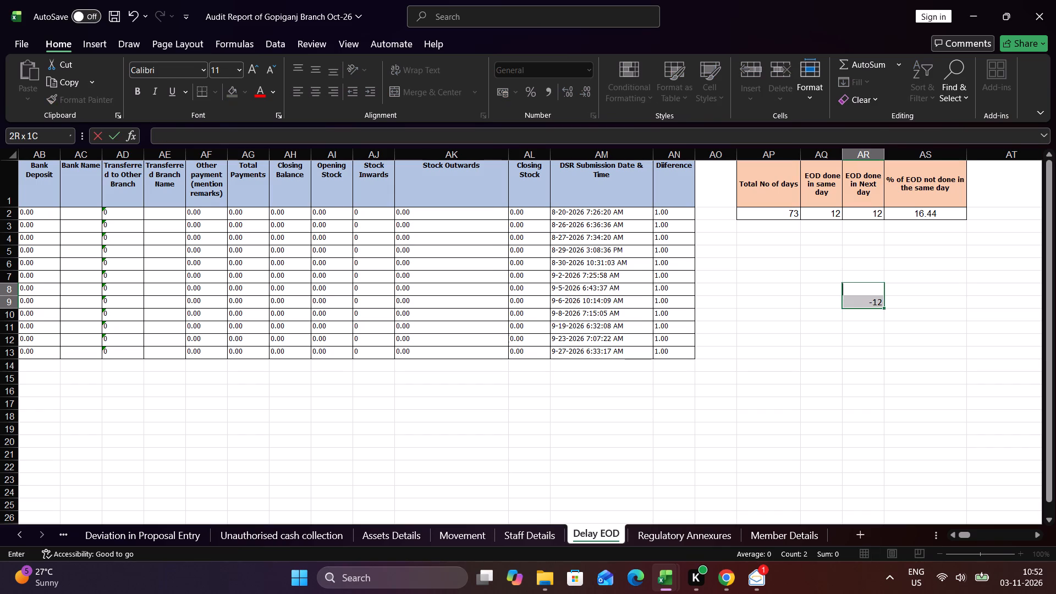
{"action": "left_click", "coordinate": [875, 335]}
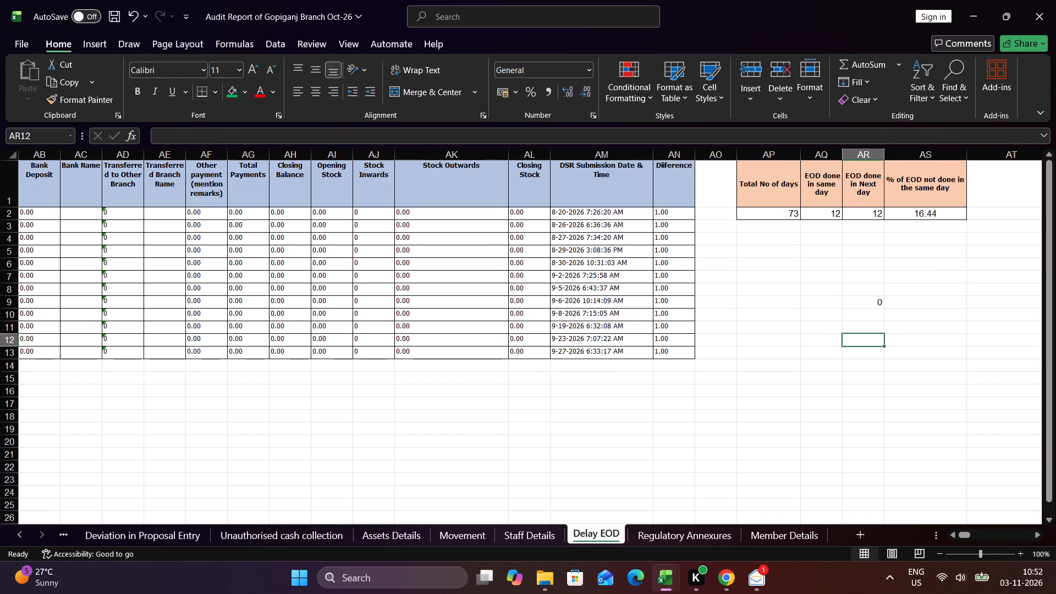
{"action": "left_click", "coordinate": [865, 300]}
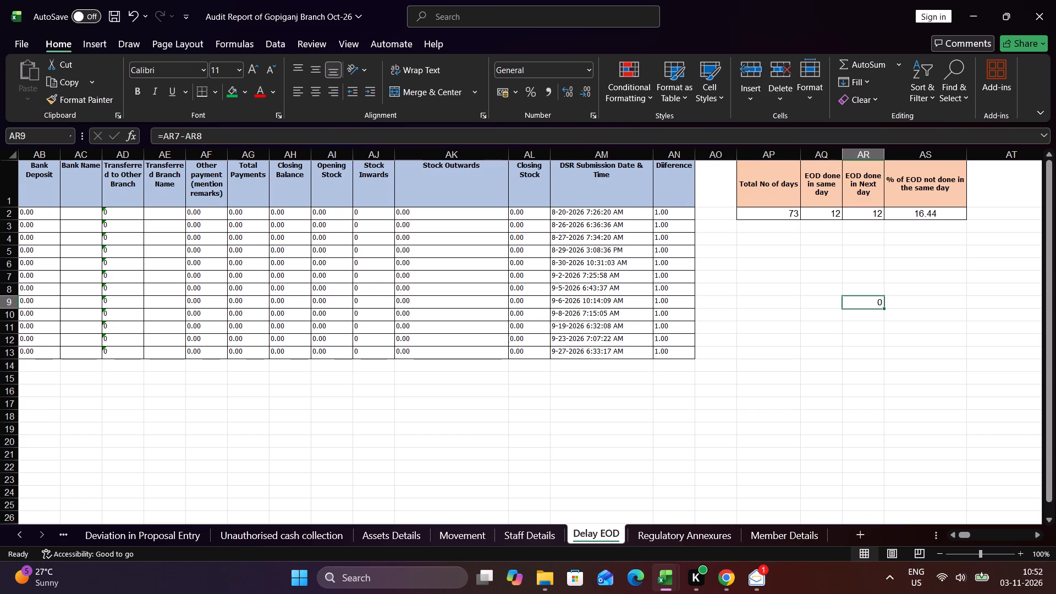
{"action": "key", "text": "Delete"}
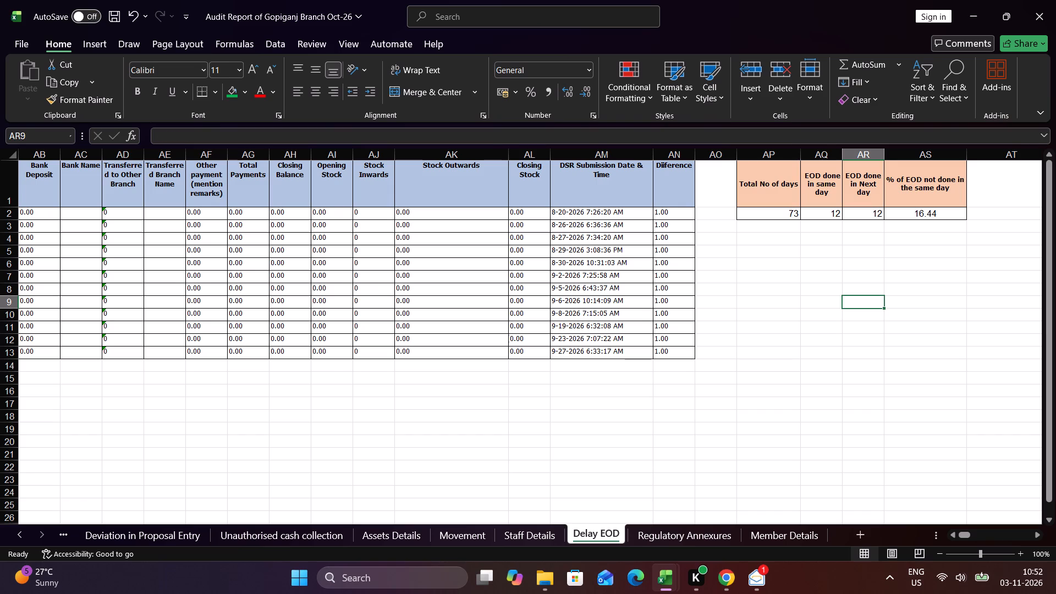
Set EOD done in same day in AQ2 of the summary table to 61.
{"action": "left_click", "coordinate": [831, 216]}
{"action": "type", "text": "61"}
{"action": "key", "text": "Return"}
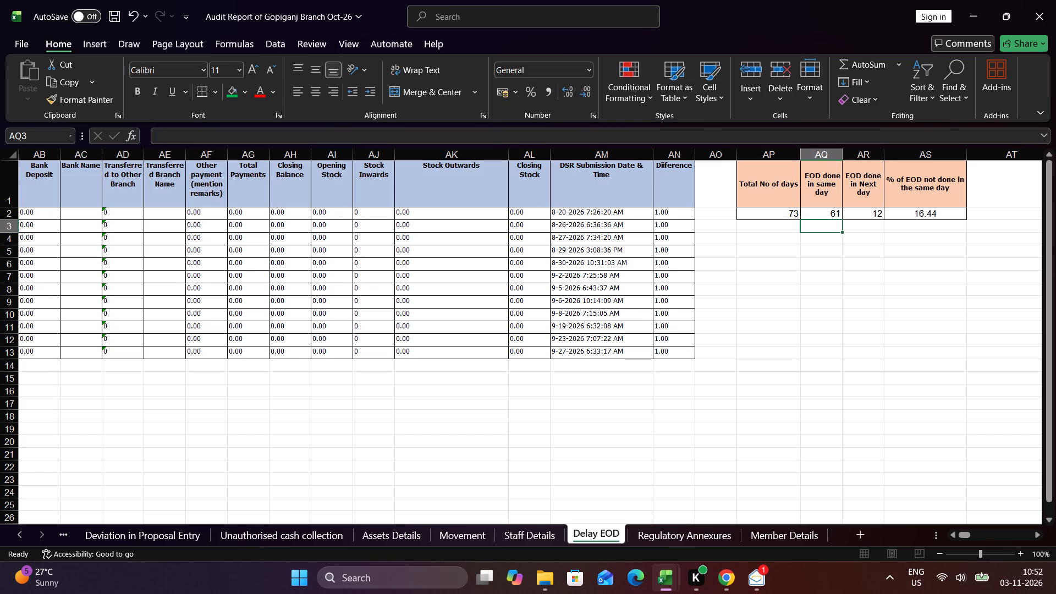
Check the number of delayed entries on the Delay EOD sheet and of daily rows in the DSR Summary Report workbook.
{"action": "left_click", "coordinate": [904, 254]}
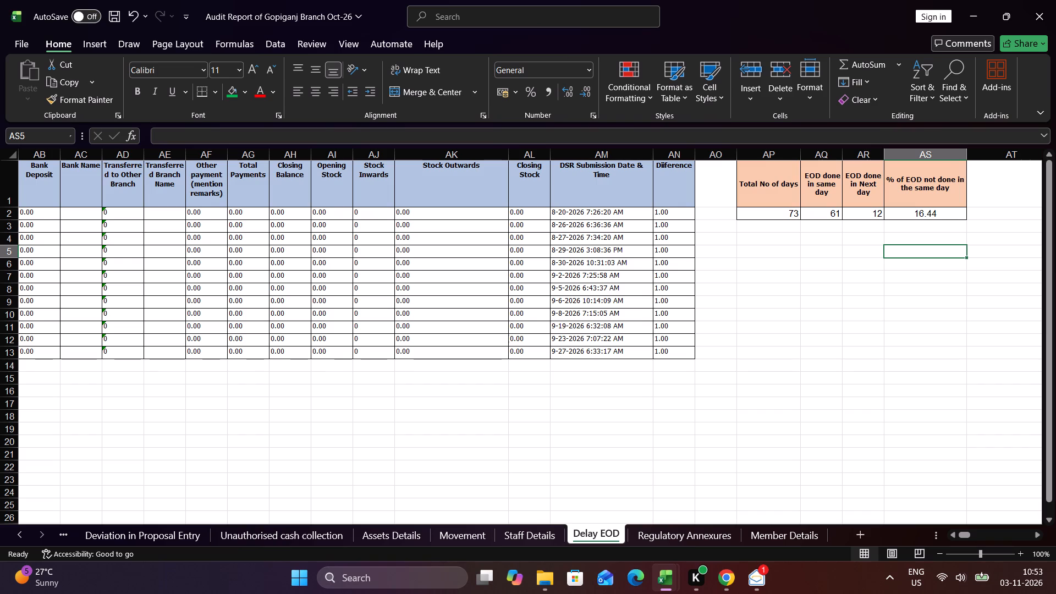
{"action": "left_click", "coordinate": [594, 213]}
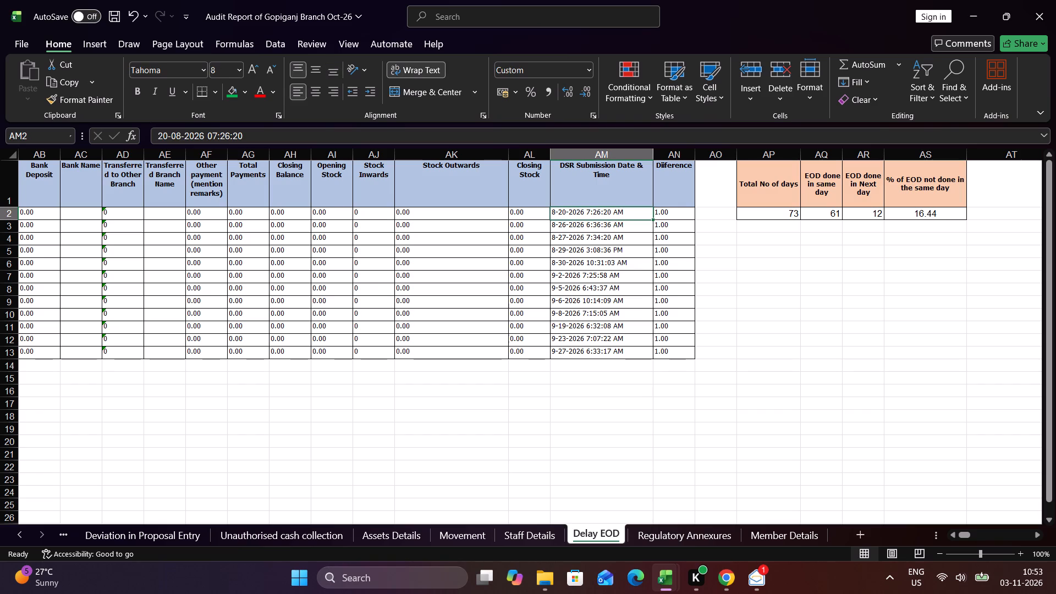
{"action": "key", "text": "ctrl+shift+Down"}
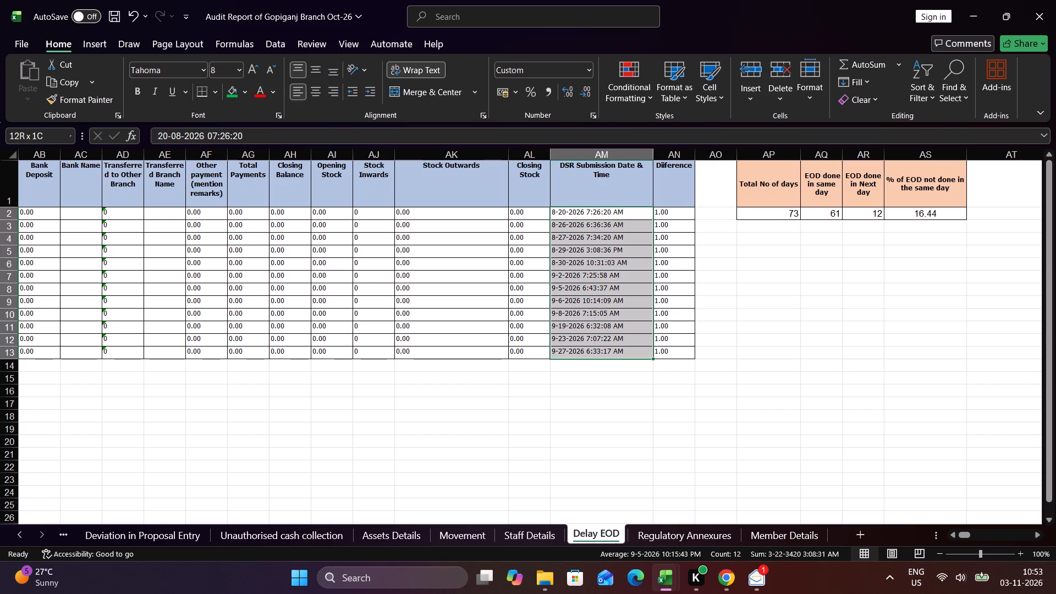
{"action": "key", "text": "ctrl+Up"}
{"action": "key", "text": "alt+Tab"}
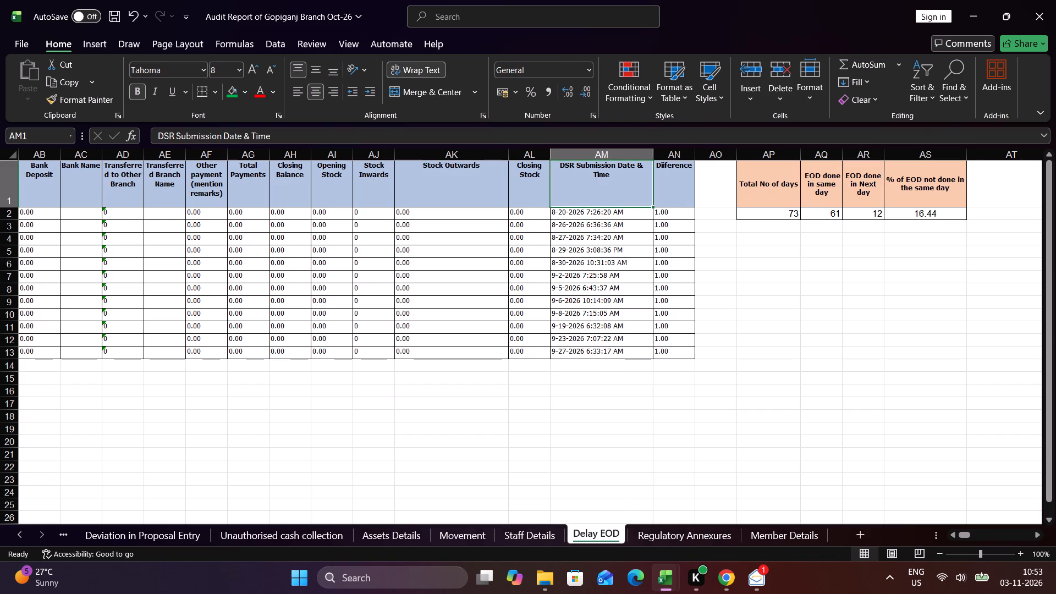
{"action": "left_click", "coordinate": [650, 289]}
{"action": "key", "text": "ctrl+Up"}
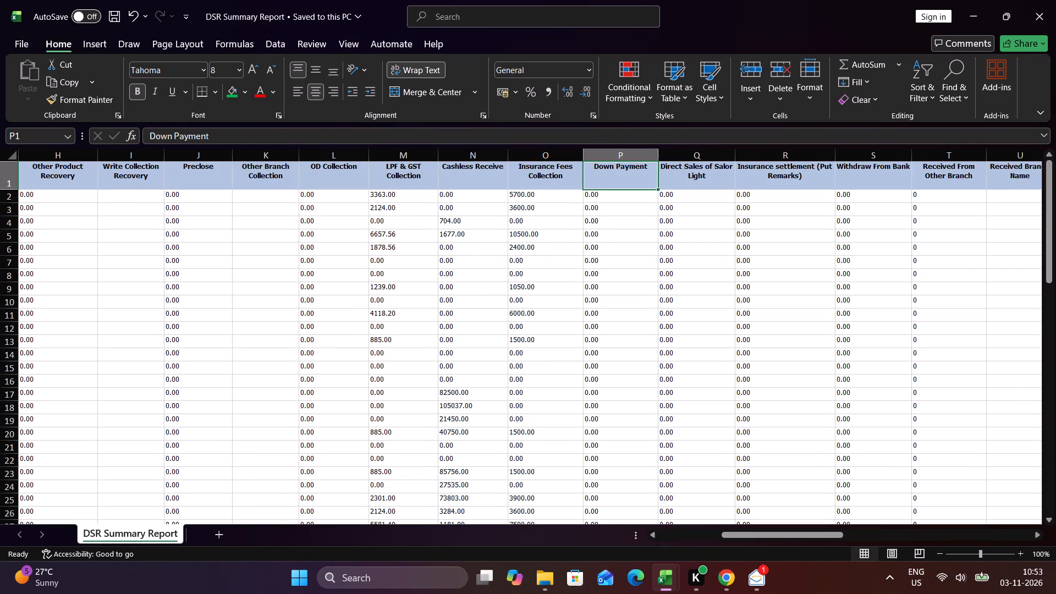
{"action": "left_click", "coordinate": [529, 197]}
{"action": "key", "text": "ctrl+shift+Down"}
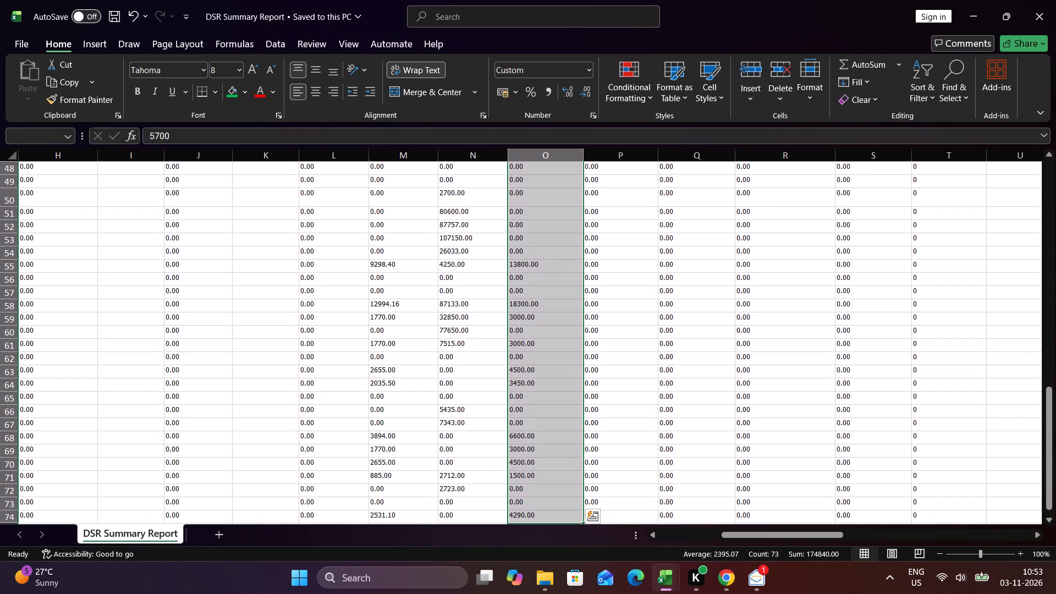
{"action": "key", "text": "alt+Tab"}
{"action": "left_click", "coordinate": [933, 263]}
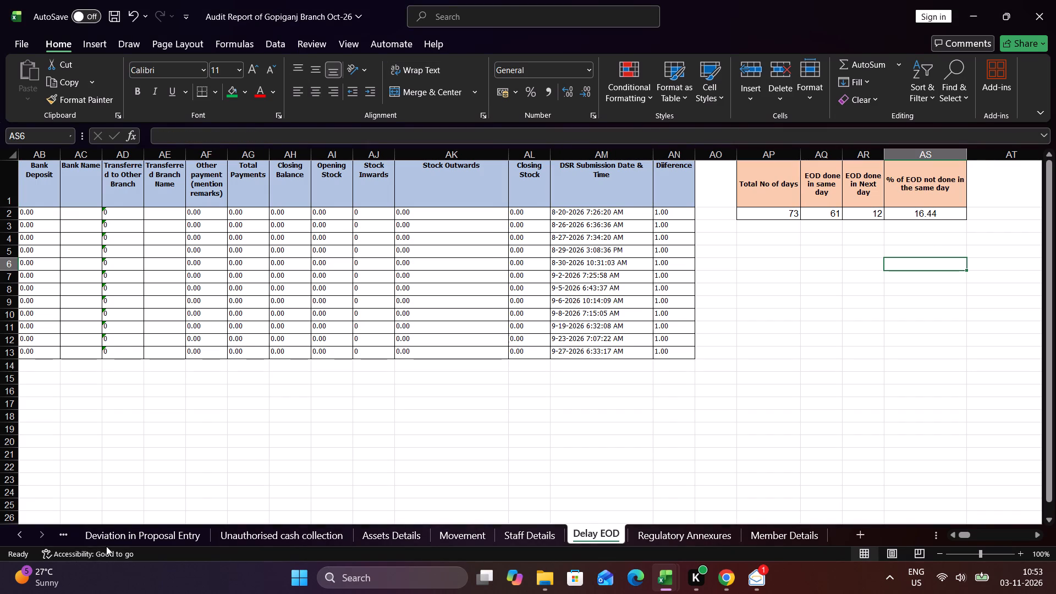
On the Other Observation sheet, set the percentage in the EOD not done on same day finding to 16.4%.
{"action": "left_click", "coordinate": [8, 543]}
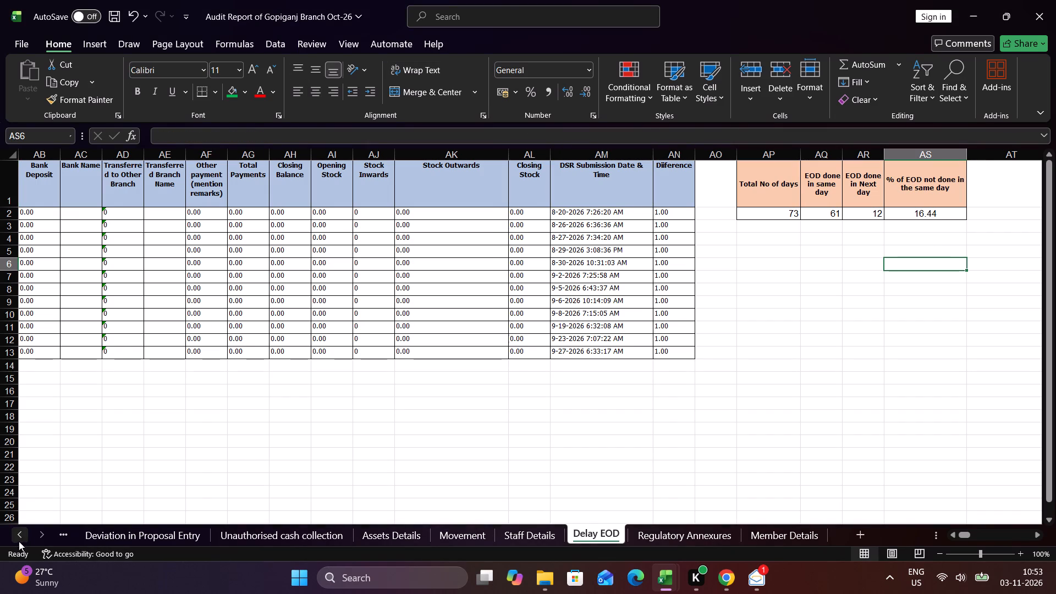
{"action": "triple_click", "coordinate": [16, 541]}
{"action": "triple_click", "coordinate": [16, 541]}
{"action": "triple_click", "coordinate": [16, 541]}
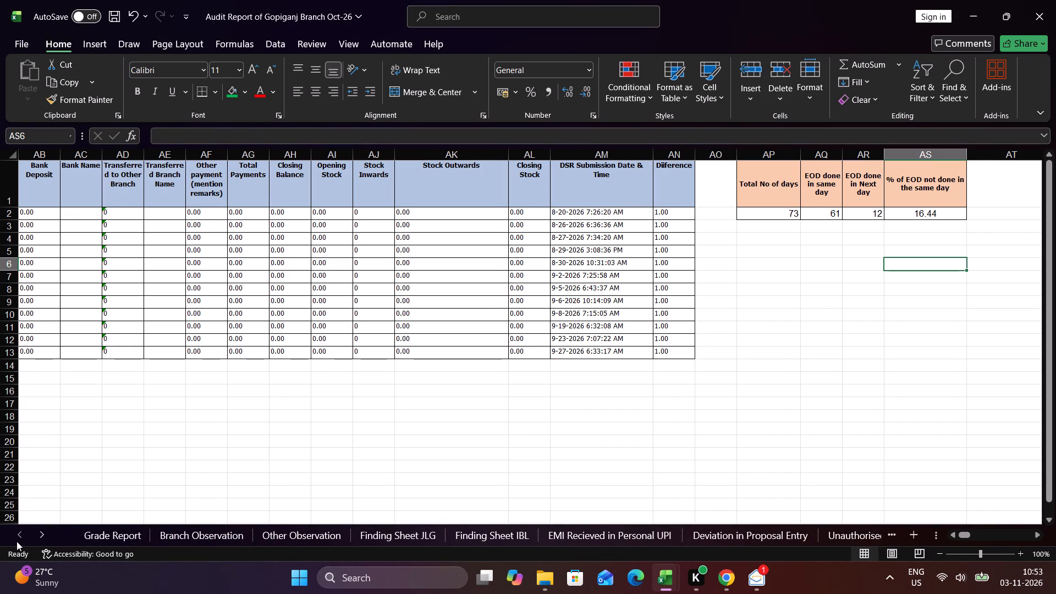
{"action": "left_click", "coordinate": [293, 536]}
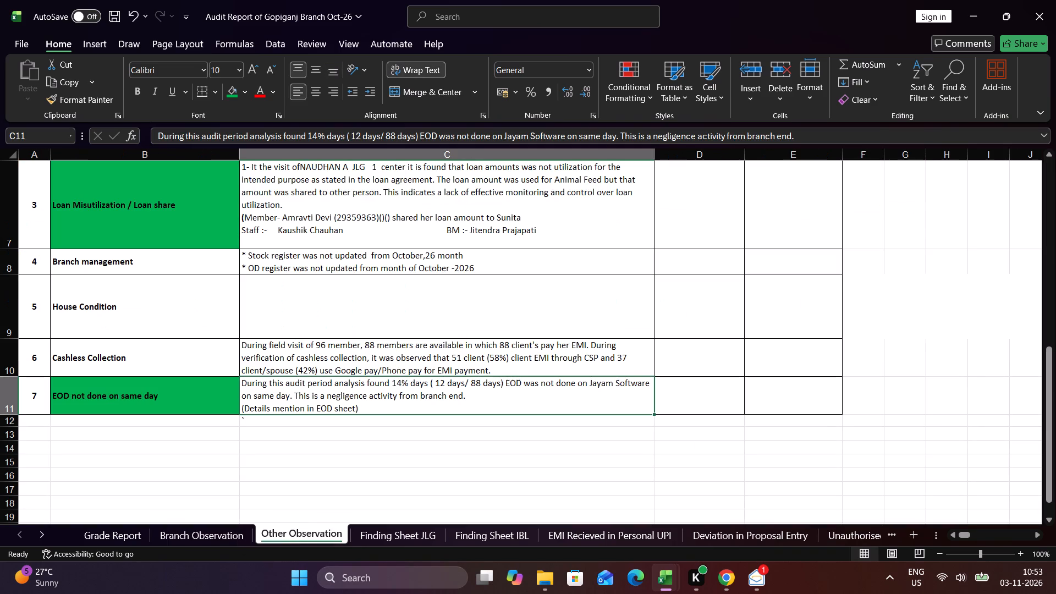
{"action": "left_click", "coordinate": [307, 386]}
{"action": "double_click", "coordinate": [400, 382]}
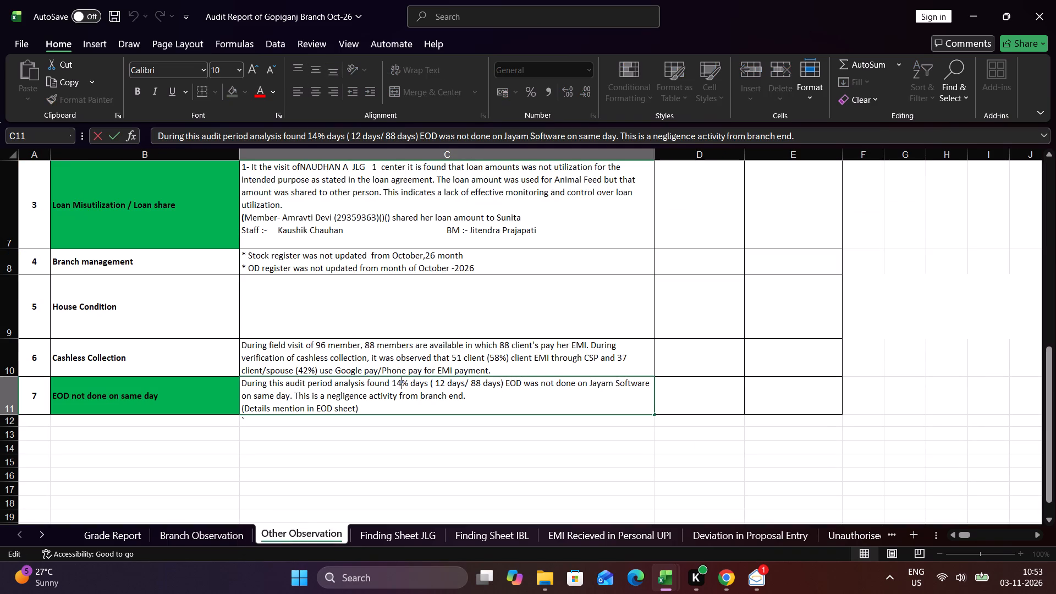
{"action": "key", "text": "BackSpace"}
{"action": "key", "text": "BackSpace"}
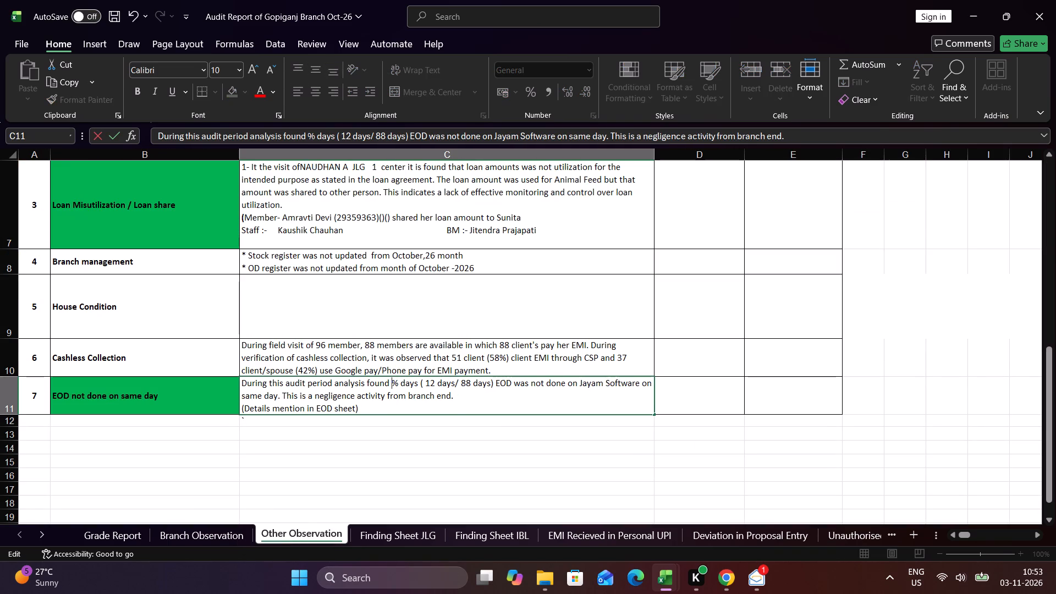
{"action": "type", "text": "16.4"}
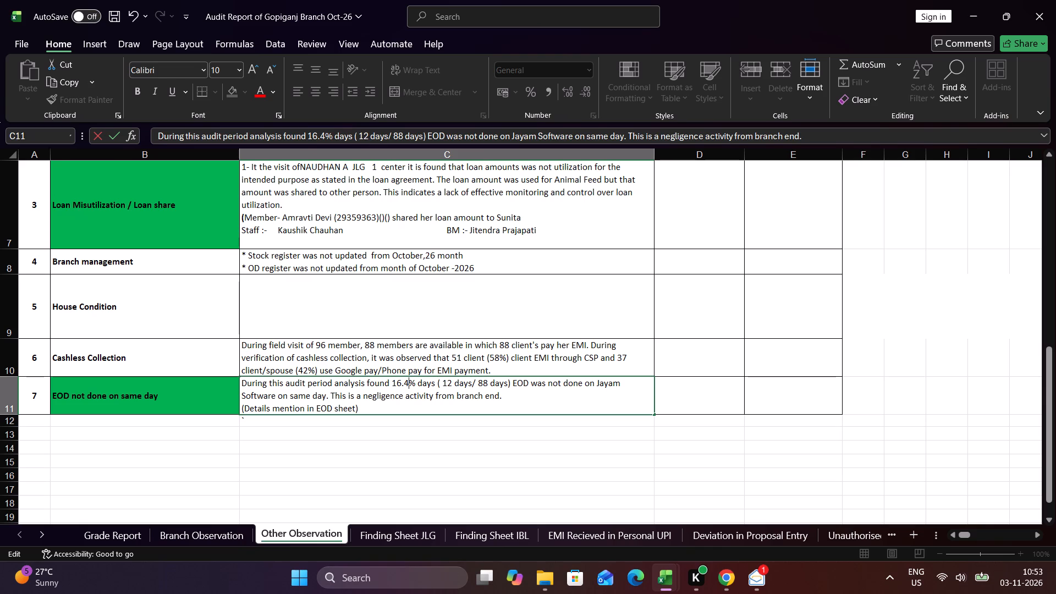
{"action": "left_click", "coordinate": [504, 447]}
Recheck the percentage on the Delay EOD sheet and refine the one in the EOD finding to 16.44%.
{"action": "key", "text": "alt+Tab"}
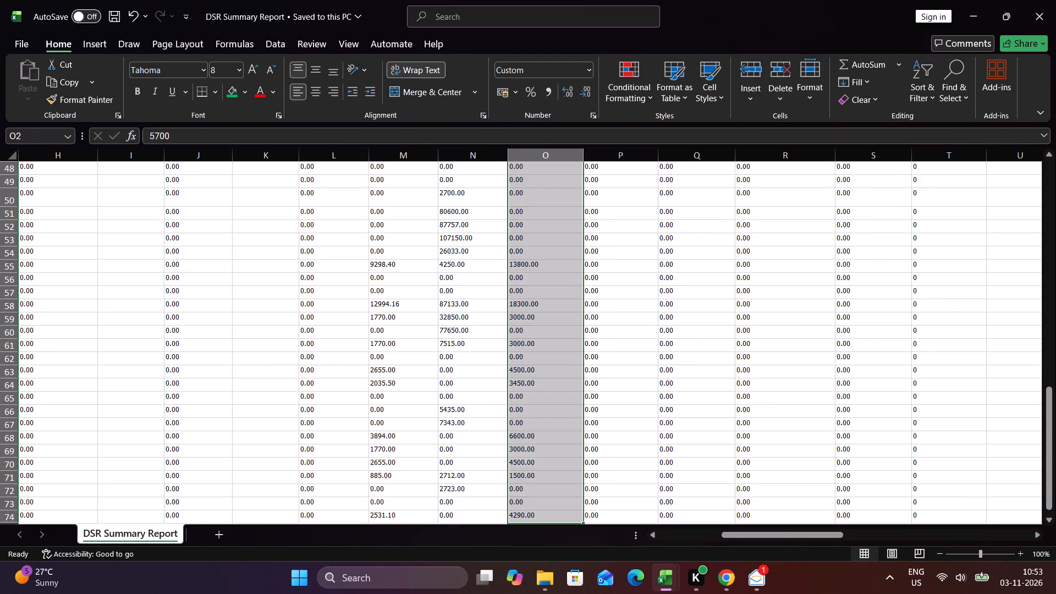
{"action": "key", "text": "alt+Tab"}
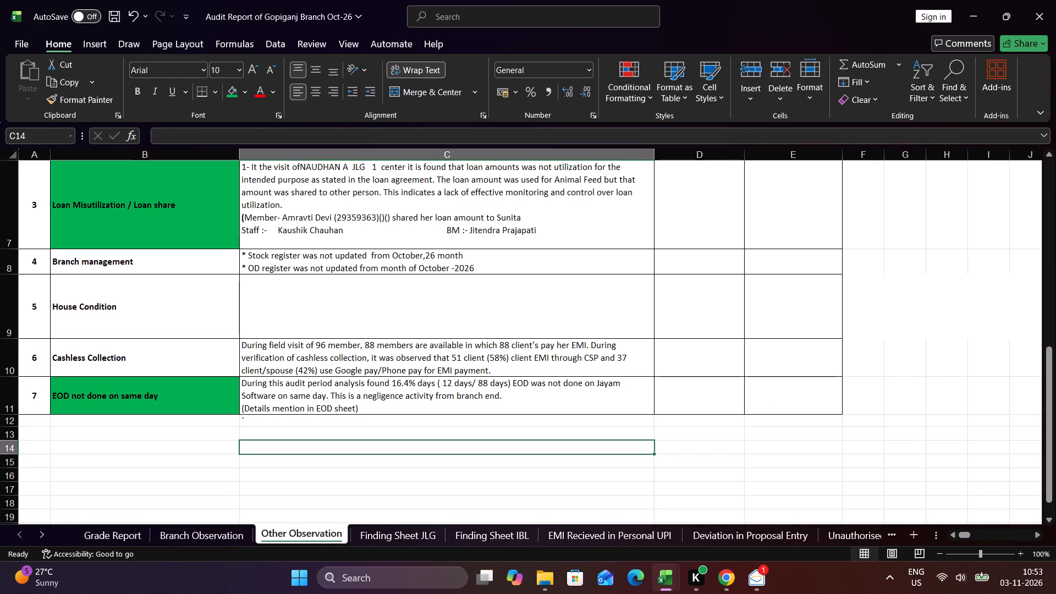
{"action": "triple_click", "coordinate": [36, 539]}
{"action": "triple_click", "coordinate": [36, 539]}
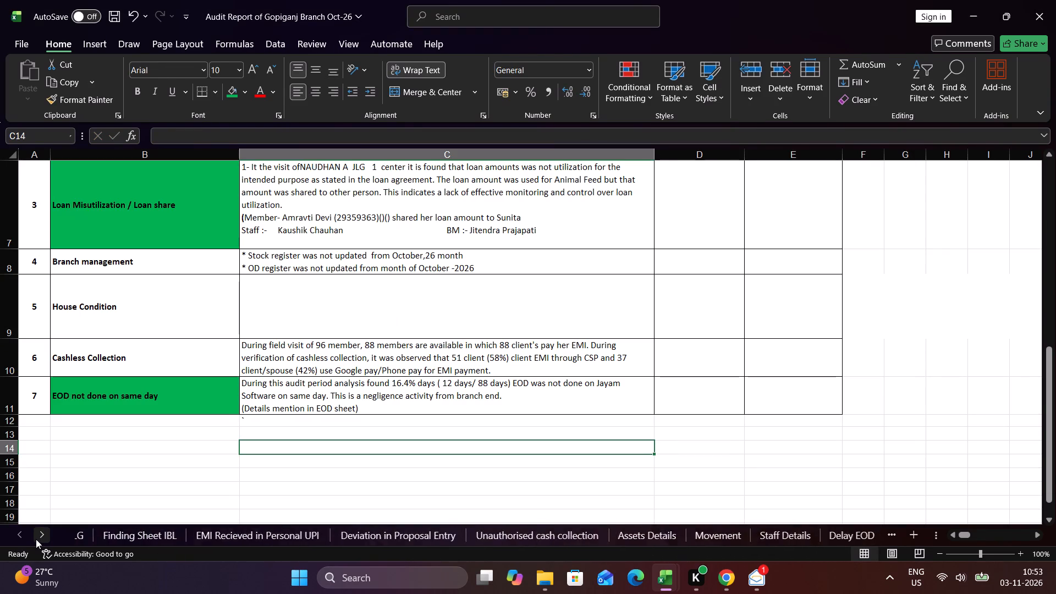
{"action": "left_click", "coordinate": [603, 538]}
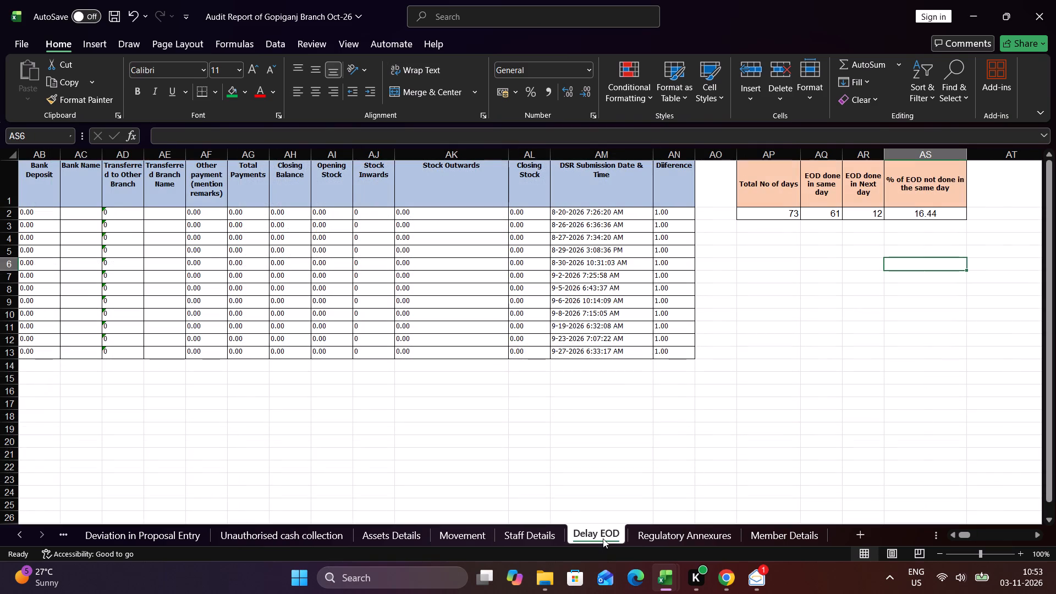
{"action": "left_click", "coordinate": [18, 534]}
{"action": "triple_click", "coordinate": [18, 534]}
{"action": "triple_click", "coordinate": [18, 534]}
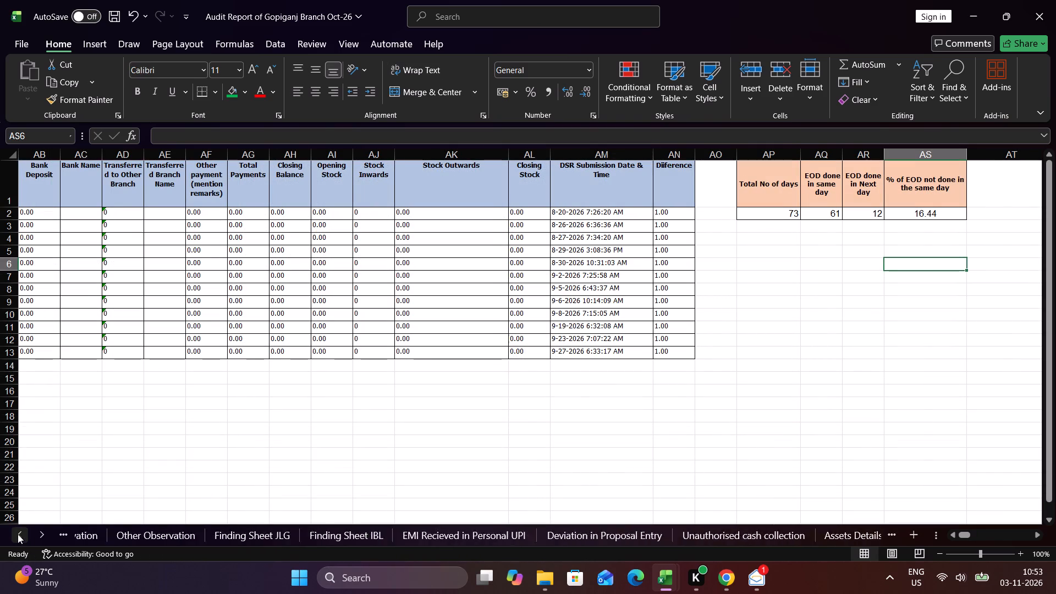
{"action": "left_click", "coordinate": [337, 531]}
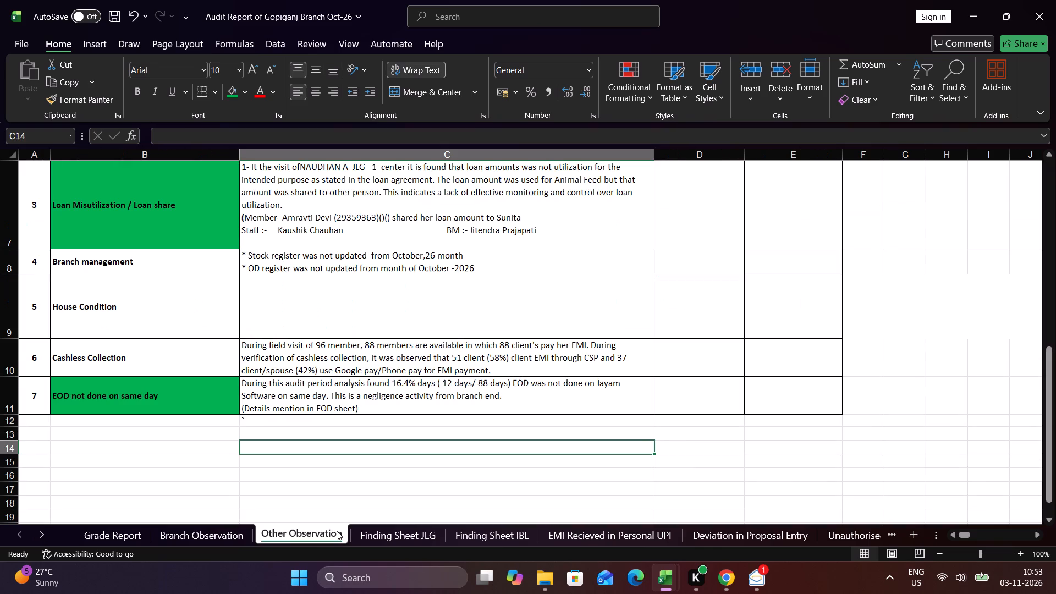
{"action": "double_click", "coordinate": [411, 384]}
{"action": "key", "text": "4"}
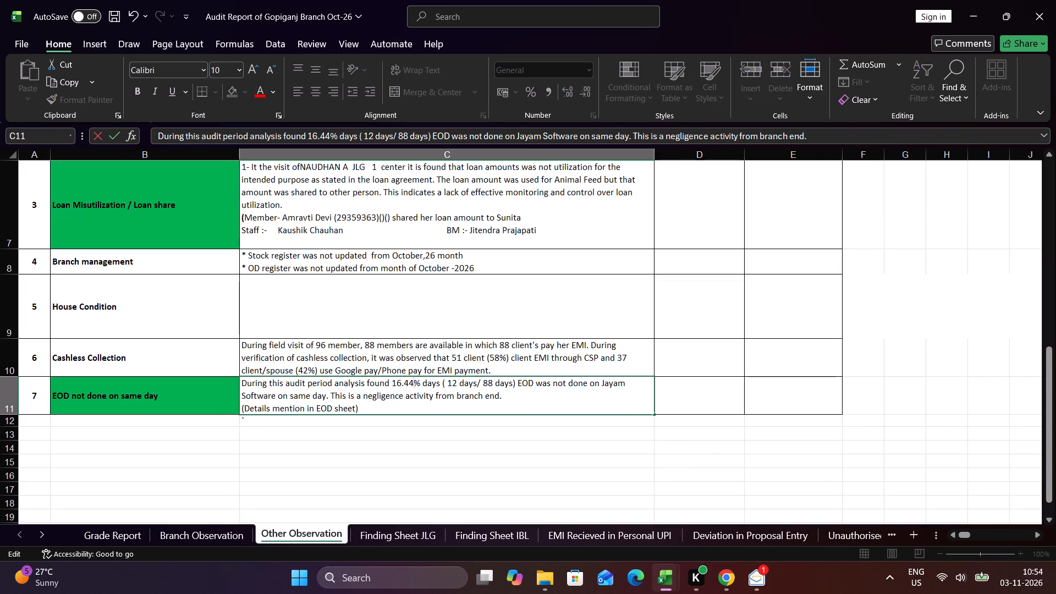
Set the total number of days in the EOD not done on same day finding to 73.
{"action": "left_click", "coordinate": [494, 382]}
{"action": "key", "text": "BackSpace"}
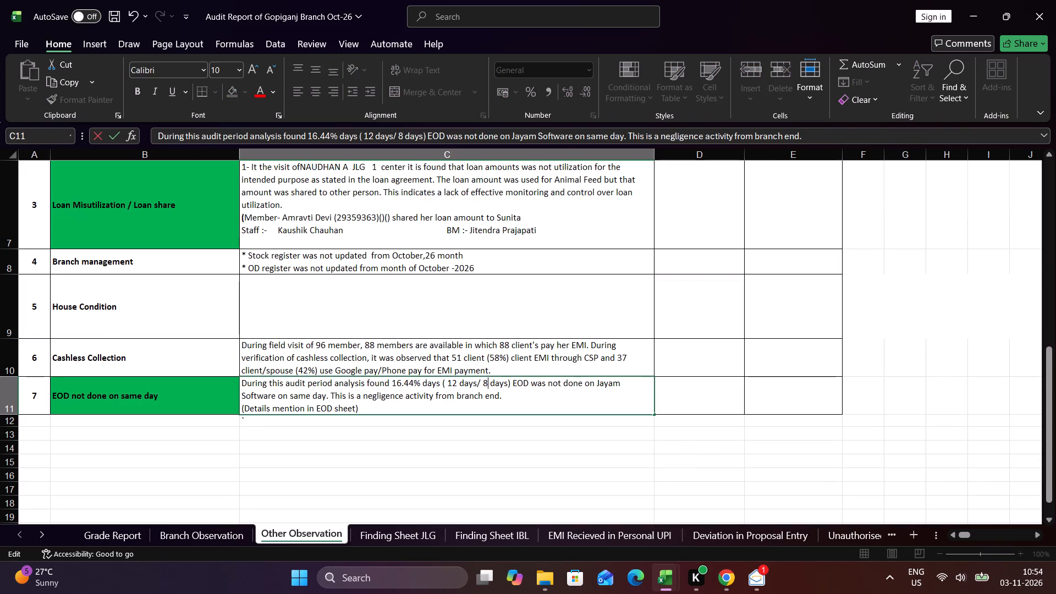
{"action": "key", "text": "BackSpace"}
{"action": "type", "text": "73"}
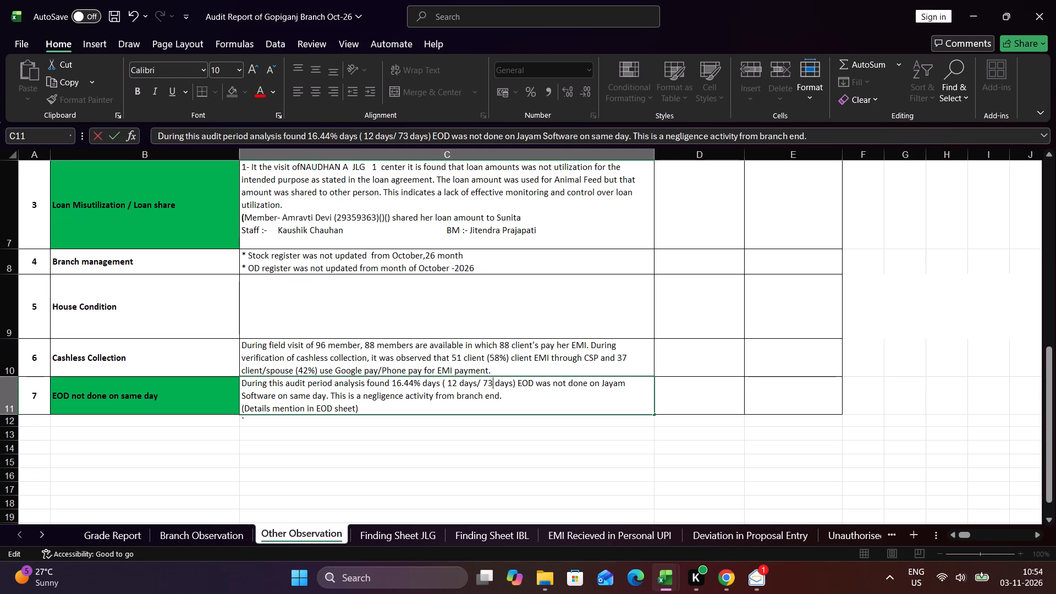
{"action": "left_click", "coordinate": [391, 439]}
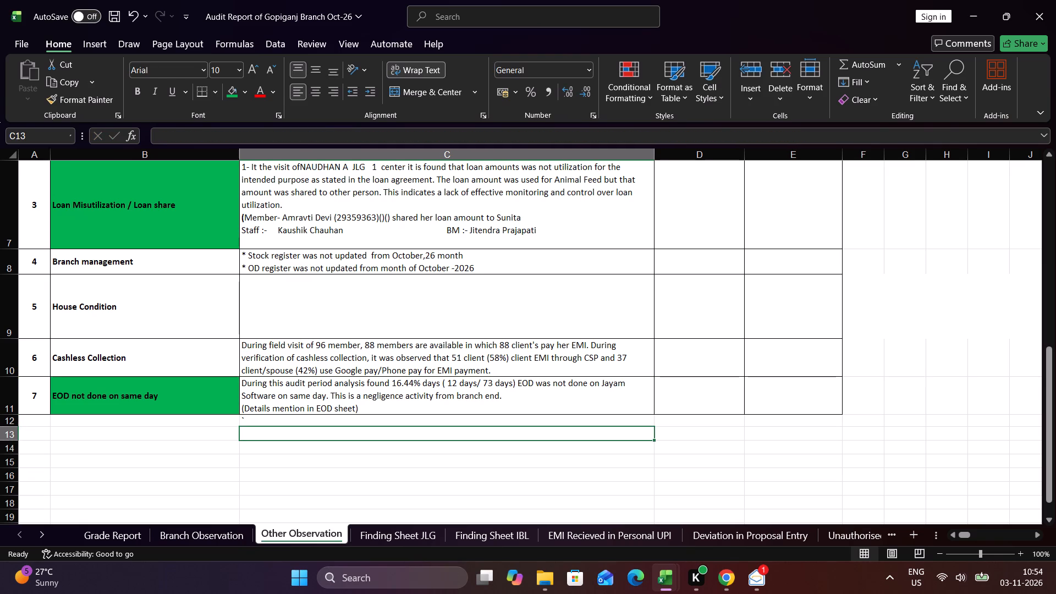
{"action": "left_click", "coordinate": [449, 404]}
{"action": "left_click", "coordinate": [365, 450]}
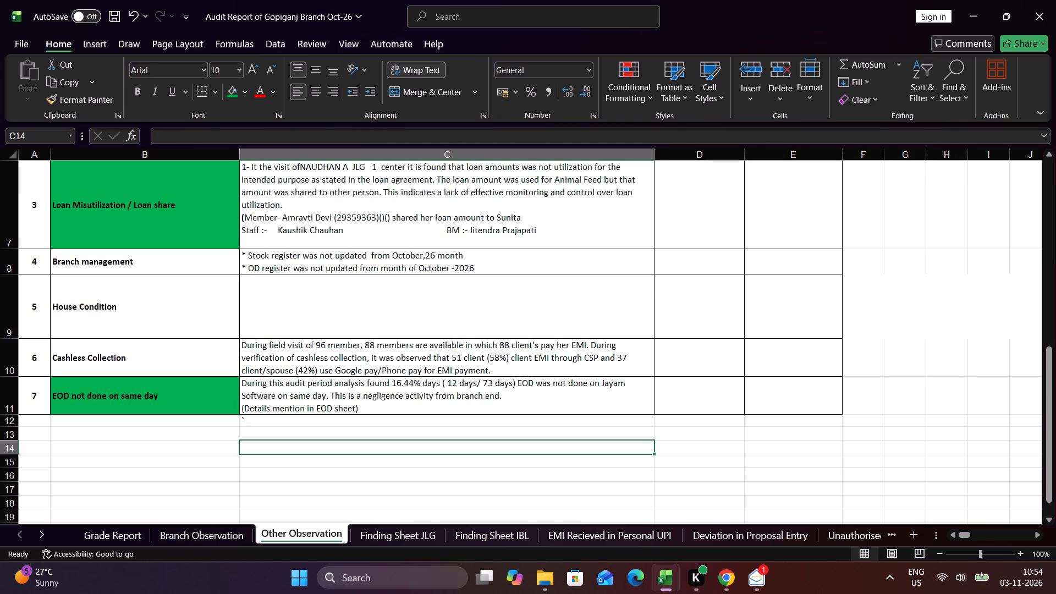
Delete the empty House Condition row from the Other Observation sheet.
{"action": "left_click", "coordinate": [185, 339]}
{"action": "left_click", "coordinate": [2, 298]}
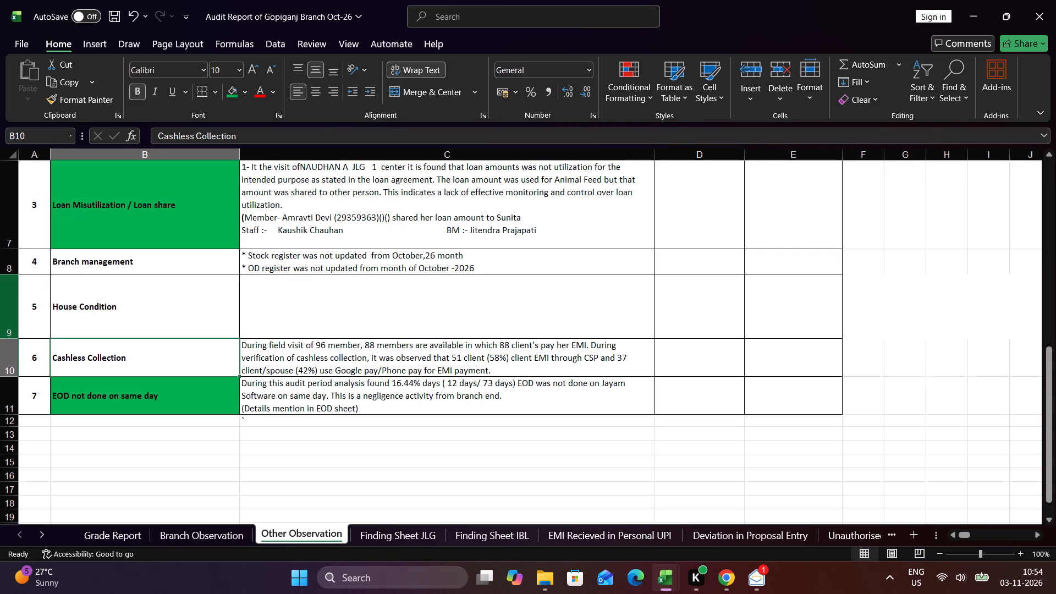
{"action": "key", "text": "ctrl+minus"}
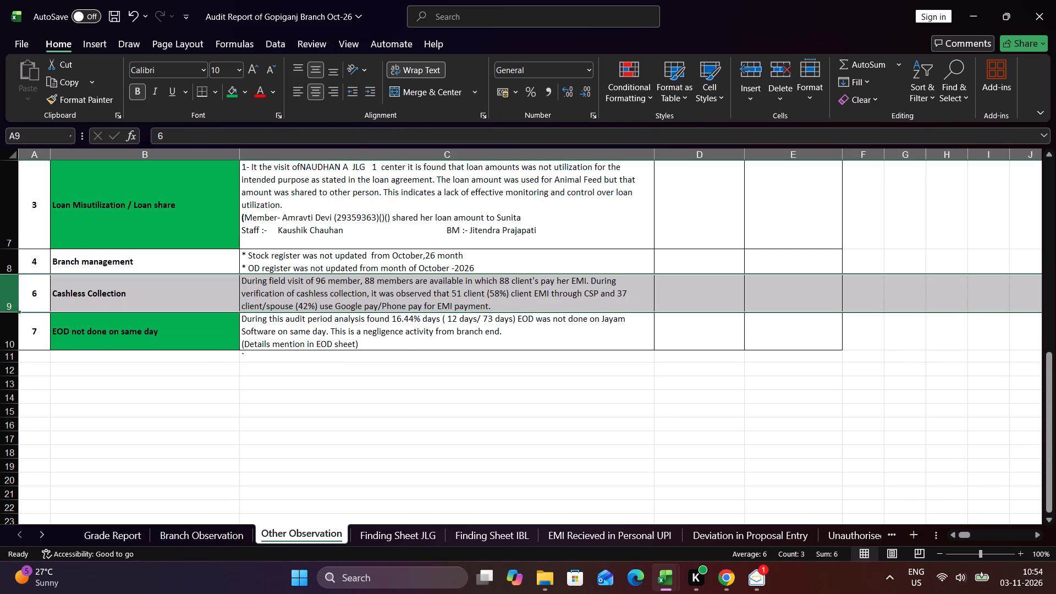
{"action": "left_click", "coordinate": [211, 301]}
{"action": "left_click", "coordinate": [355, 271]}
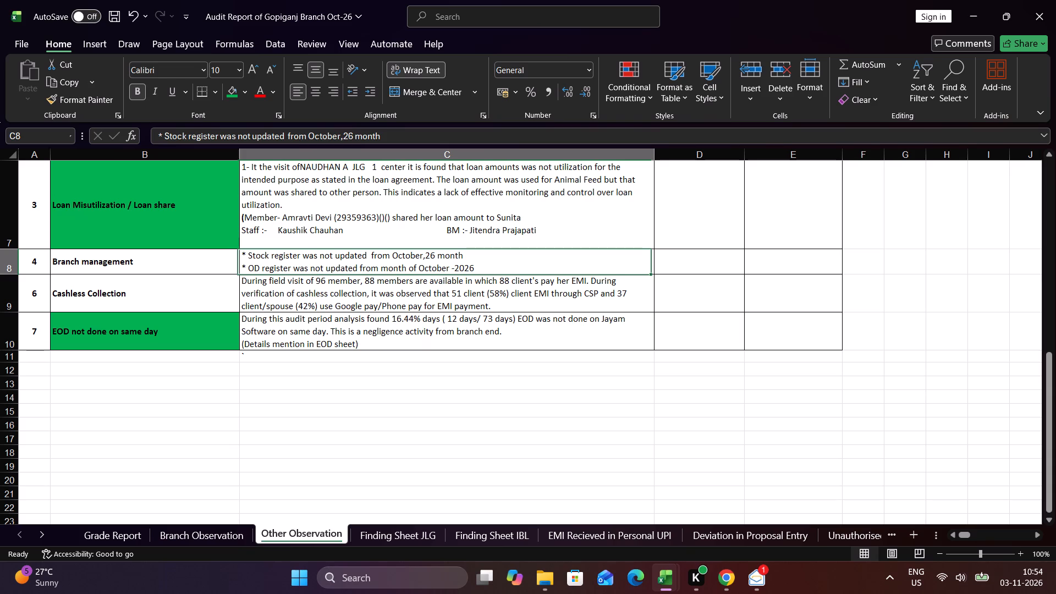
Number the Sl.No. cells A2 to A6 of the Other Observation sheet as a fill series from 1 to 5.
{"action": "key", "text": "Down"}
{"action": "key", "text": "Down"}
{"action": "key", "text": "Down"}
{"action": "key", "text": "Down"}
{"action": "key", "text": "Down"}
{"action": "key", "text": "Down"}
{"action": "key", "text": "Down"}
{"action": "key", "text": "Down"}
{"action": "key", "text": "Down"}
{"action": "key", "text": "Down"}
{"action": "key", "text": "Down"}
{"action": "key", "text": "Down"}
{"action": "key", "text": "Down"}
{"action": "key", "text": "Down"}
{"action": "key", "text": "Down"}
{"action": "key", "text": "Down"}
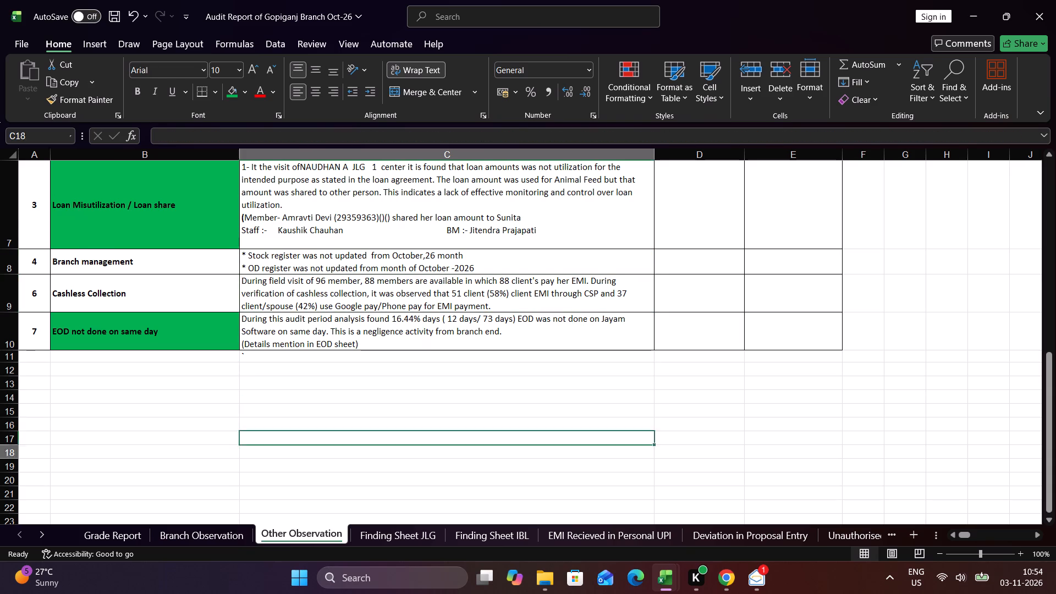
{"action": "key", "text": "Up"}
{"action": "key", "text": "Up"}
{"action": "key", "text": "Up"}
{"action": "key", "text": "Up"}
{"action": "key", "text": "Up"}
{"action": "key", "text": "Up"}
{"action": "key", "text": "Up"}
{"action": "key", "text": "Up"}
{"action": "key", "text": "Up"}
{"action": "key", "text": "Up"}
{"action": "key", "text": "Up"}
{"action": "key", "text": "Up"}
{"action": "key", "text": "Up"}
{"action": "key", "text": "Up"}
{"action": "key", "text": "Up"}
{"action": "key", "text": "Up"}
{"action": "key", "text": "Up"}
{"action": "key", "text": "Up"}
{"action": "key", "text": "Up"}
{"action": "key", "text": "Up"}
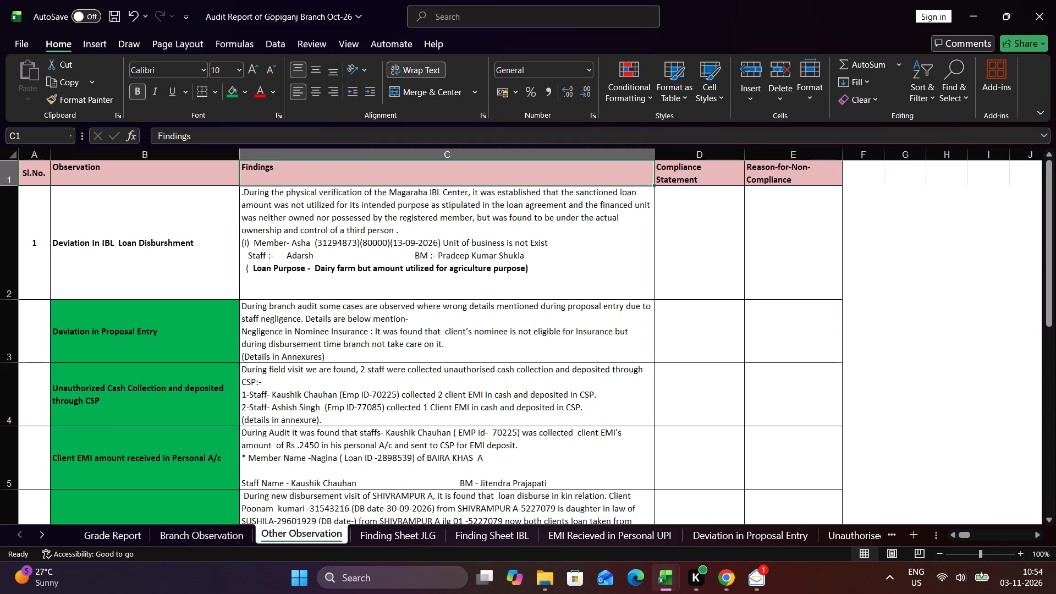
{"action": "left_click", "coordinate": [37, 272]}
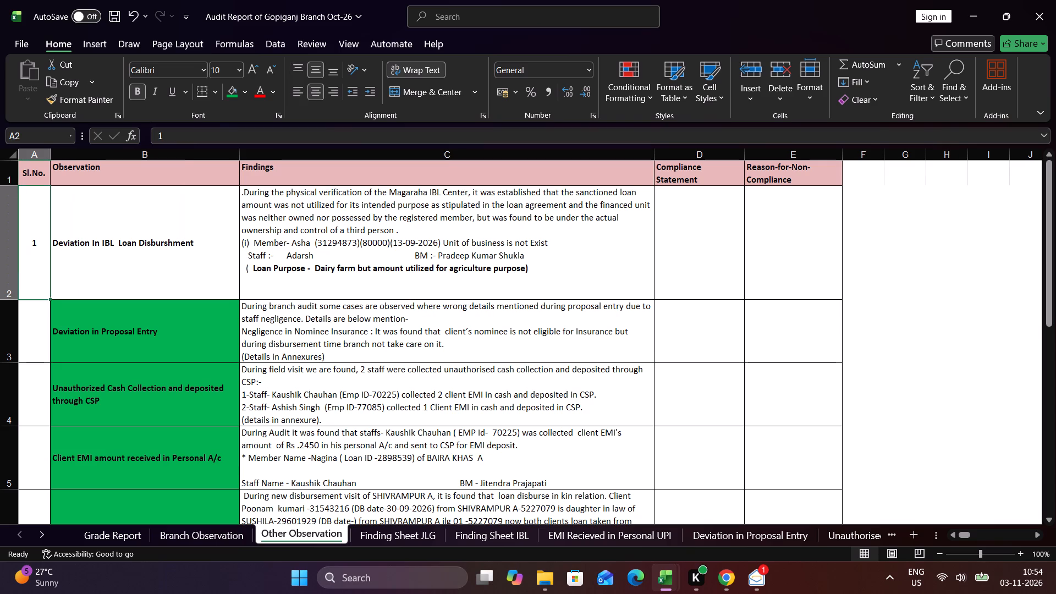
{"action": "double_click", "coordinate": [49, 299]}
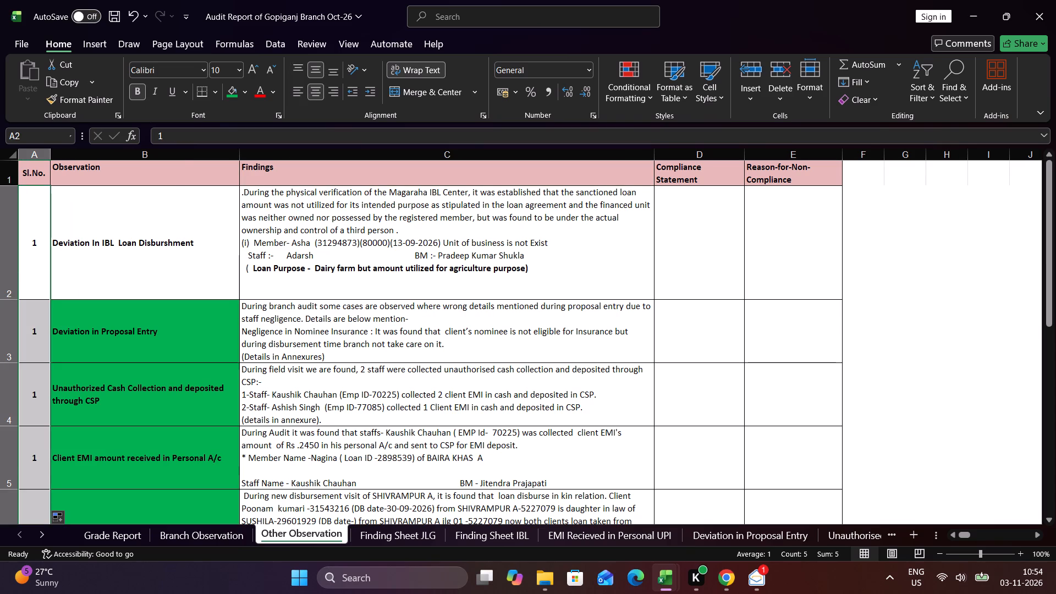
{"action": "left_click", "coordinate": [60, 519]}
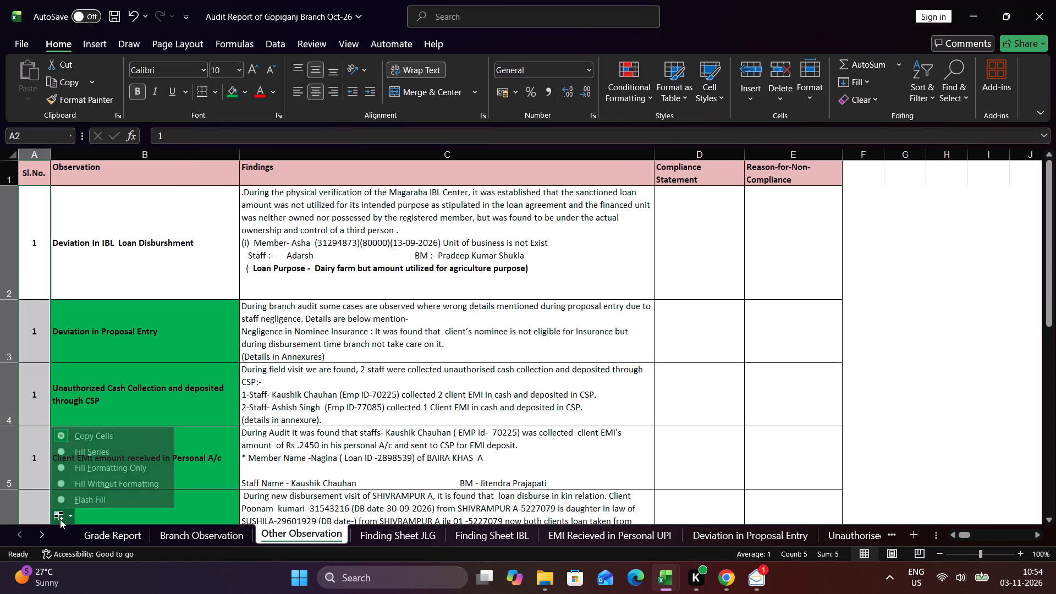
{"action": "left_click", "coordinate": [88, 456]}
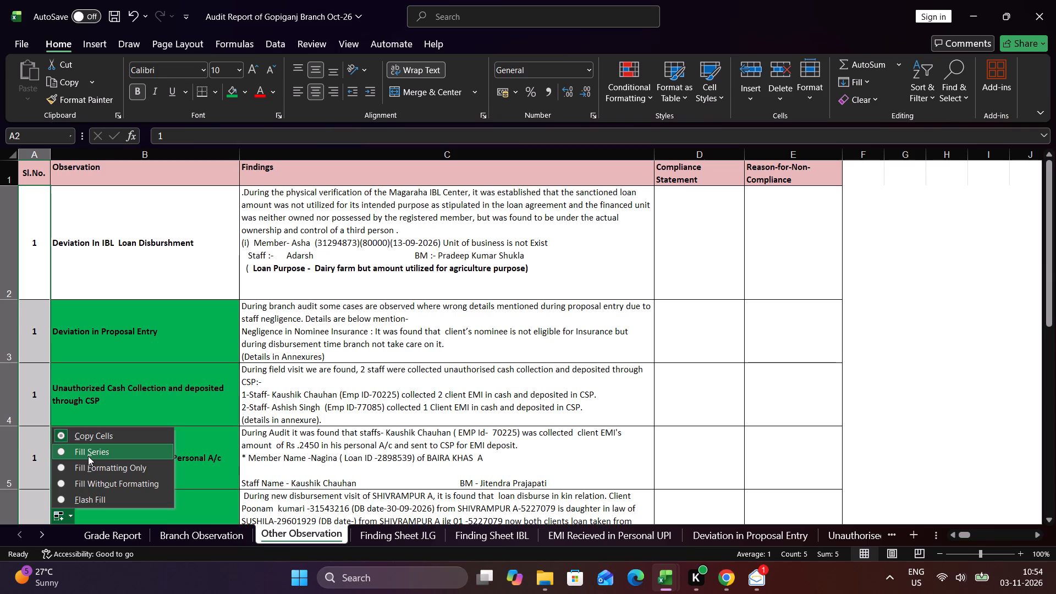
{"action": "left_click", "coordinate": [88, 456]}
Review the Other Observation sheet from the header to the last row, checking the serial numbers, observation titles and findings.
{"action": "key", "text": "Down"}
{"action": "key", "text": "Down"}
{"action": "key", "text": "Down"}
{"action": "key", "text": "Down"}
{"action": "key", "text": "Down"}
{"action": "key", "text": "Down"}
{"action": "key", "text": "Down"}
{"action": "key", "text": "Down"}
{"action": "key", "text": "Down"}
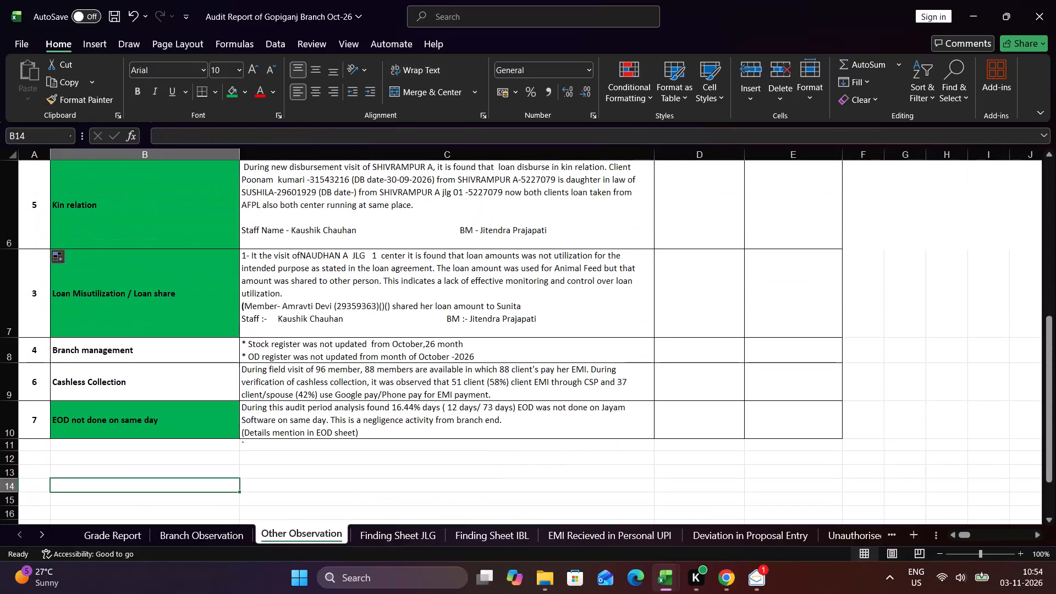
{"action": "key", "text": "Up"}
{"action": "key", "text": "Up"}
{"action": "key", "text": "Up"}
{"action": "key", "text": "Up"}
{"action": "key", "text": "Up"}
{"action": "key", "text": "Up"}
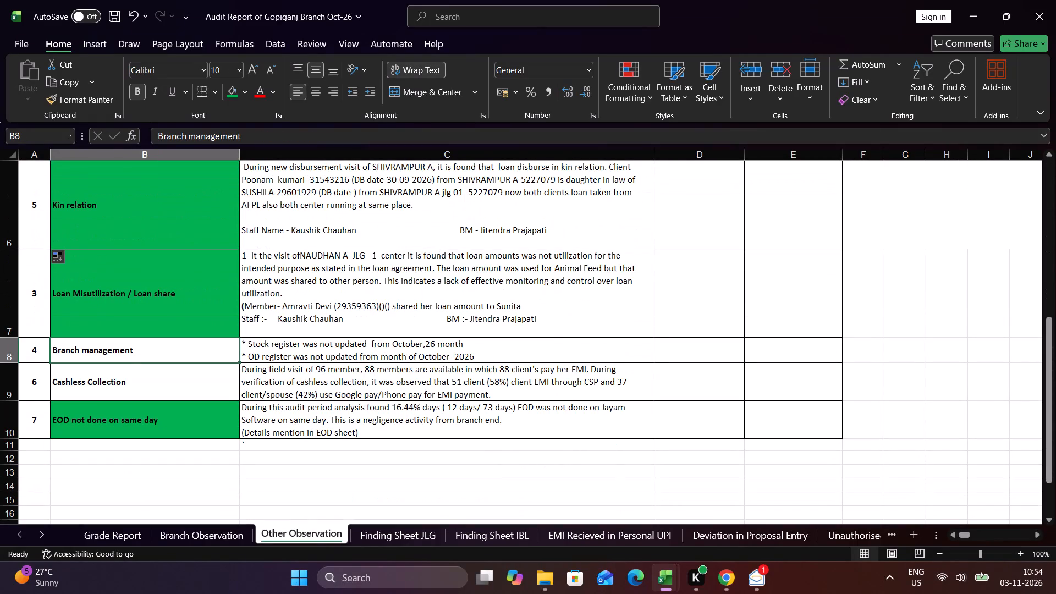
{"action": "key", "text": "Down"}
{"action": "key", "text": "Up"}
{"action": "key", "text": "Up"}
{"action": "key", "text": "Up"}
{"action": "key", "text": "Up"}
{"action": "key", "text": "Up"}
{"action": "key", "text": "Up"}
{"action": "key", "text": "Up"}
{"action": "key", "text": "Up"}
{"action": "key", "text": "Up"}
{"action": "key", "text": "Up"}
{"action": "key", "text": "Up"}
{"action": "key", "text": "Up"}
{"action": "key", "text": "Up"}
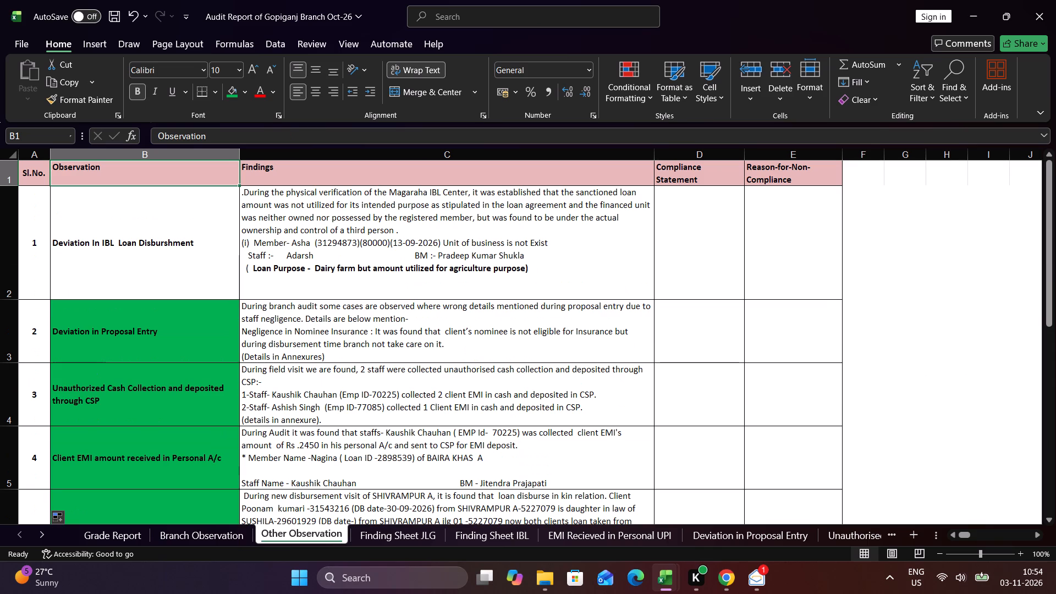
{"action": "key", "text": "Down"}
{"action": "key", "text": "Down"}
{"action": "key", "text": "Down"}
{"action": "key", "text": "Down"}
{"action": "key", "text": "Down"}
{"action": "key", "text": "Down"}
{"action": "key", "text": "Down"}
{"action": "key", "text": "Down"}
{"action": "key", "text": "Down"}
{"action": "key", "text": "Down"}
{"action": "key", "text": "Down"}
{"action": "key", "text": "Down"}
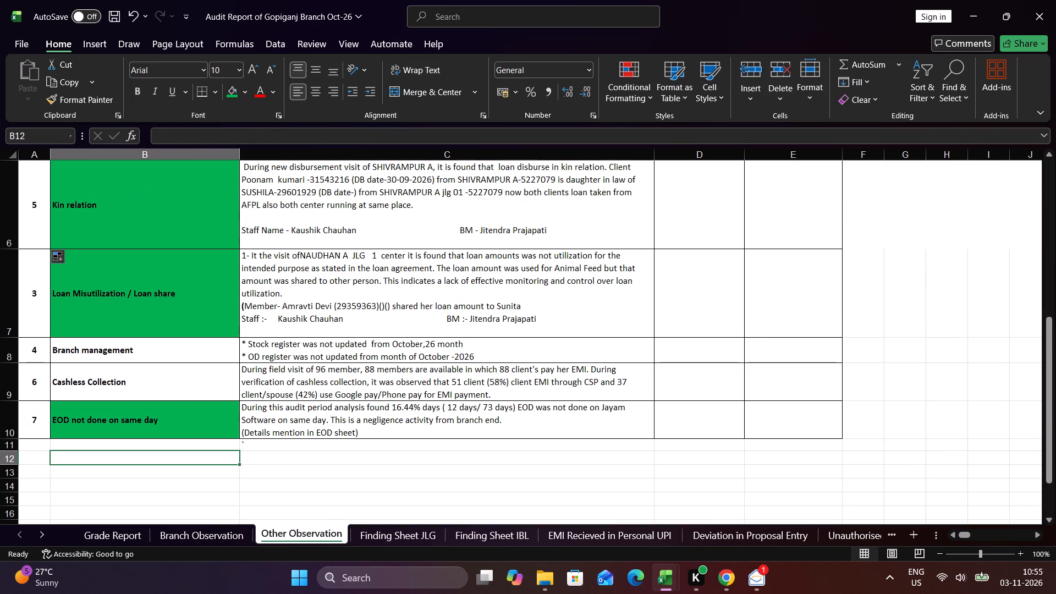
{"action": "key", "text": "Up"}
{"action": "key", "text": "Up"}
{"action": "key", "text": "Up"}
{"action": "key", "text": "Up"}
{"action": "key", "text": "Up"}
{"action": "key", "text": "Up"}
{"action": "key", "text": "Up"}
{"action": "key", "text": "Up"}
{"action": "key", "text": "Up"}
{"action": "key", "text": "Up"}
{"action": "key", "text": "Down"}
{"action": "key", "text": "Down"}
{"action": "key", "text": "Down"}
{"action": "key", "text": "Down"}
{"action": "key", "text": "Down"}
{"action": "key", "text": "Down"}
{"action": "key", "text": "Down"}
{"action": "key", "text": "Down"}
{"action": "key", "text": "Down"}
{"action": "key", "text": "Down"}
{"action": "key", "text": "Down"}
{"action": "key", "text": "Down"}
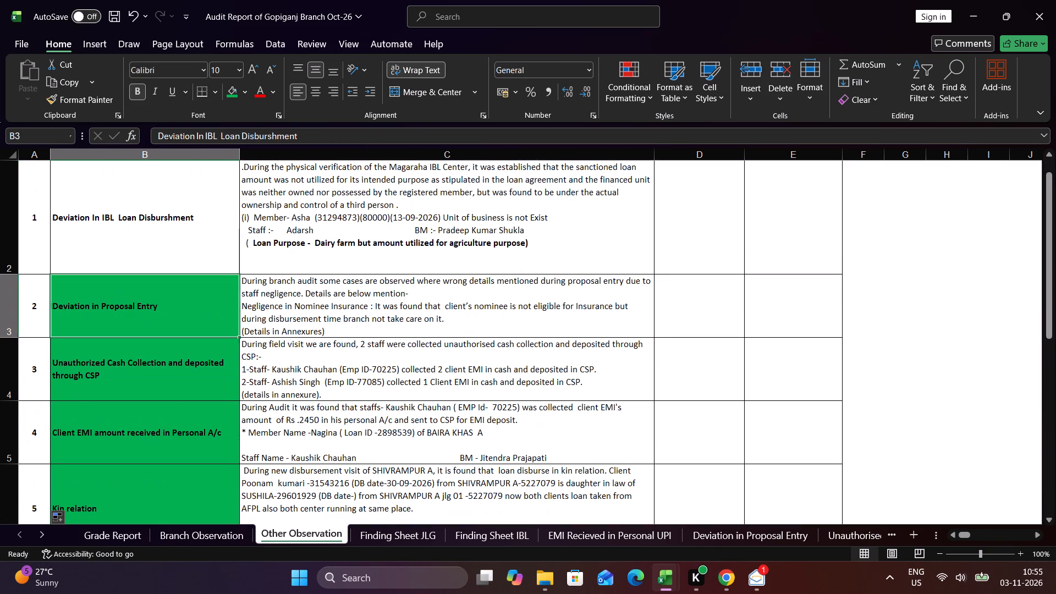
{"action": "key", "text": "Up"}
{"action": "key", "text": "Up"}
{"action": "key", "text": "Up"}
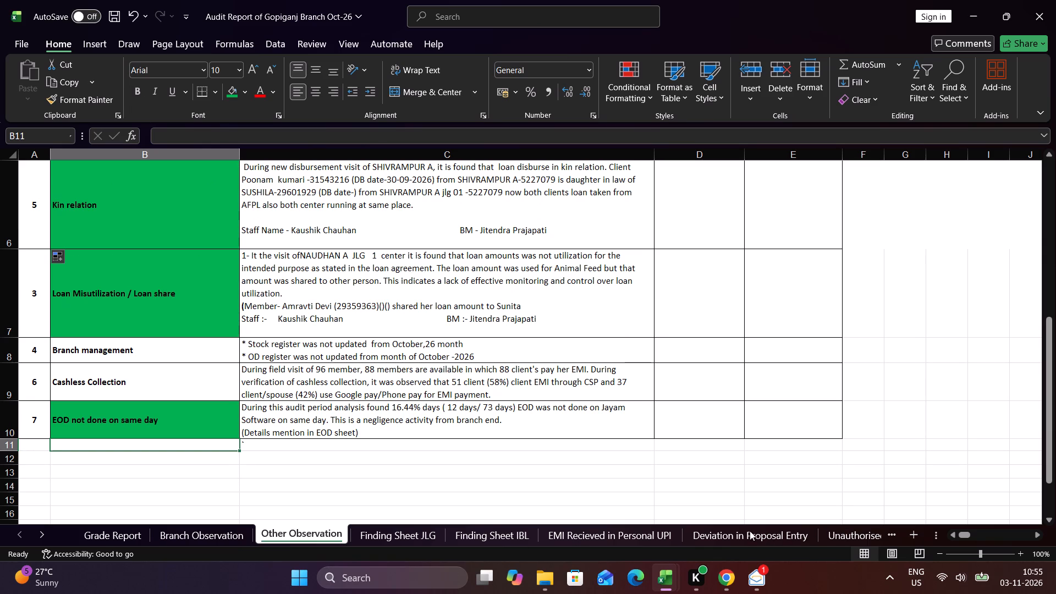
Replace the staff name in row 2 of the EMI Recieved in Personal UPI sheet with the staff member from the personal account finding.
{"action": "left_click", "coordinate": [623, 537]}
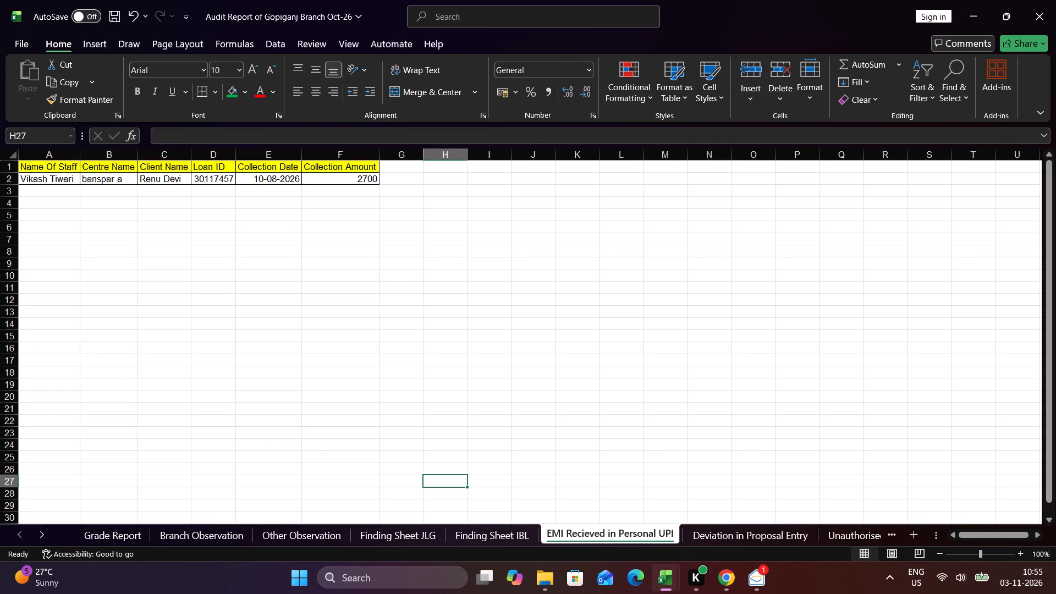
{"action": "left_click", "coordinate": [41, 179]}
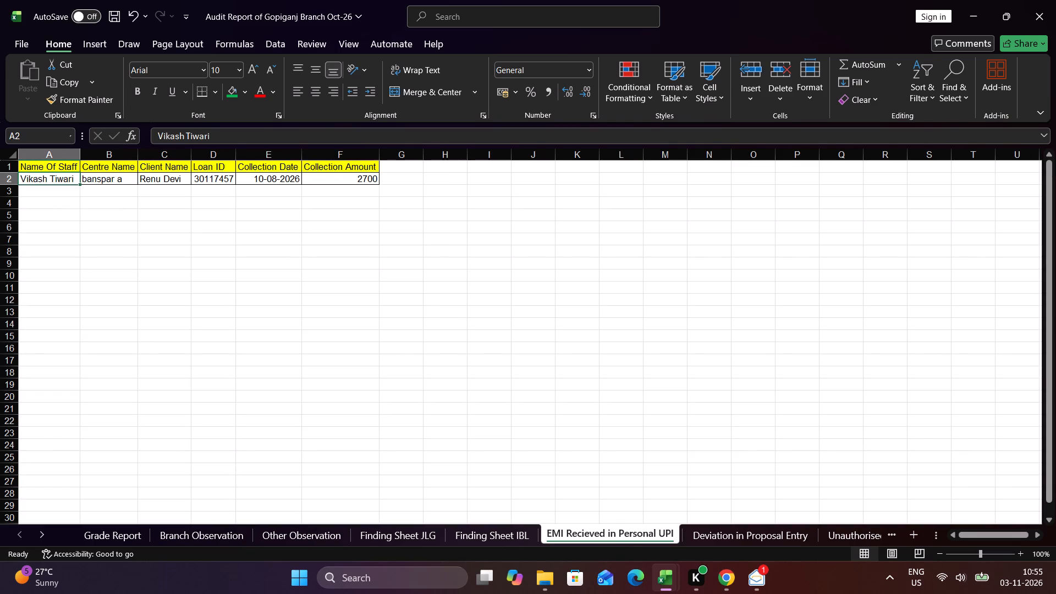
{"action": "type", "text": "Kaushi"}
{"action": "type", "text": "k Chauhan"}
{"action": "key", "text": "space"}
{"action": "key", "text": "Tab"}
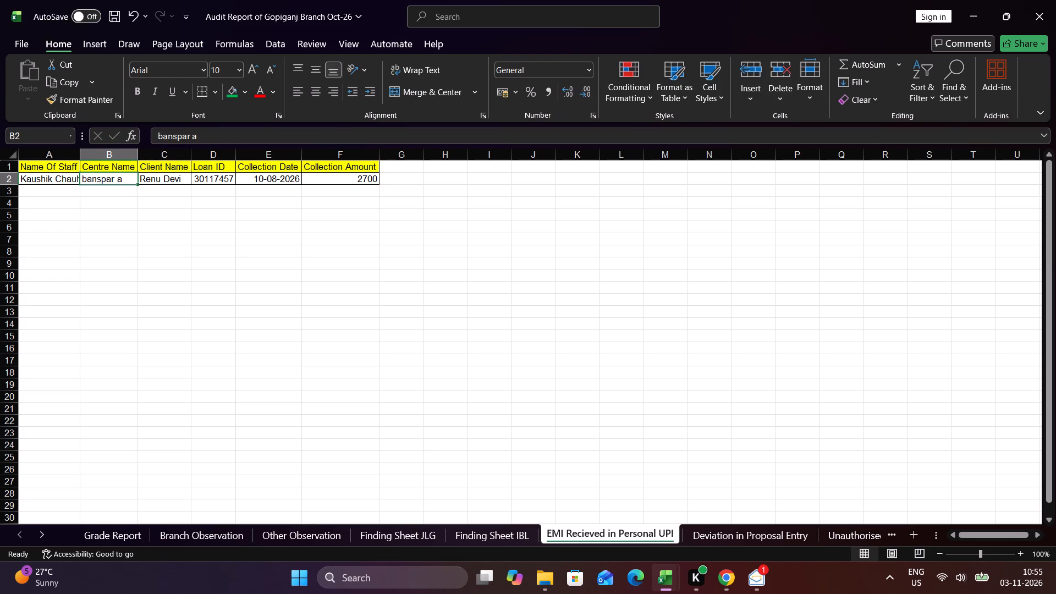
Set the row's centre name to Baira Khas A and replace the client name with the member named in the personal account finding.
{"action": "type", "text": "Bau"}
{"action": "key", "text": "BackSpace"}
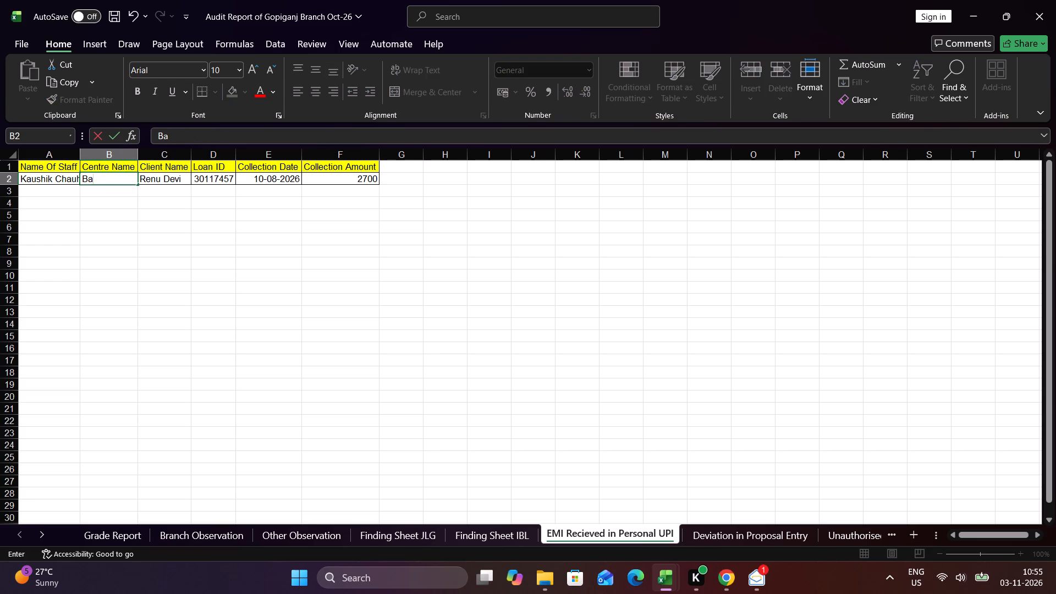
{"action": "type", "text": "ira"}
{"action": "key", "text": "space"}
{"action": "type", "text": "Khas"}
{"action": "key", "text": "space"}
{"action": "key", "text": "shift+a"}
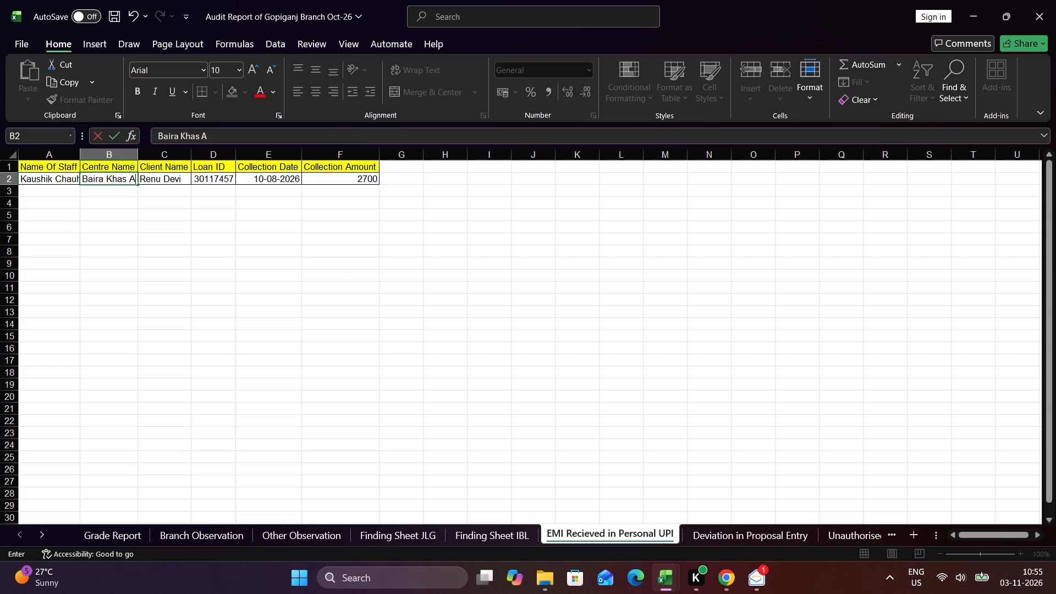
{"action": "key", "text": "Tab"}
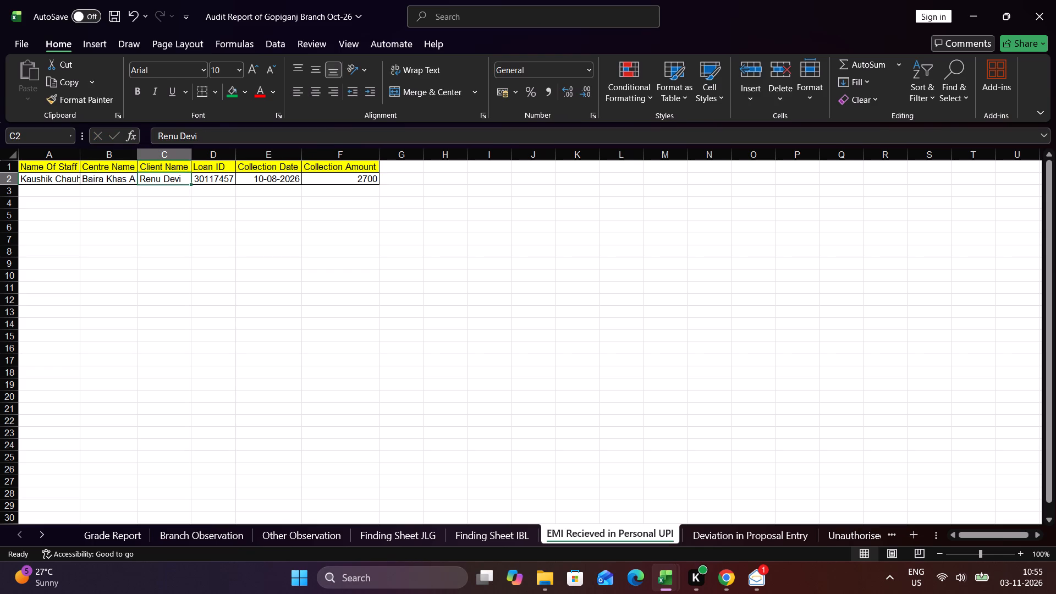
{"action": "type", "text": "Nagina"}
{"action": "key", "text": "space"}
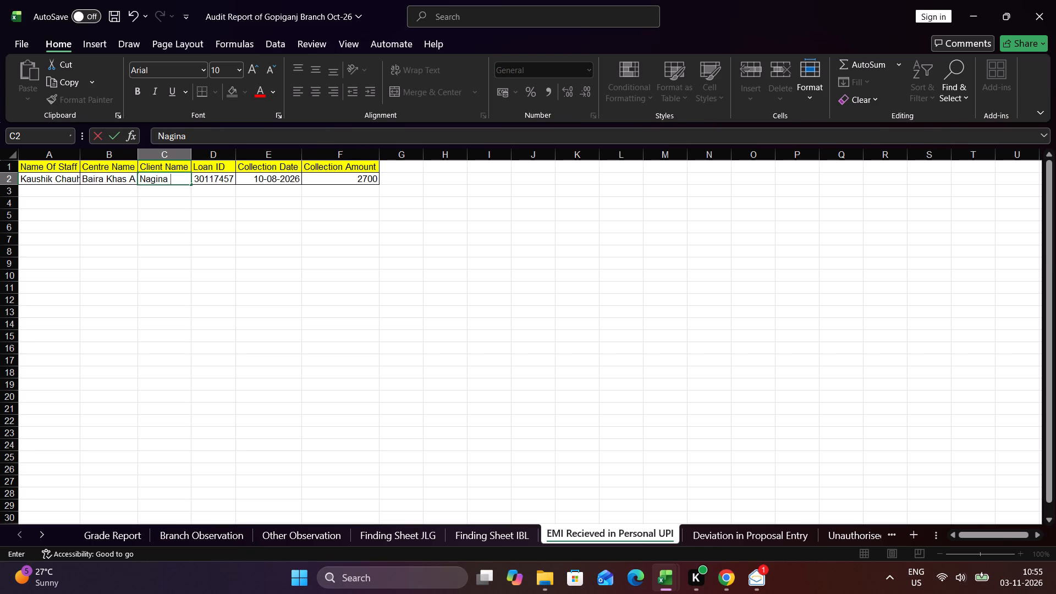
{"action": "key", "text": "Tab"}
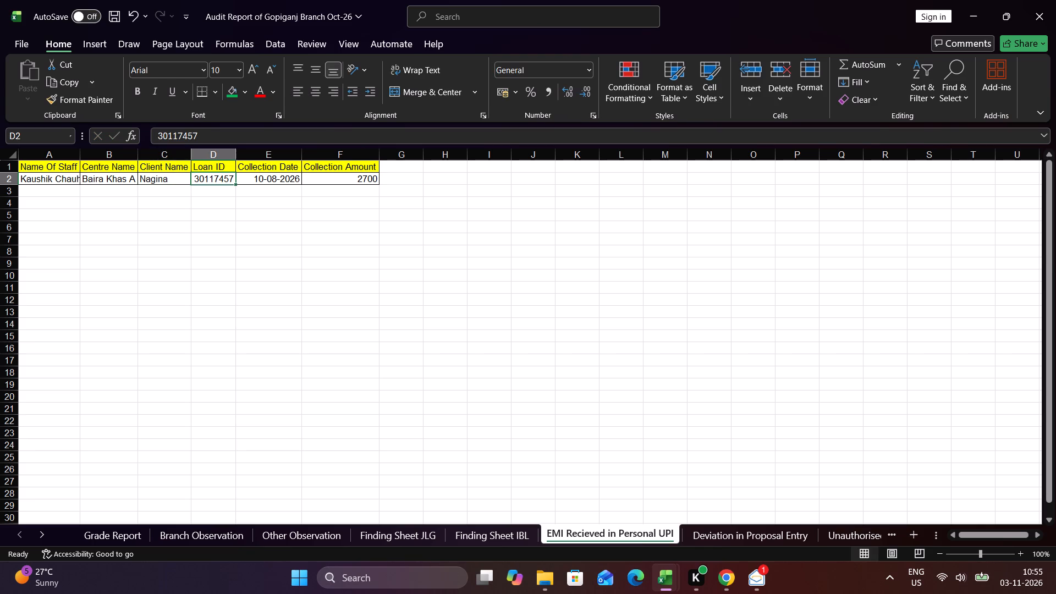
Copy the member's loan ID from the Client EMI amount received in Personal A/c finding into D2 of the EMI Recieved in Personal UPI sheet.
{"action": "left_click", "coordinate": [205, 536]}
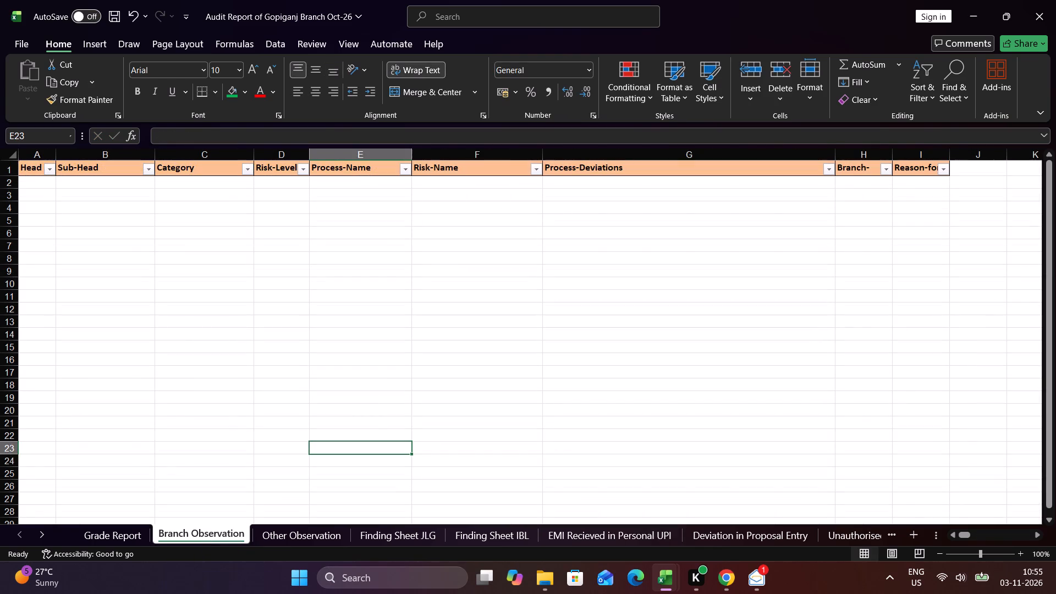
{"action": "left_click", "coordinate": [315, 541]}
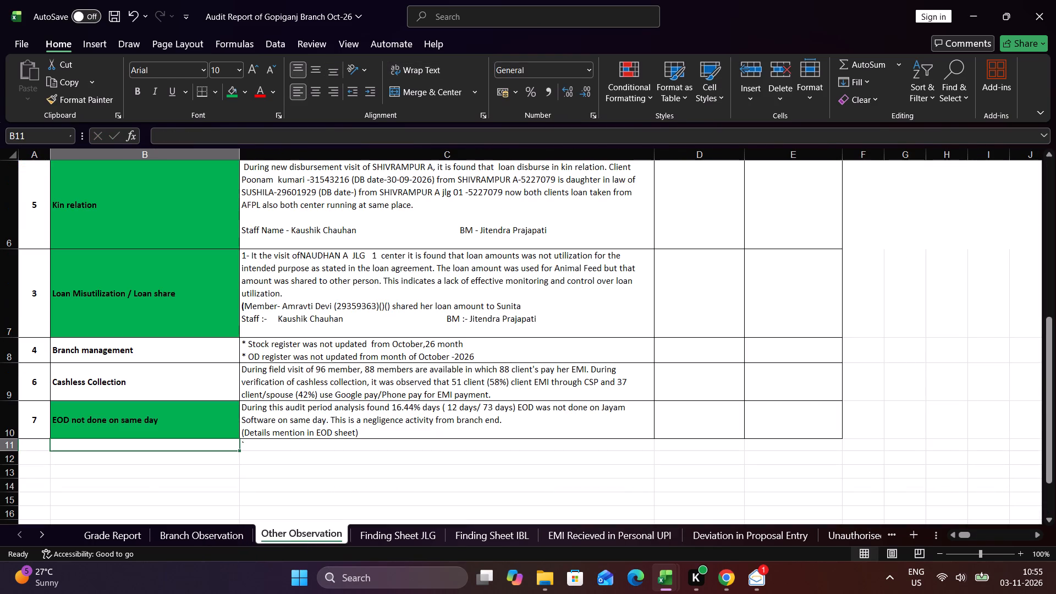
{"action": "left_click", "coordinate": [282, 293]}
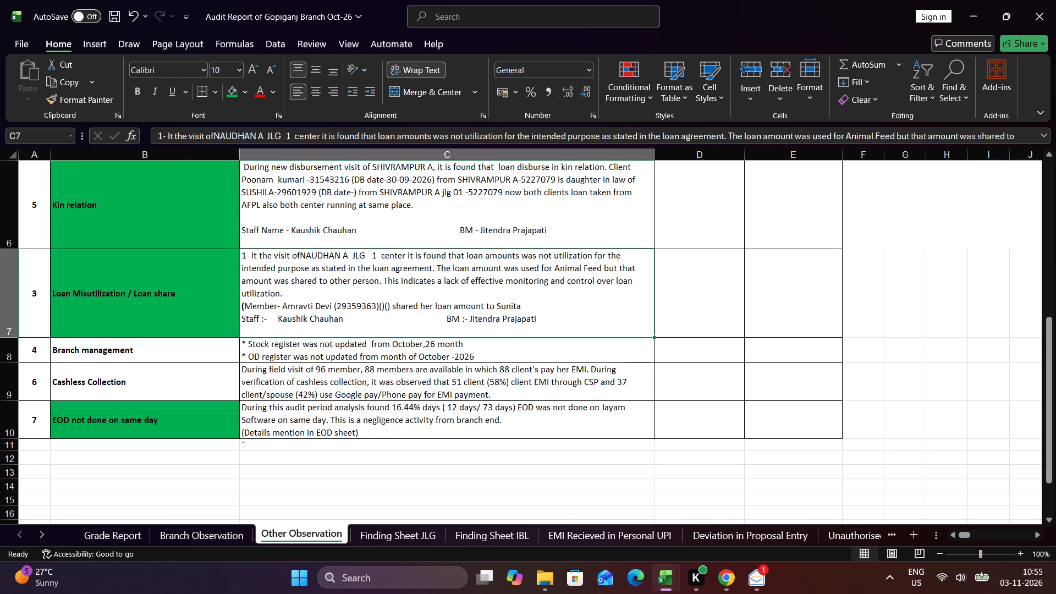
{"action": "key", "text": "Up"}
{"action": "key", "text": "Up"}
{"action": "key", "text": "Up"}
{"action": "key", "text": "Up"}
{"action": "key", "text": "Up"}
{"action": "key", "text": "Up"}
{"action": "key", "text": "Down"}
{"action": "key", "text": "Down"}
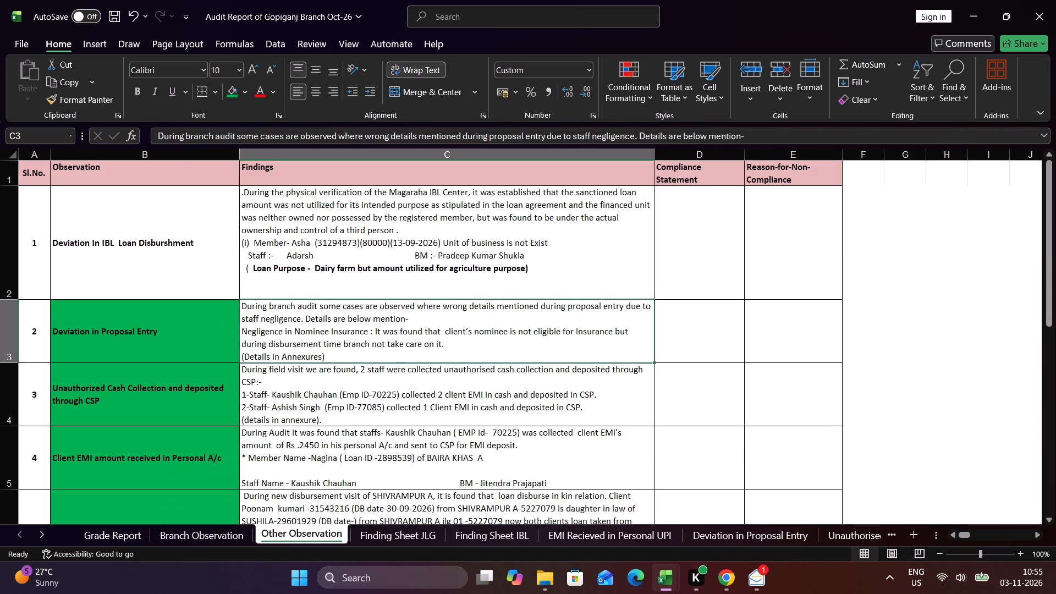
{"action": "left_click", "coordinate": [315, 332]}
{"action": "left_click", "coordinate": [294, 464]}
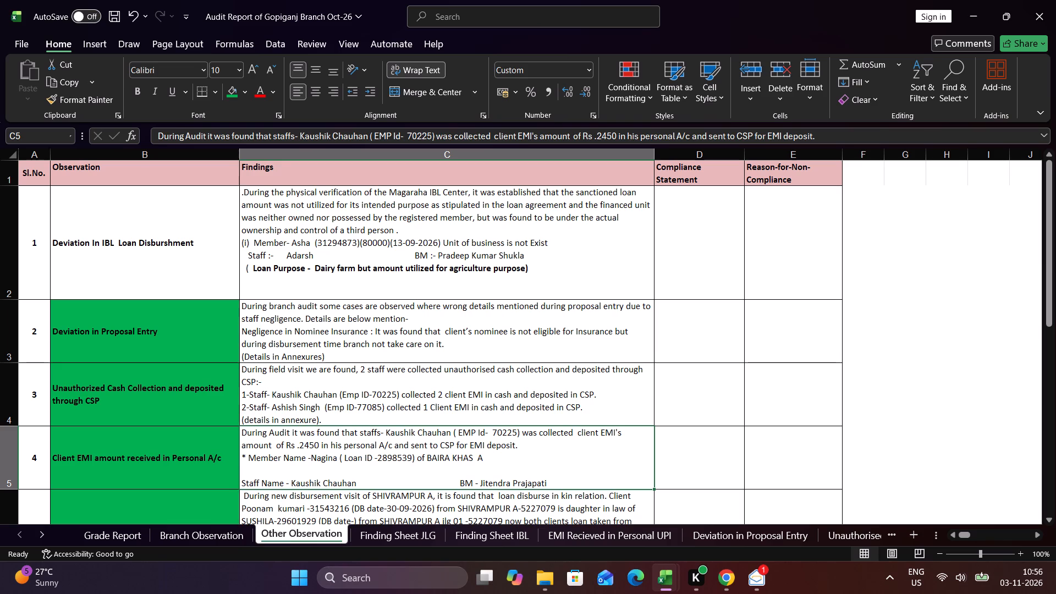
{"action": "left_click", "coordinate": [360, 453]}
{"action": "double_click", "coordinate": [388, 457]}
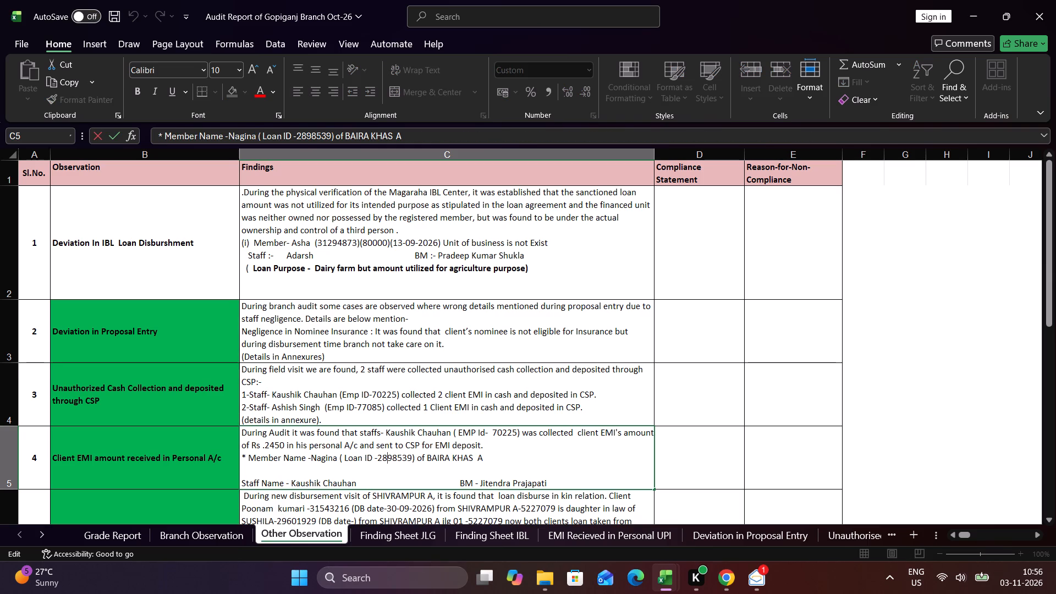
{"action": "left_click_drag", "start_coordinate": [378, 457], "coordinate": [411, 456]}
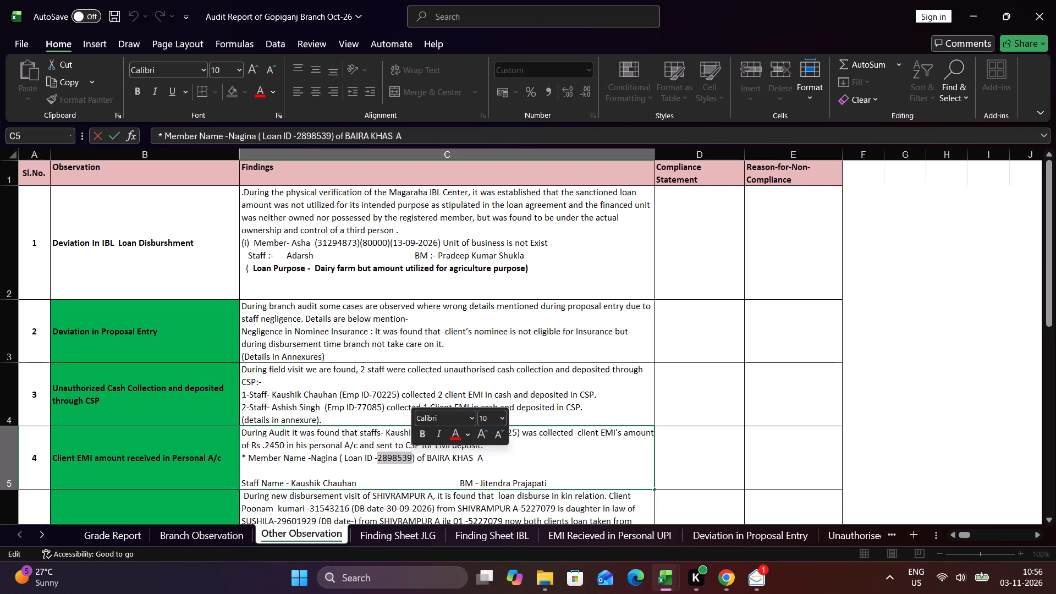
{"action": "key", "text": "ctrl+c"}
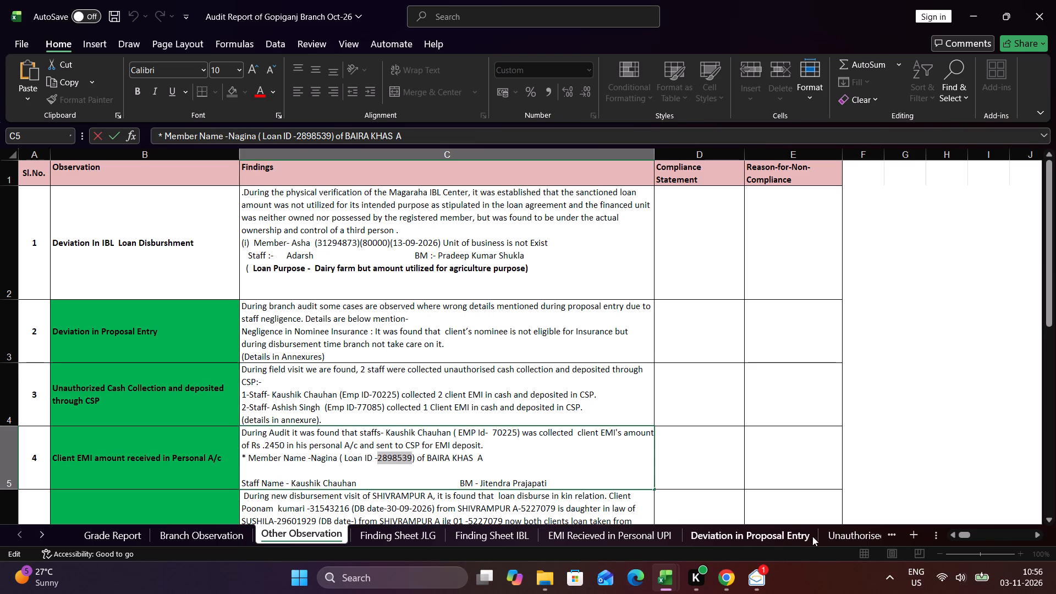
{"action": "left_click", "coordinate": [840, 530]}
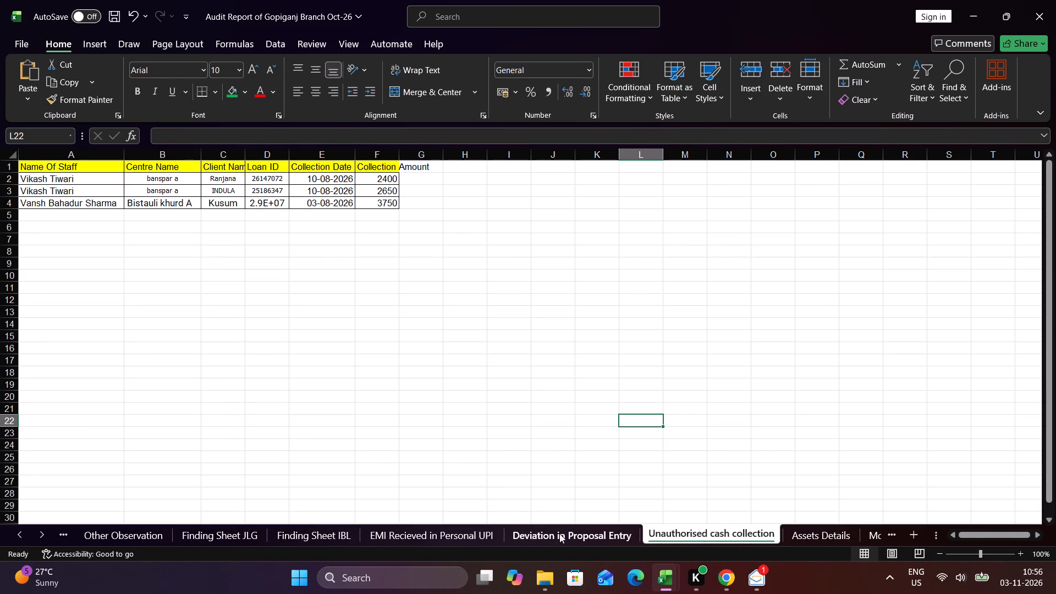
{"action": "left_click", "coordinate": [463, 527]}
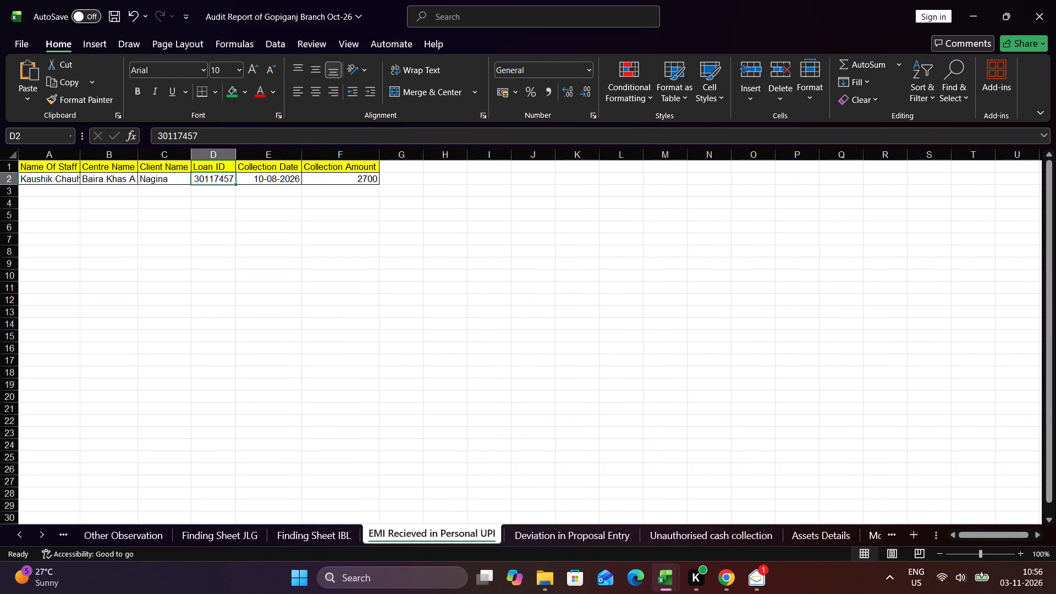
{"action": "double_click", "coordinate": [215, 176]}
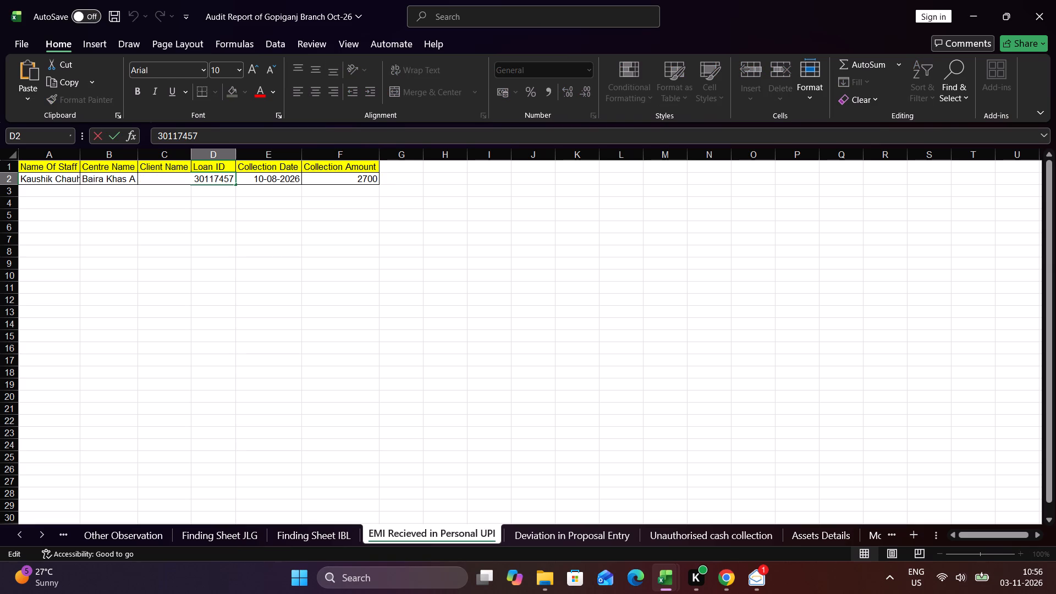
{"action": "left_click_drag", "start_coordinate": [159, 136], "coordinate": [201, 132]}
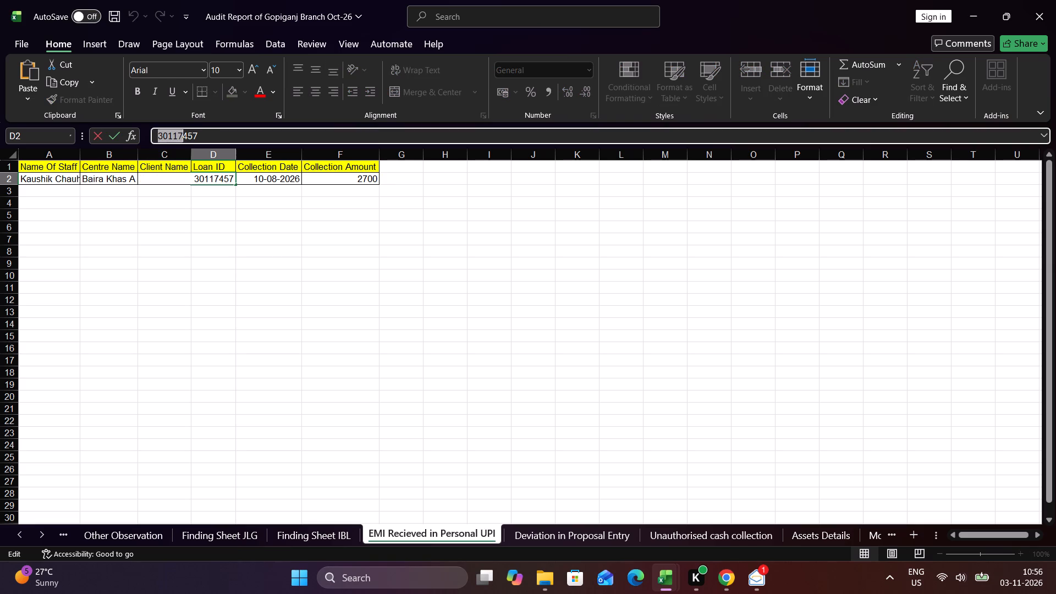
{"action": "left_click_drag", "start_coordinate": [201, 132], "coordinate": [277, 141]}
{"action": "key", "text": "ctrl+v"}
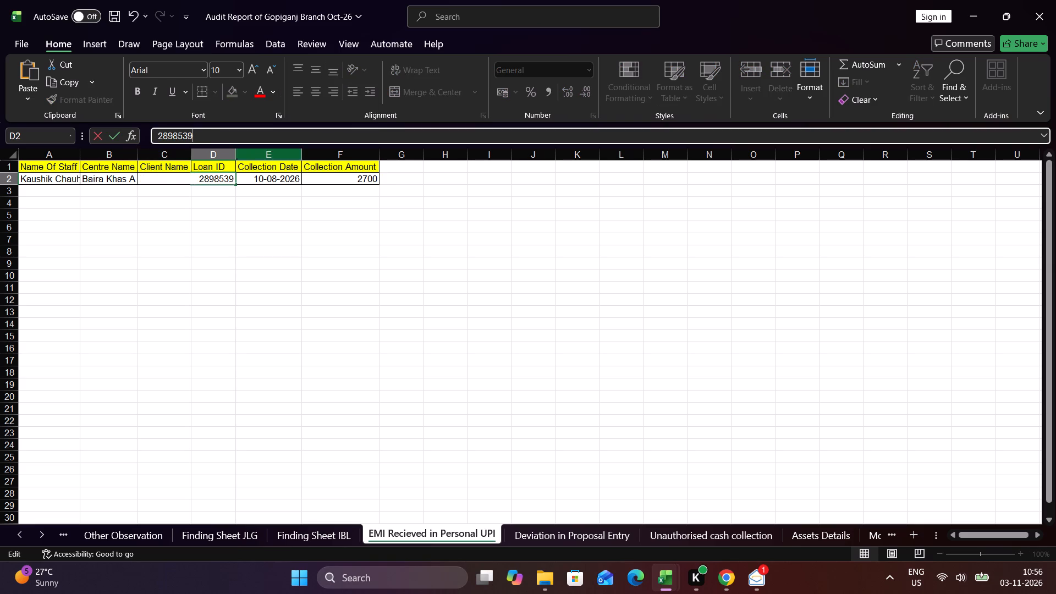
{"action": "left_click", "coordinate": [291, 241]}
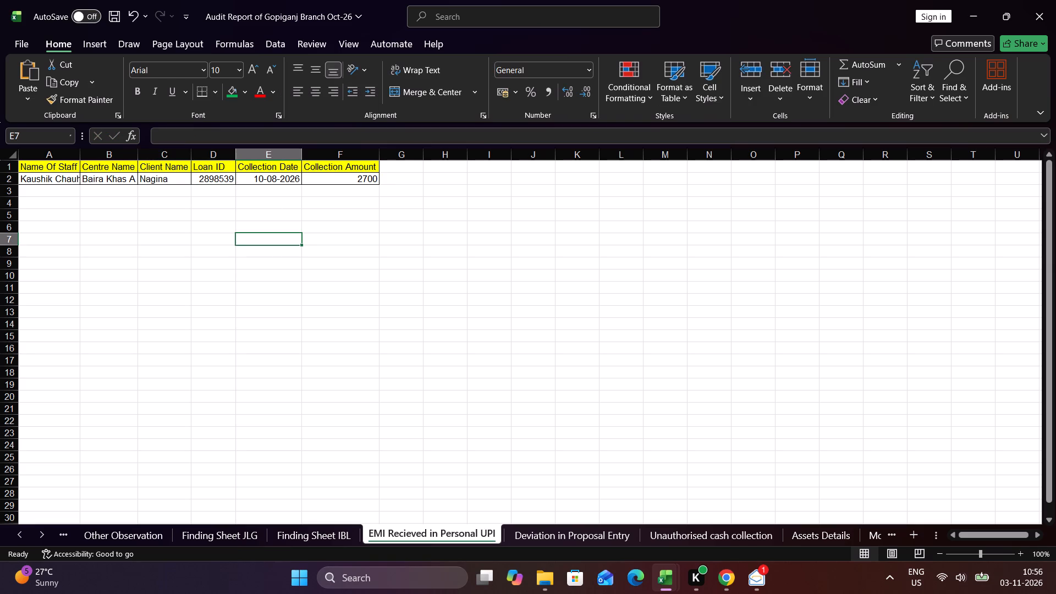
Select the Collection Date cell in row 2 of the EMI Recieved in Personal UPI sheet.
{"action": "left_click", "coordinate": [278, 181]}
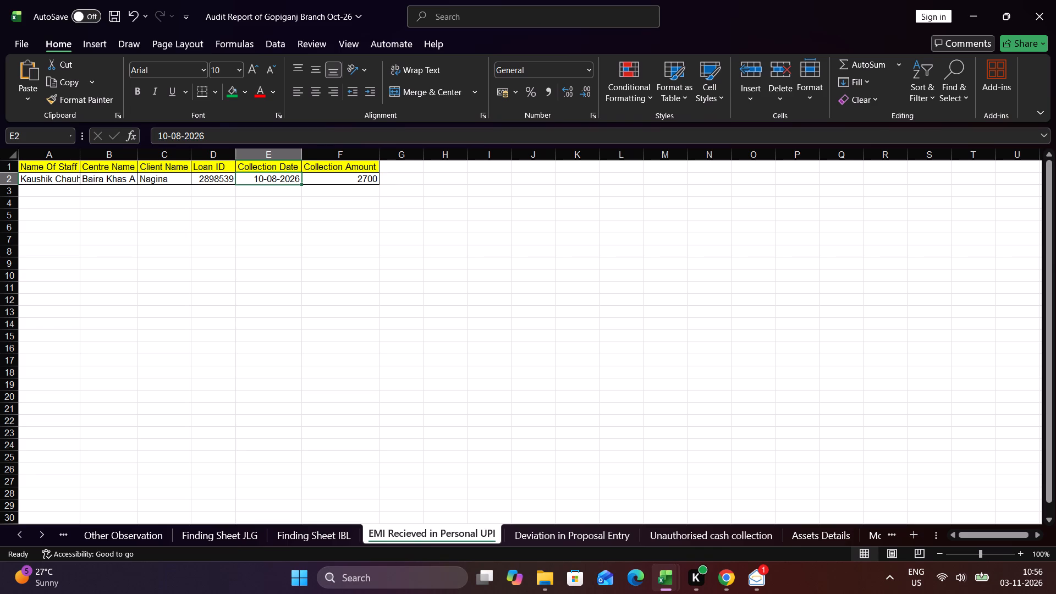
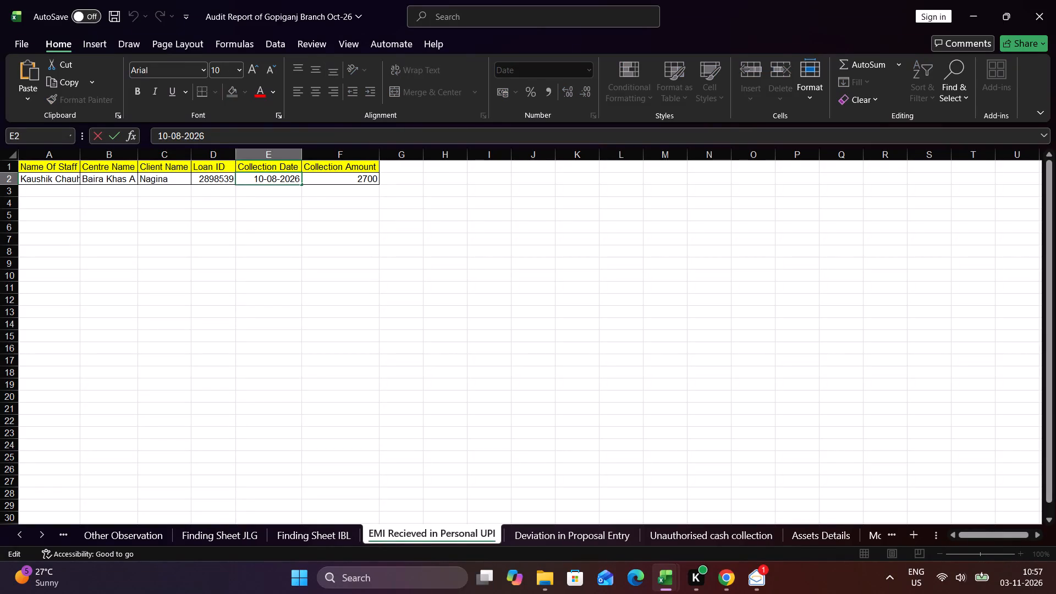
Set the Collection Date in row 2 of the EMI Recieved in Personal UPI sheet to 05-10-2026.
{"action": "left_click", "coordinate": [277, 178]}
{"action": "key", "text": "BackSpace"}
{"action": "key", "text": "BackSpace"}
{"action": "key", "text": "BackSpace"}
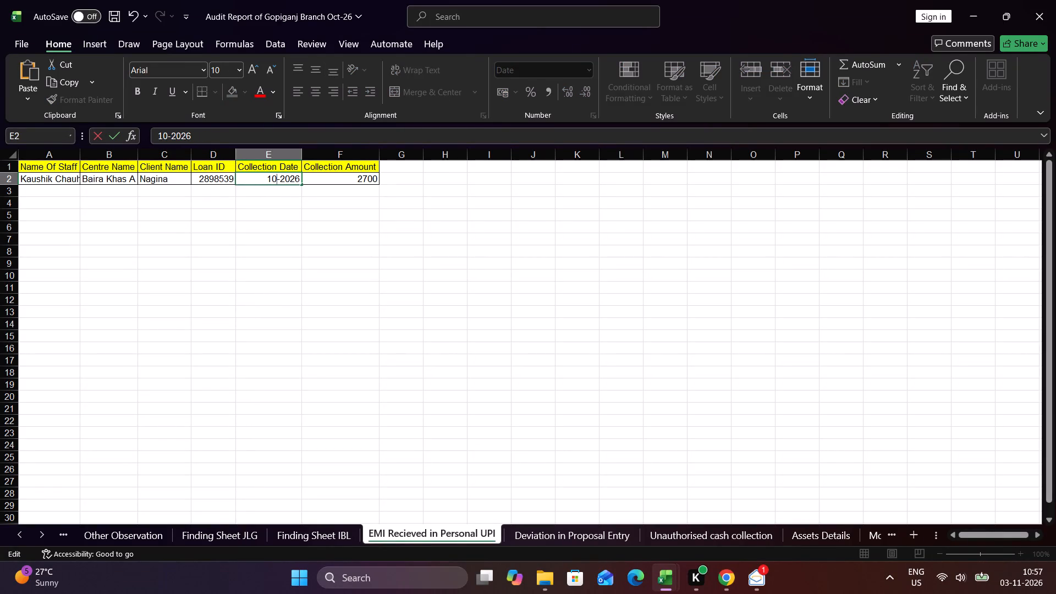
{"action": "key", "text": "BackSpace"}
{"action": "key", "text": "BackSpace"}
{"action": "key", "text": "BackSpace"}
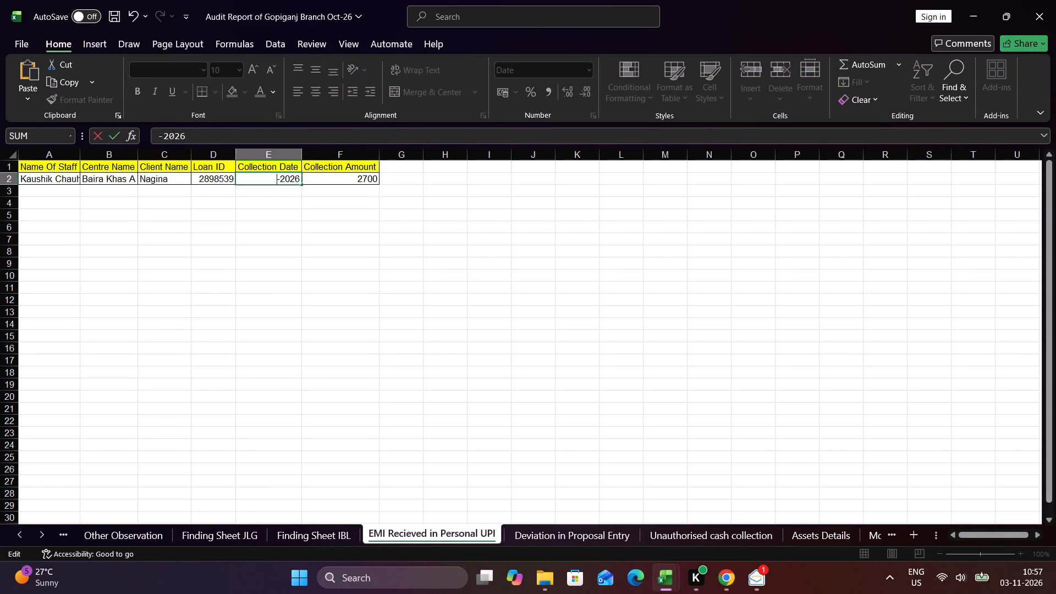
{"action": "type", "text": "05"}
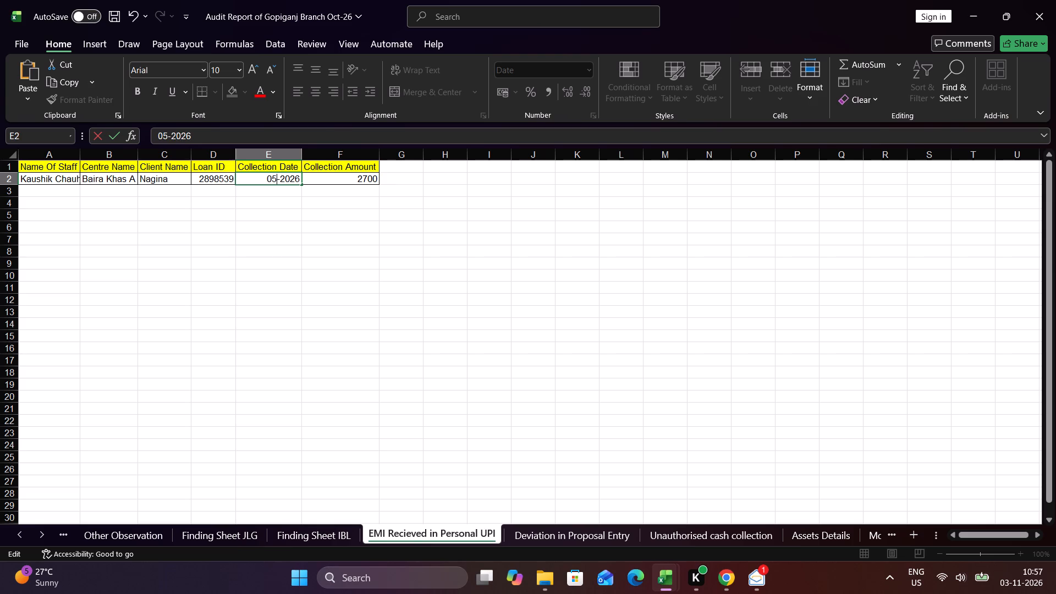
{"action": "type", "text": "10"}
{"action": "left_click", "coordinate": [267, 177]}
{"action": "key", "text": "minus"}
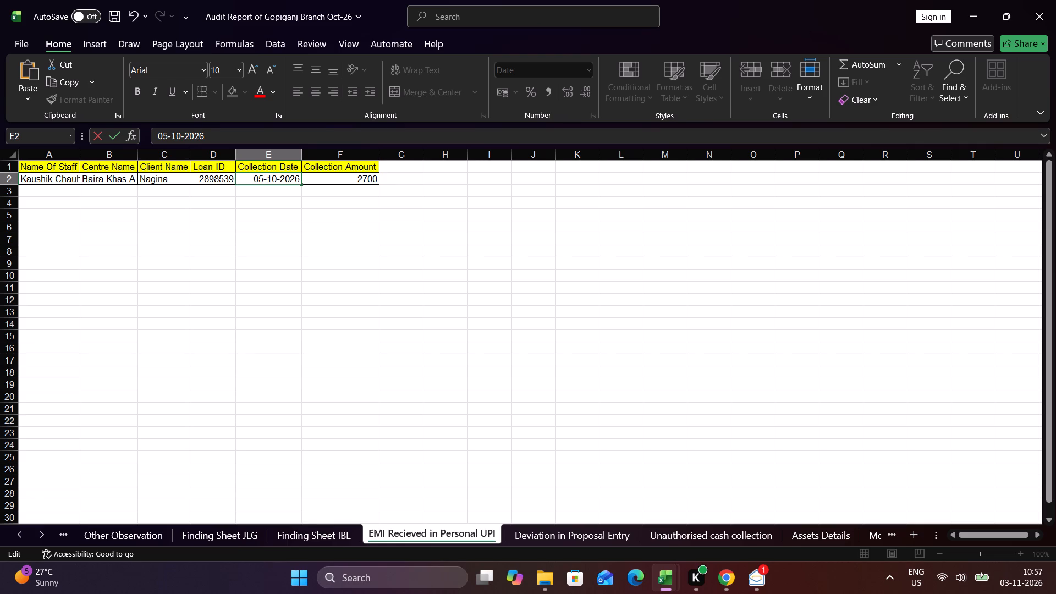
{"action": "left_click", "coordinate": [315, 193]}
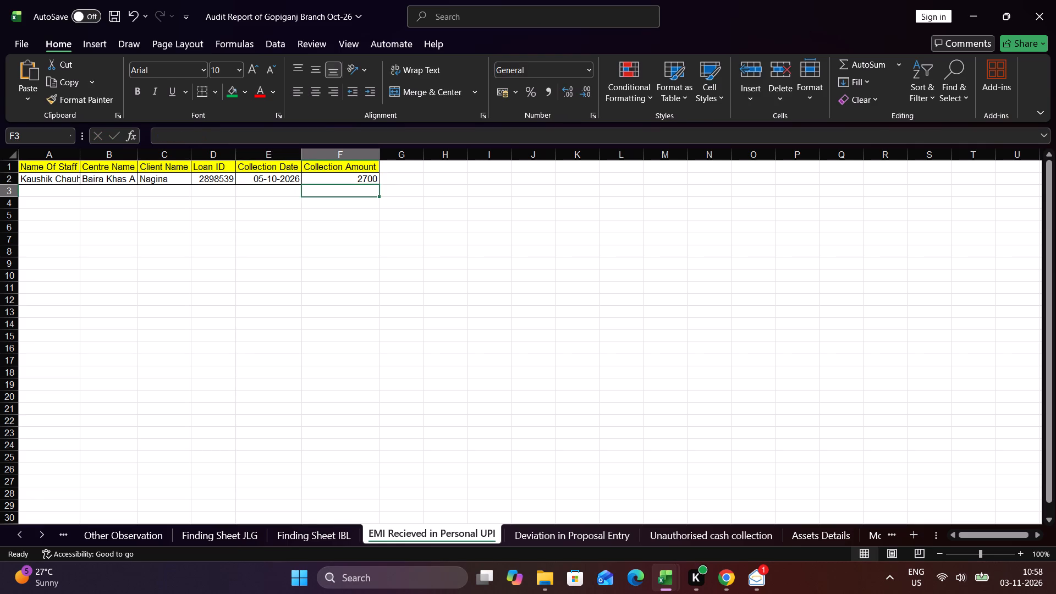
Set the Collection Amount in row 2 of the EMI Recieved in Personal UPI sheet to 2650.
{"action": "left_click", "coordinate": [350, 177]}
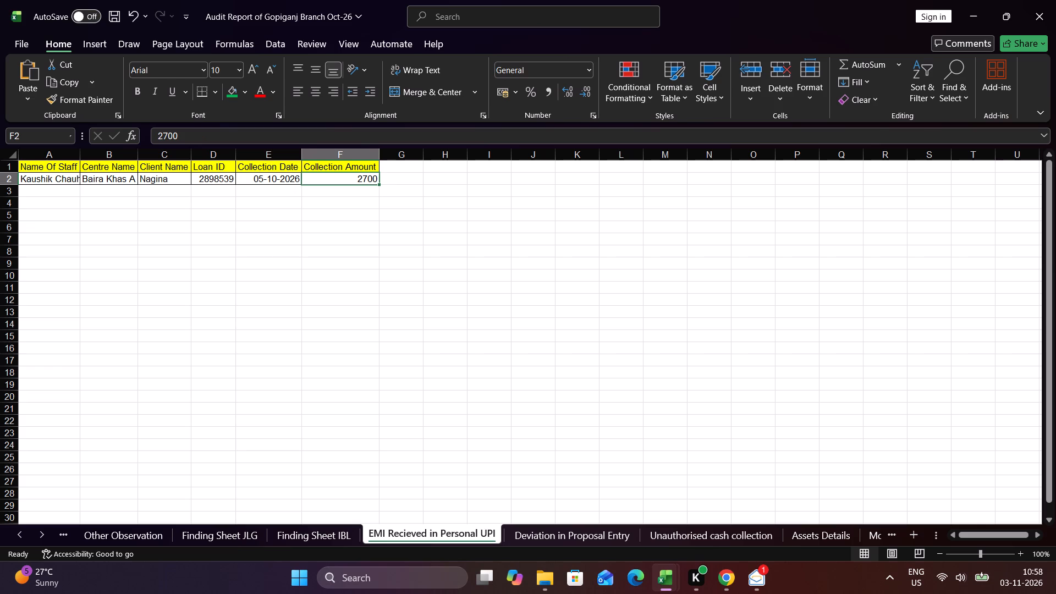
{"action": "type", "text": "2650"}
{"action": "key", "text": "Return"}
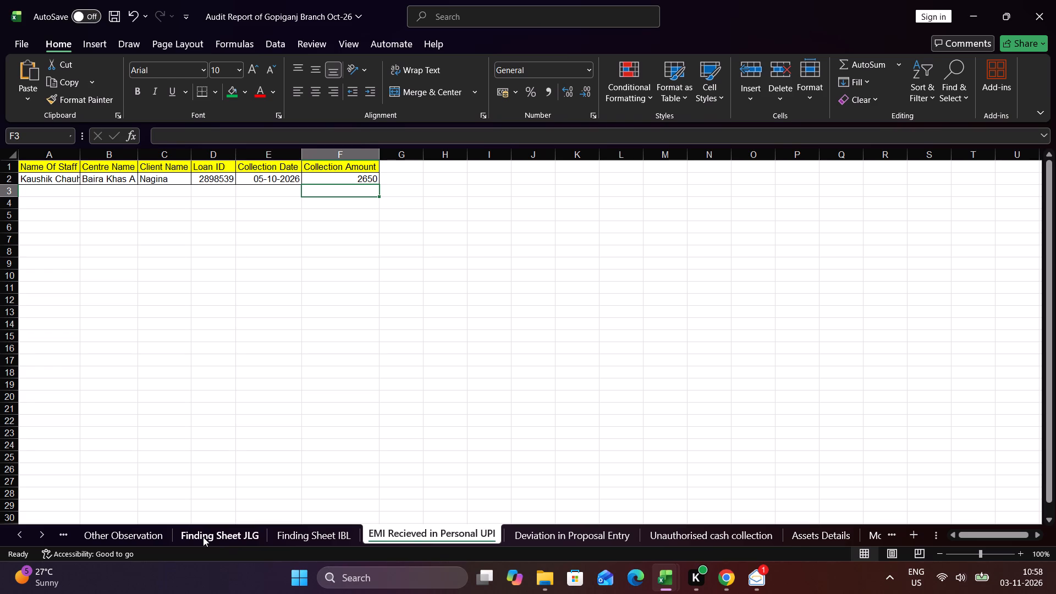
In the Other Observation sheet, correct the amount in the Client EMI amount received in Personal A/c finding to Rs .2650.
{"action": "left_click", "coordinate": [150, 533]}
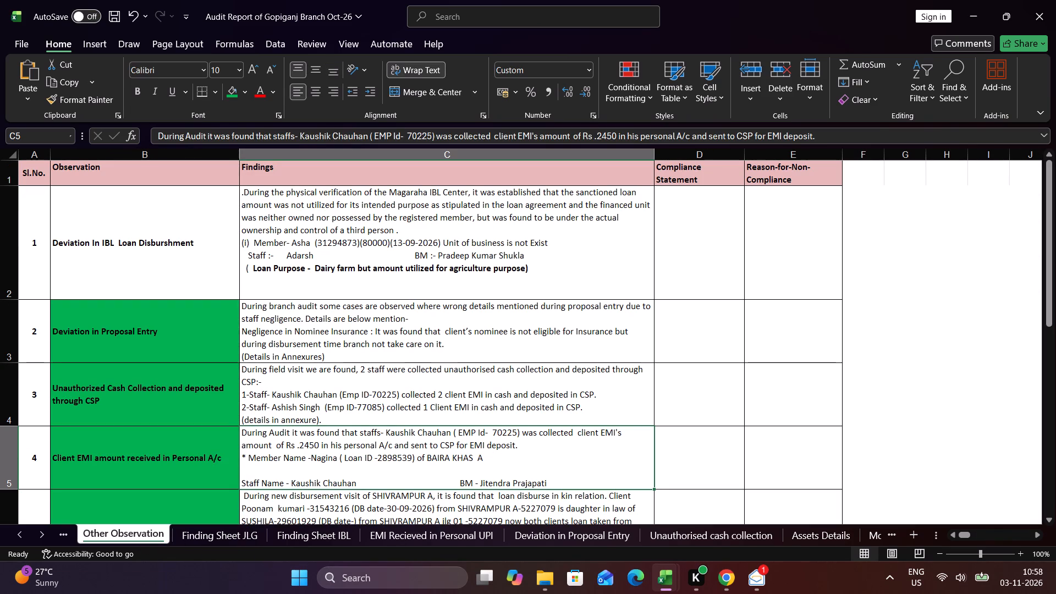
{"action": "left_click", "coordinate": [366, 447]}
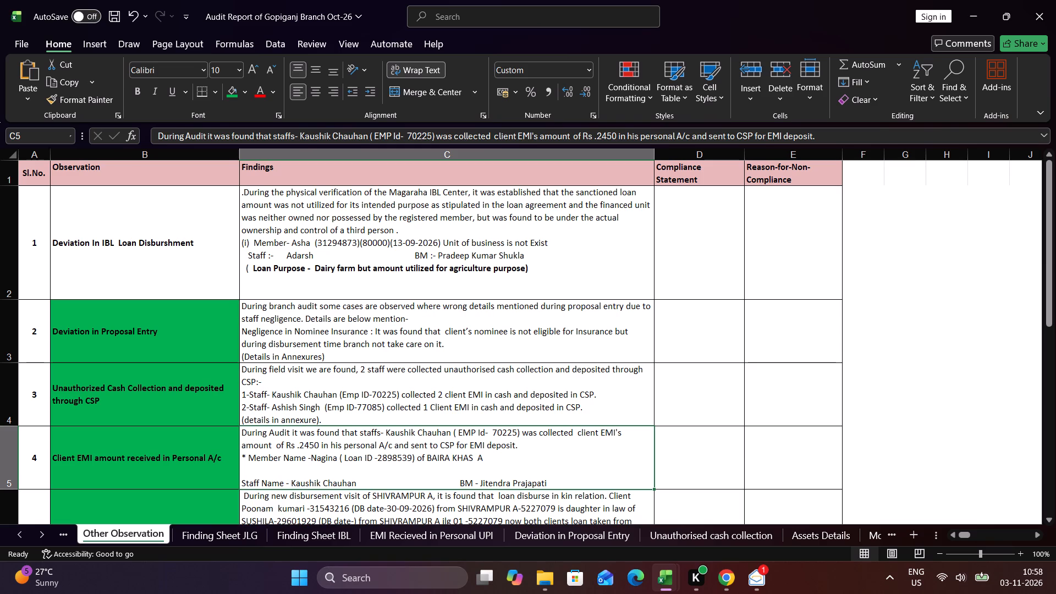
{"action": "double_click", "coordinate": [367, 463]}
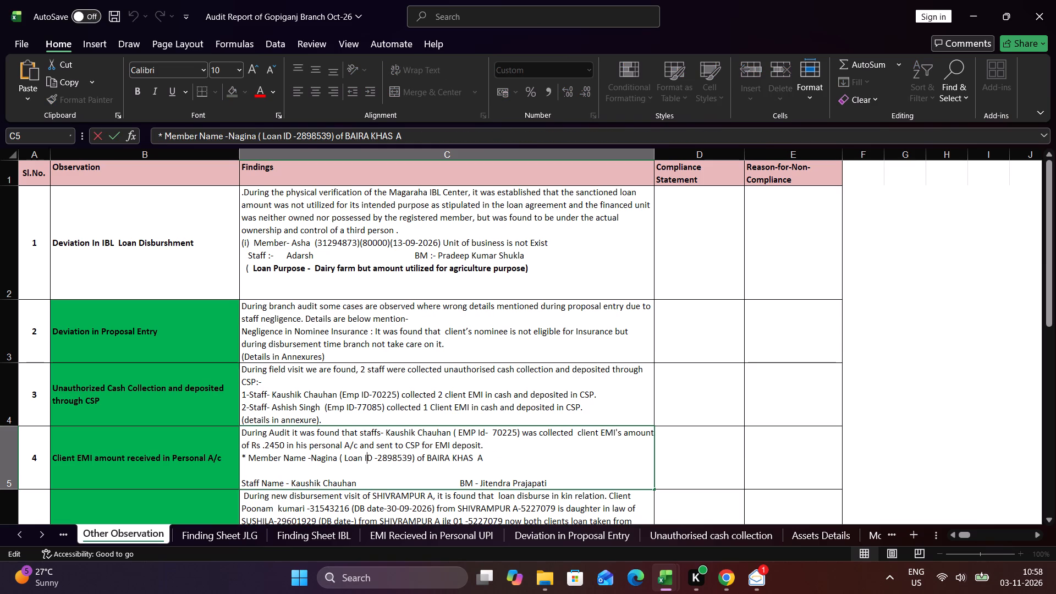
{"action": "left_click", "coordinate": [274, 446]}
{"action": "key", "text": "BackSpace"}
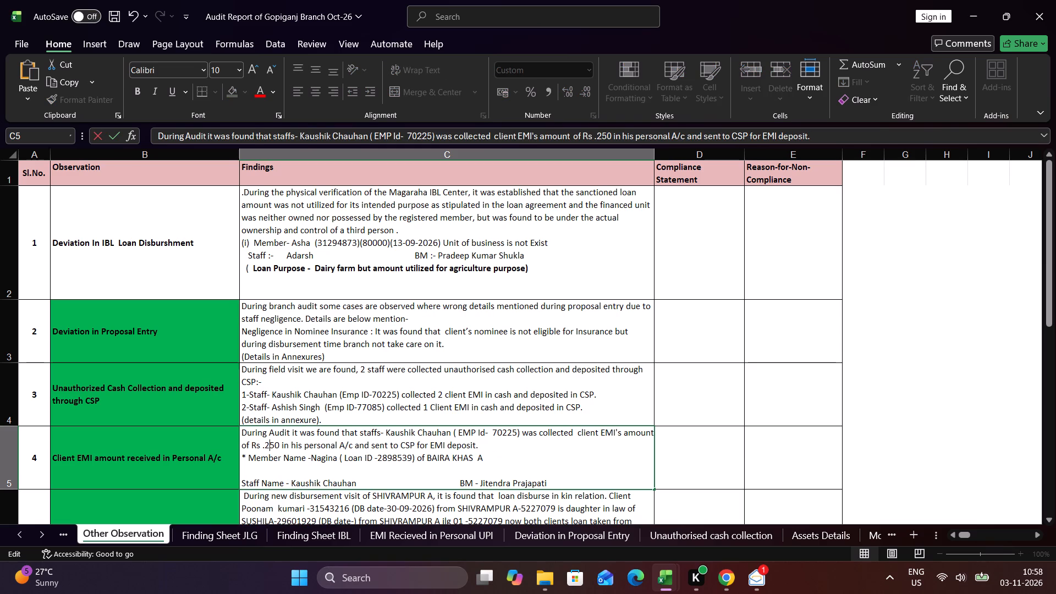
{"action": "key", "text": "6"}
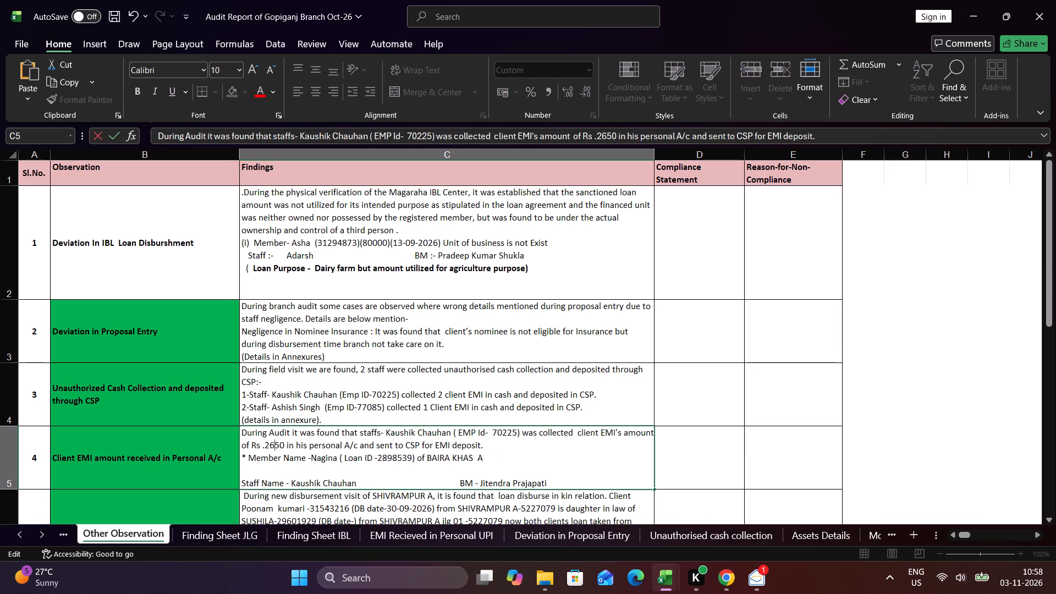
{"action": "left_click", "coordinate": [707, 464]}
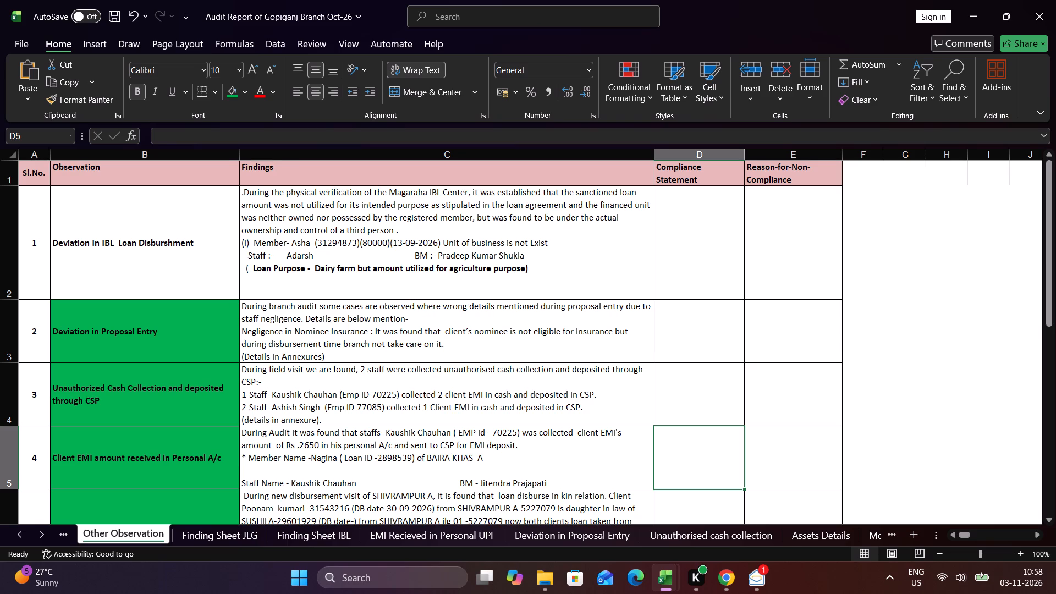
{"action": "left_click", "coordinate": [683, 440]}
Review the findings in the Other Observation sheet, from Deviation in Proposal Entry down to EOD not done on same day.
{"action": "left_click", "coordinate": [188, 398]}
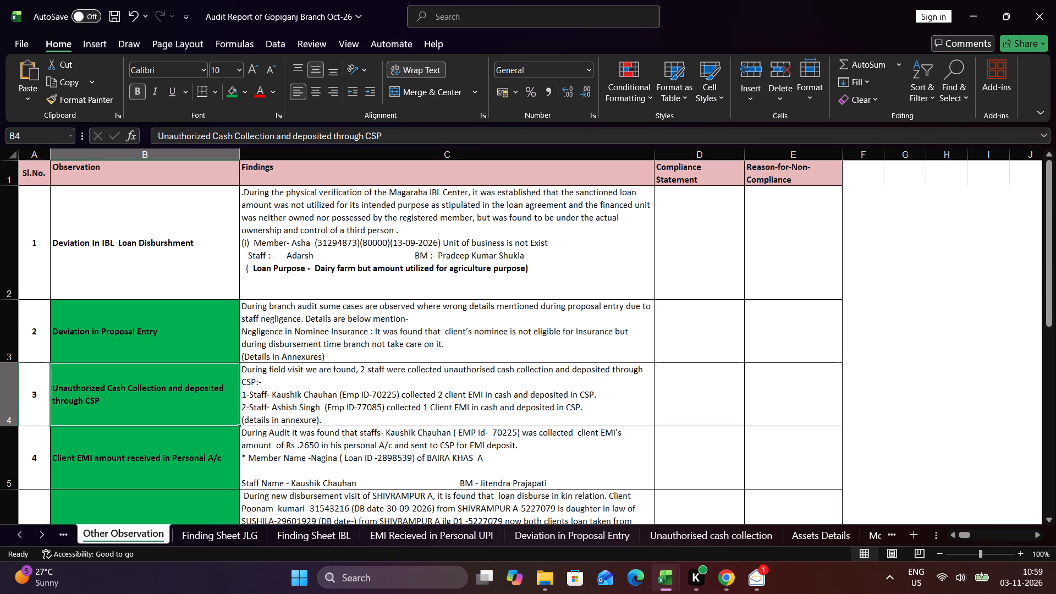
{"action": "left_click", "coordinate": [324, 344]}
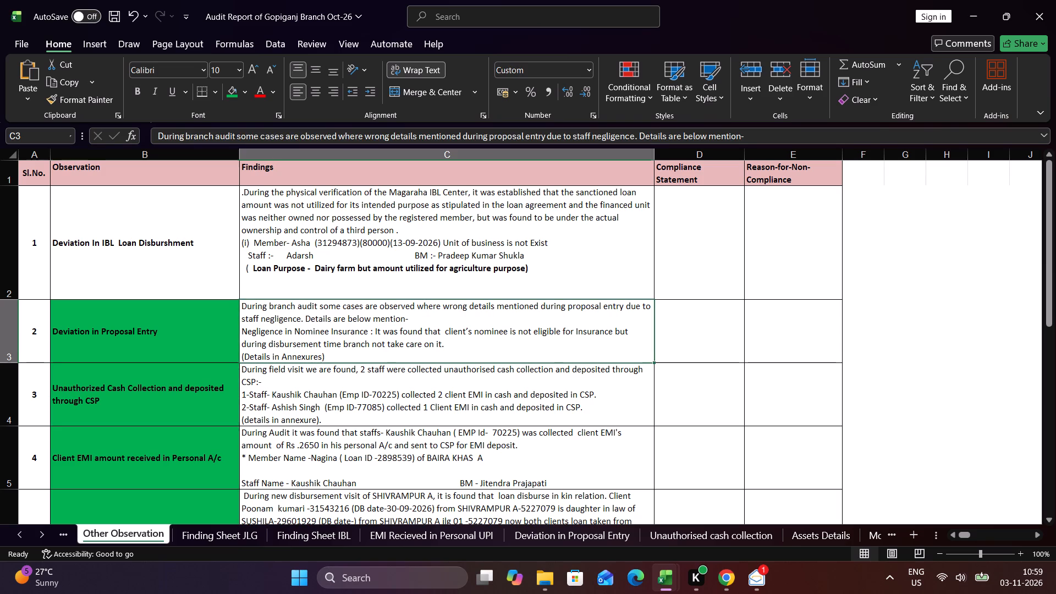
{"action": "key", "text": "Down"}
{"action": "key", "text": "Down"}
{"action": "key", "text": "Down"}
{"action": "key", "text": "Down"}
{"action": "key", "text": "Down"}
{"action": "key", "text": "Down"}
{"action": "key", "text": "Down"}
{"action": "key", "text": "Down"}
{"action": "key", "text": "Up"}
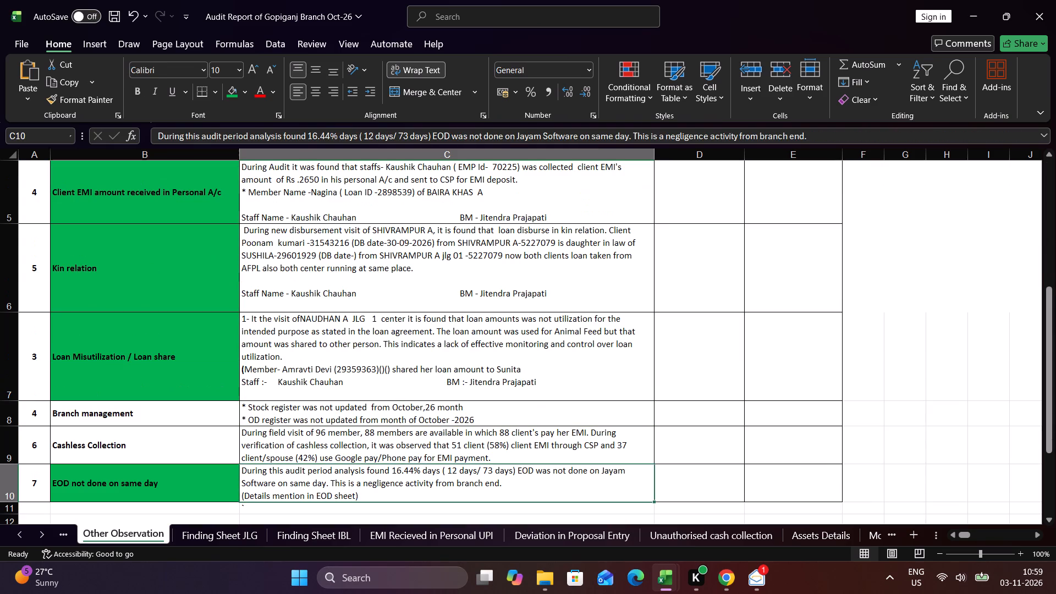
{"action": "key", "text": "Up"}
{"action": "key", "text": "Up"}
{"action": "key", "text": "Down"}
{"action": "key", "text": "Down"}
{"action": "key", "text": "Up"}
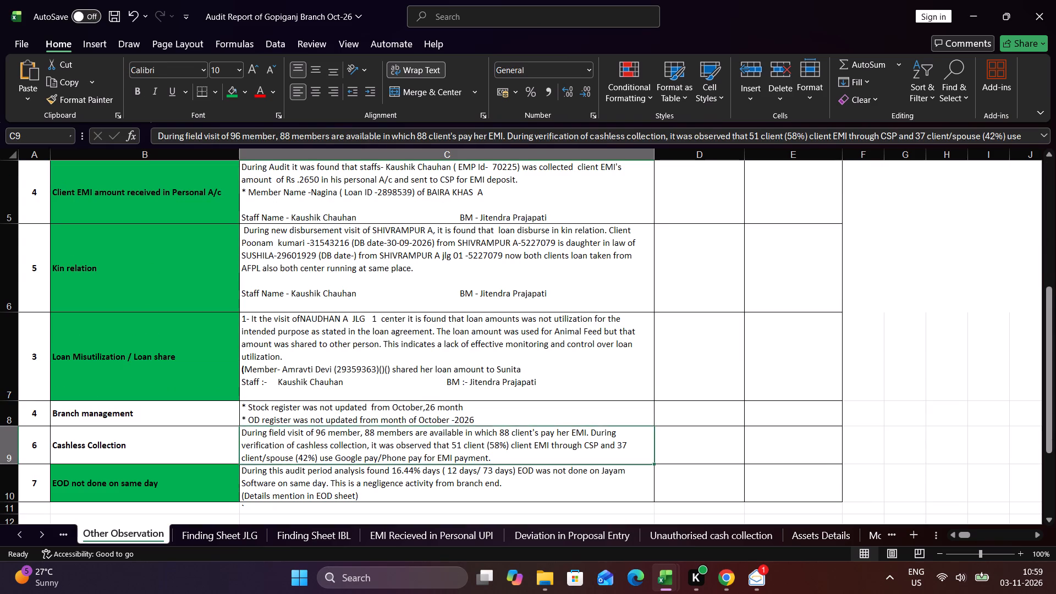
{"action": "key", "text": "Up"}
{"action": "key", "text": "Up"}
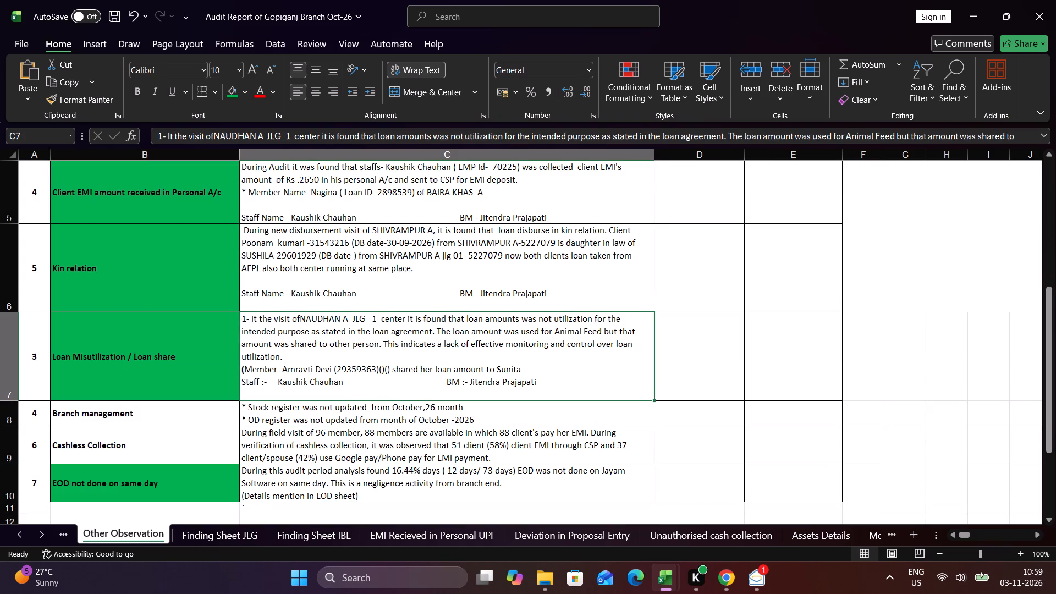
{"action": "left_click", "coordinate": [297, 330]}
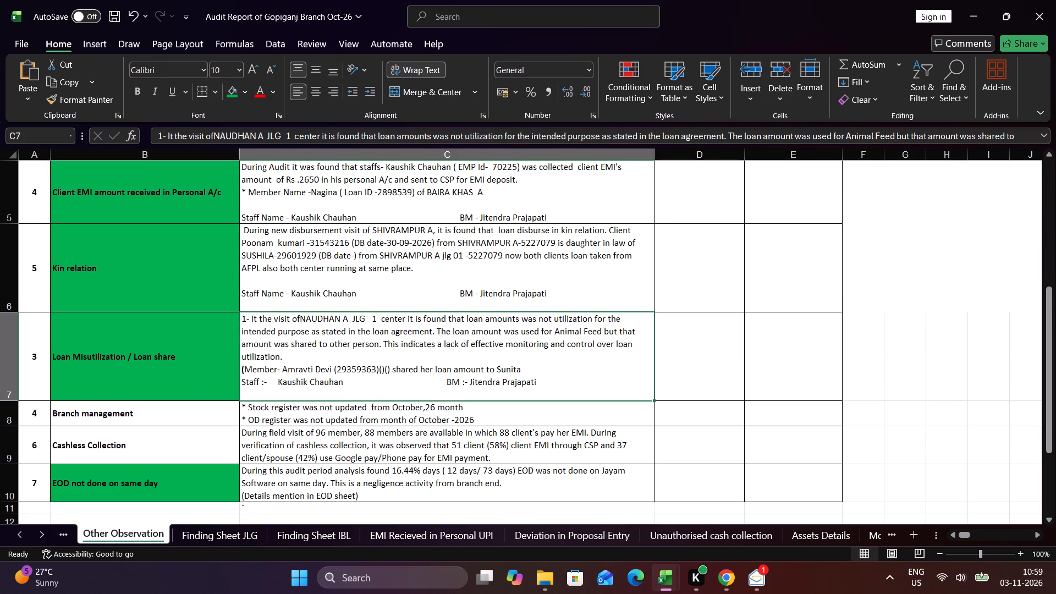
{"action": "double_click", "coordinate": [301, 322]}
{"action": "key", "text": "space"}
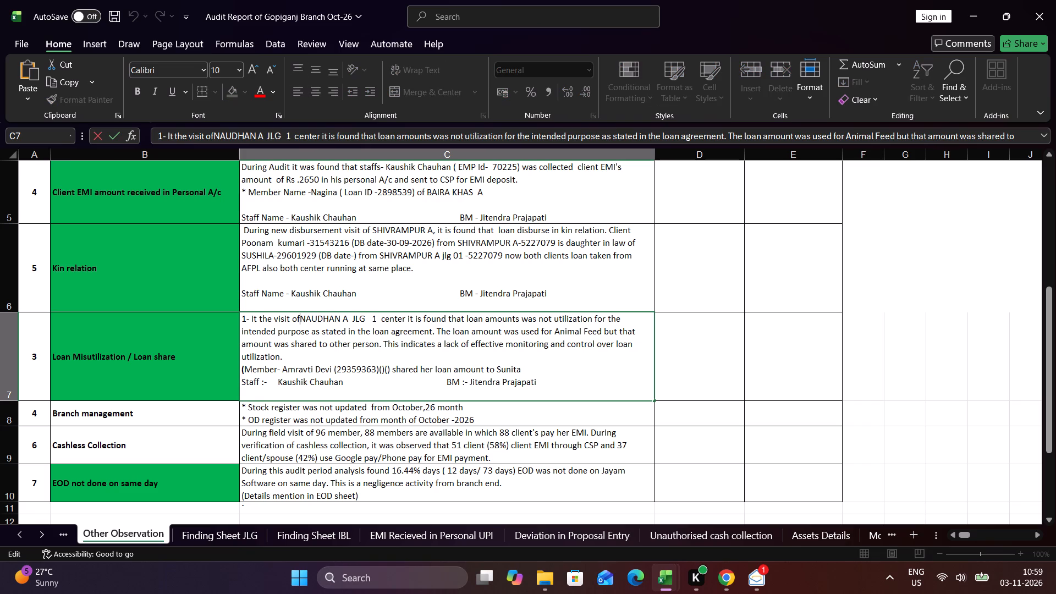
{"action": "left_click", "coordinate": [705, 350]}
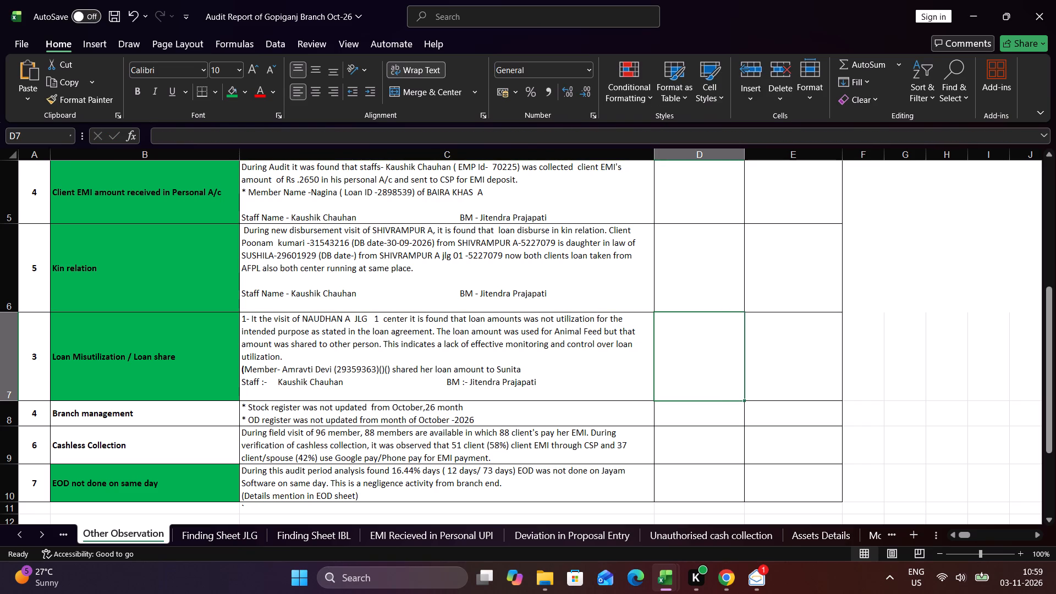
Change "was not utilization for" to "was not utilized for" in the first sentence of the Loan Misutilization / Loan share finding.
{"action": "triple_click", "coordinate": [591, 318]}
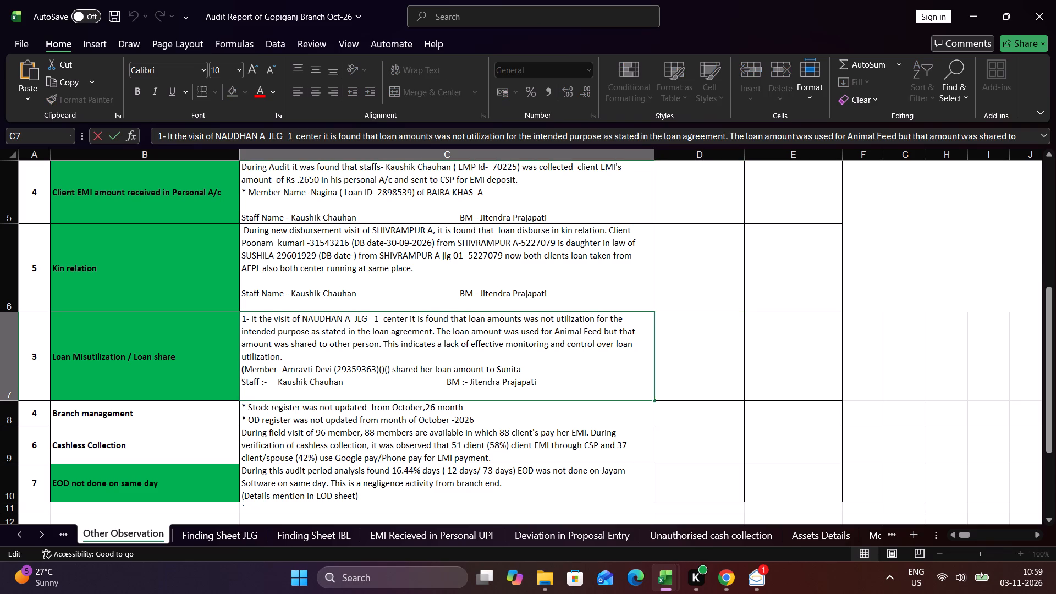
{"action": "left_click", "coordinate": [593, 315]}
{"action": "key", "text": "BackSpace"}
{"action": "key", "text": "BackSpace"}
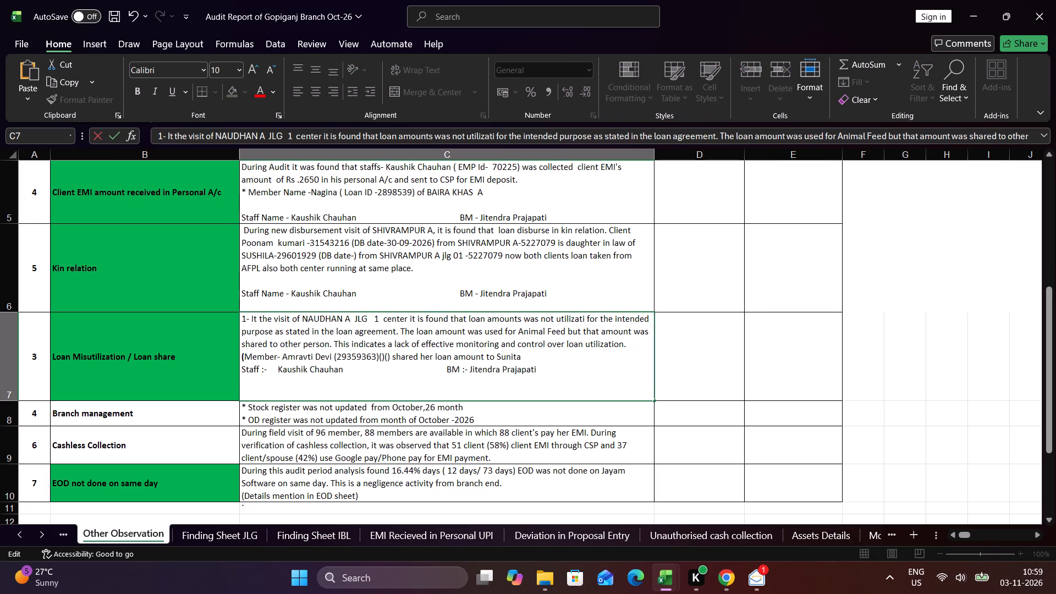
{"action": "key", "text": "BackSpace"}
{"action": "key", "text": "BackSpace"}
{"action": "key", "text": "BackSpace"}
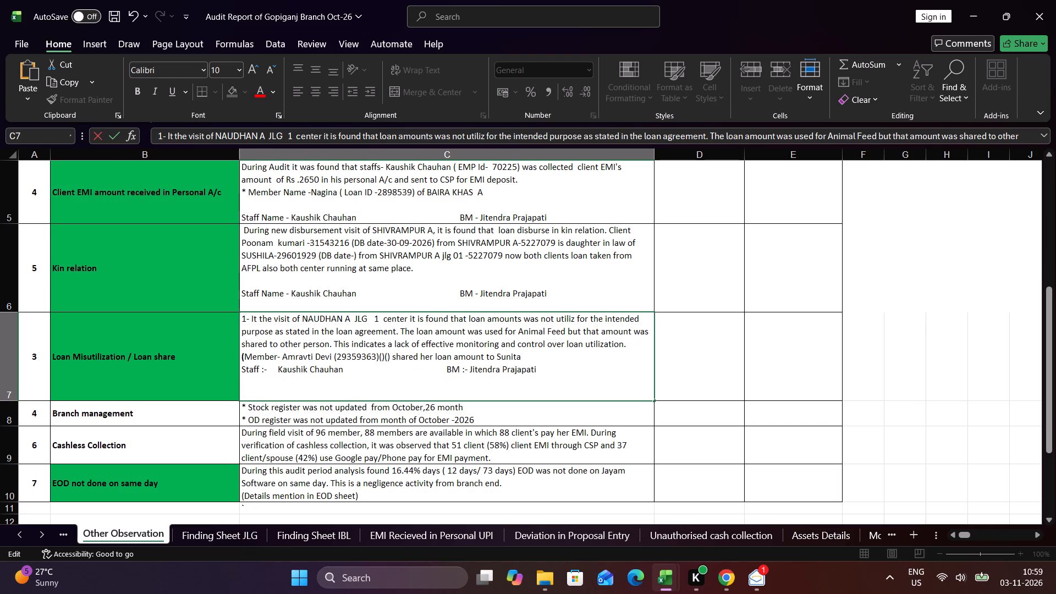
{"action": "type", "text": "ed"}
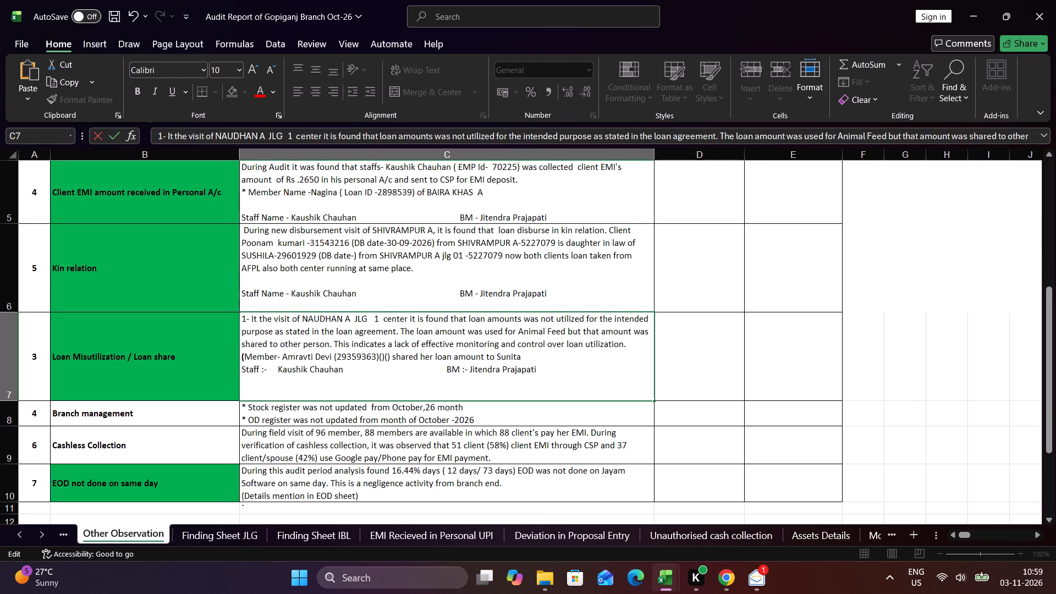
{"action": "left_click", "coordinate": [571, 374]}
{"action": "left_click", "coordinate": [698, 353]}
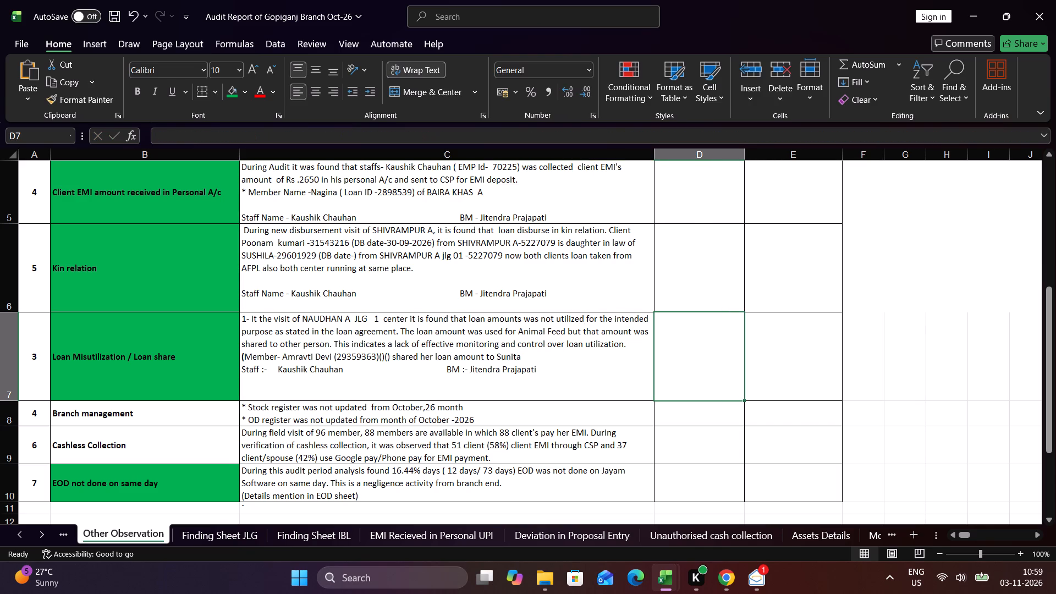
Review all findings in the Other Observation sheet again, from the header row down to the row below EOD not done on same day.
{"action": "left_click", "coordinate": [388, 294]}
{"action": "key", "text": "Up"}
{"action": "key", "text": "Up"}
{"action": "key", "text": "Up"}
{"action": "key", "text": "Up"}
{"action": "key", "text": "Up"}
{"action": "key", "text": "Up"}
{"action": "key", "text": "Up"}
{"action": "key", "text": "Up"}
{"action": "key", "text": "Up"}
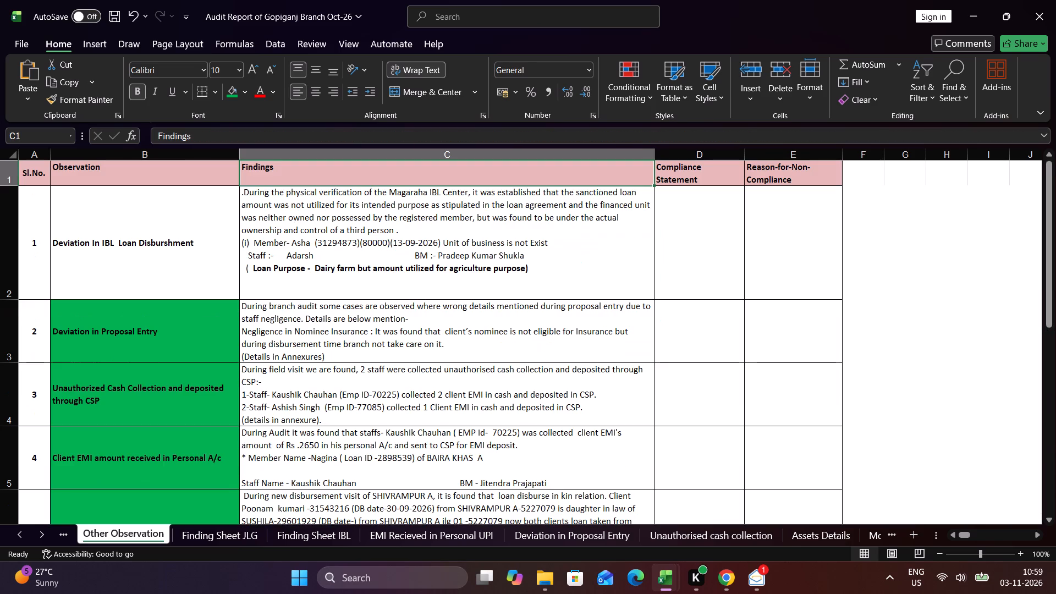
{"action": "key", "text": "Down"}
{"action": "key", "text": "Down"}
{"action": "key", "text": "Down"}
{"action": "key", "text": "Down"}
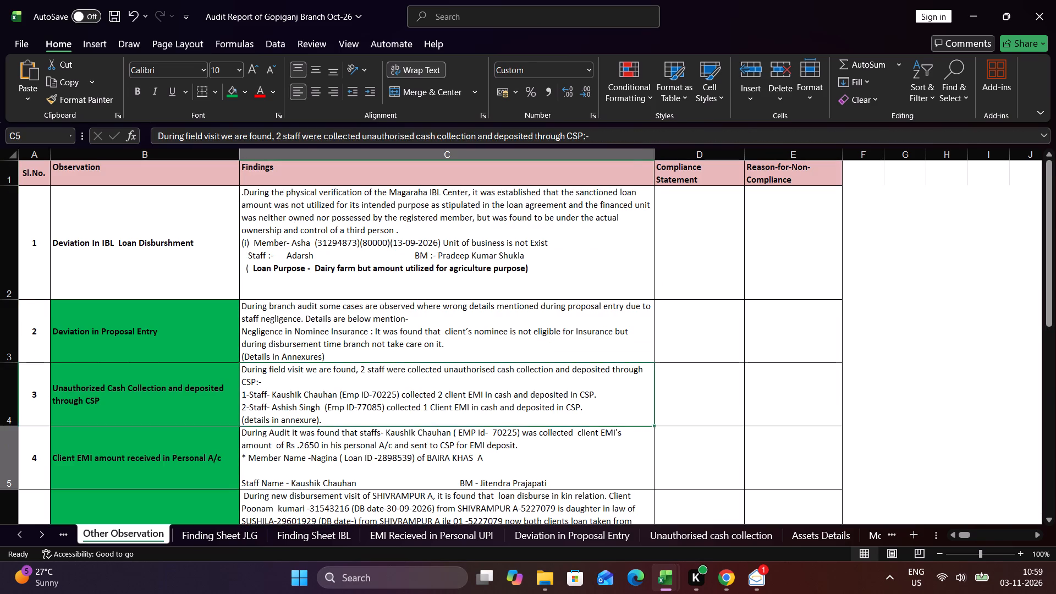
{"action": "key", "text": "Down"}
{"action": "key", "text": "Down"}
{"action": "key", "text": "Down"}
{"action": "key", "text": "Down"}
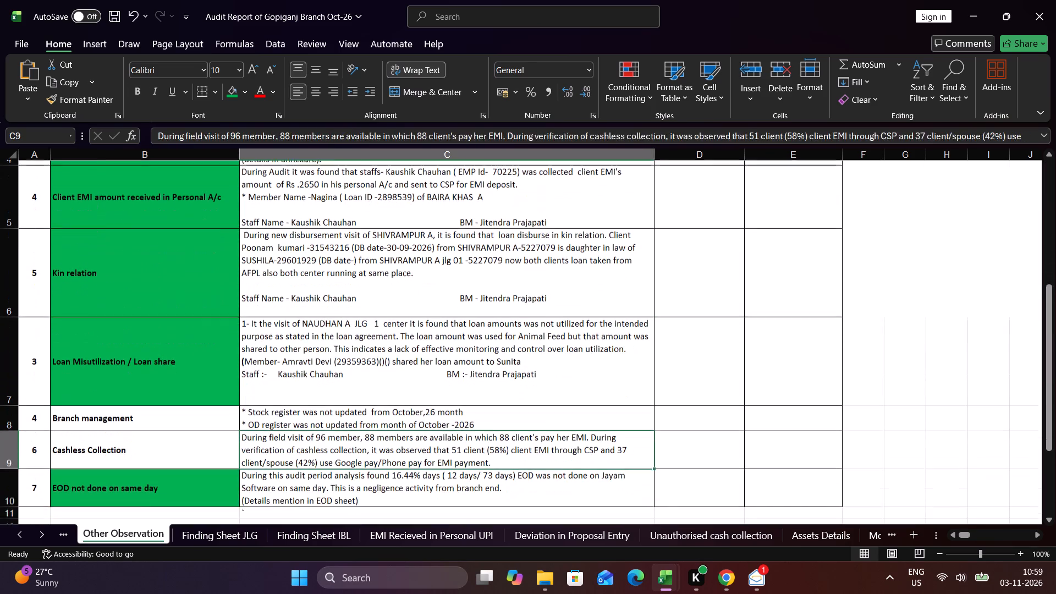
{"action": "key", "text": "Down"}
{"action": "key", "text": "Down"}
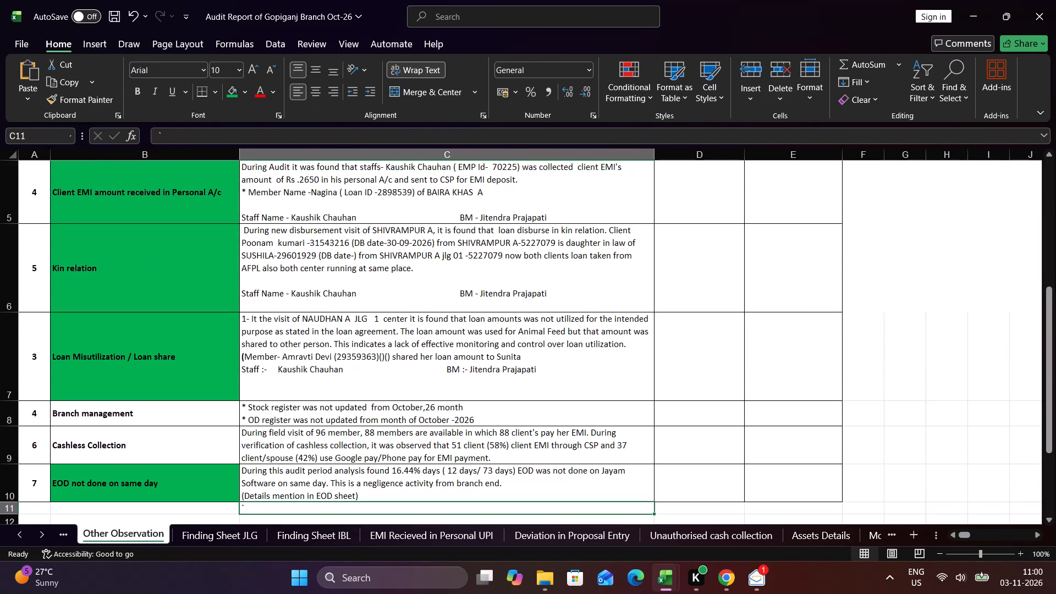
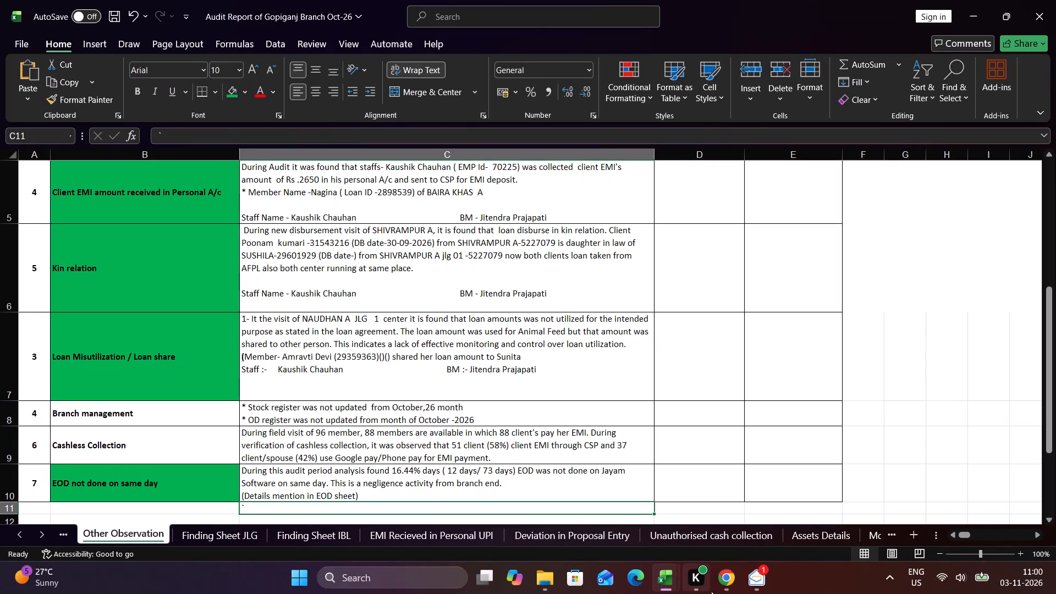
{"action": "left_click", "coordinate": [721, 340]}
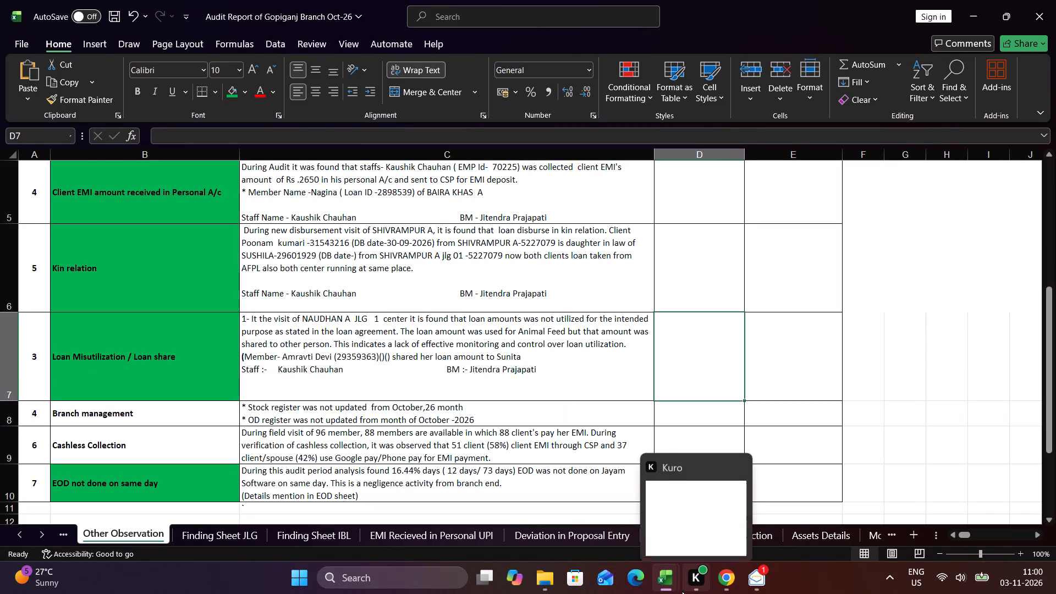